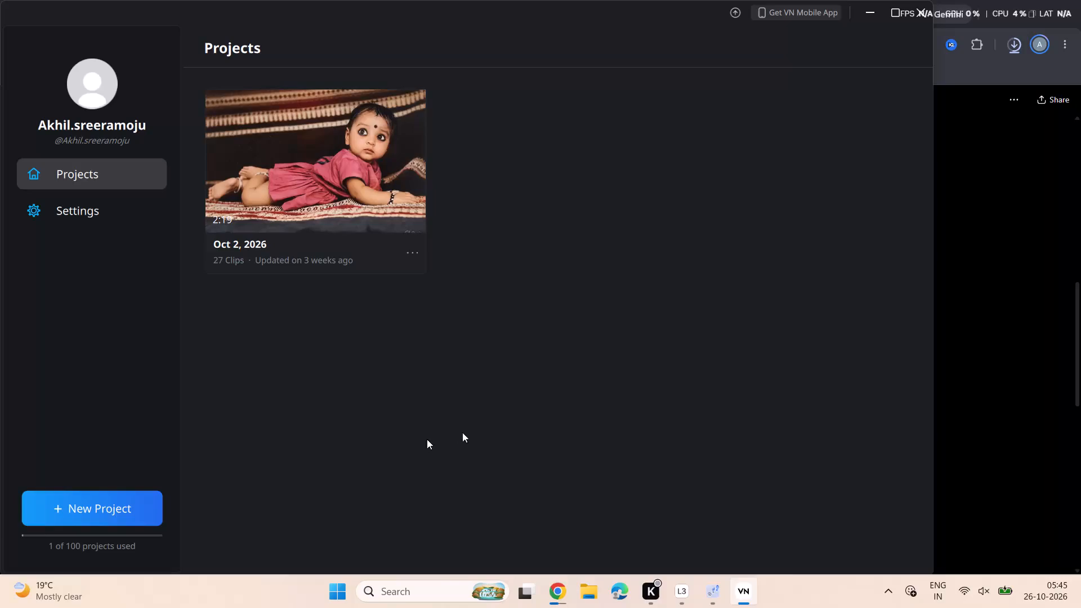
Create a new video project.
click(74, 513)
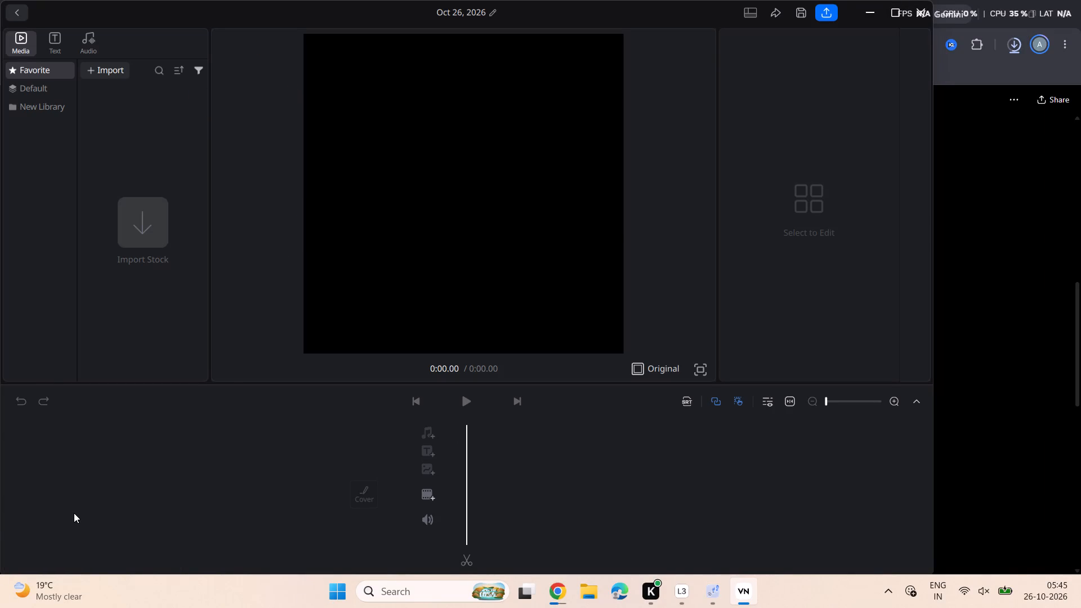
click(522, 498)
Open the Downloads folder in File Explorer and place its window, reduced in size, beside the editor's timeline.
click(587, 597)
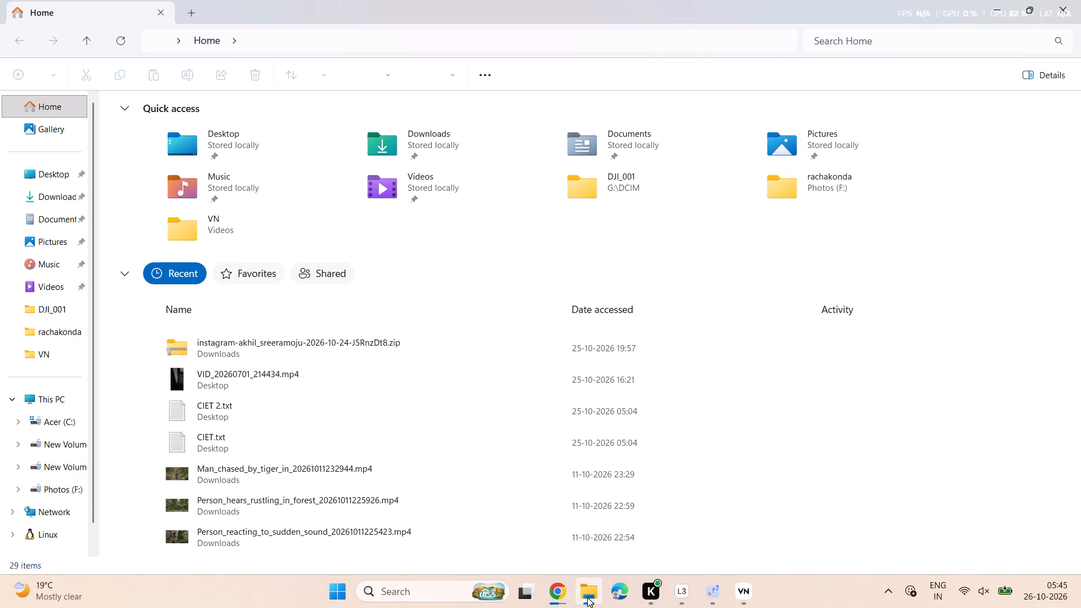
click(32, 195)
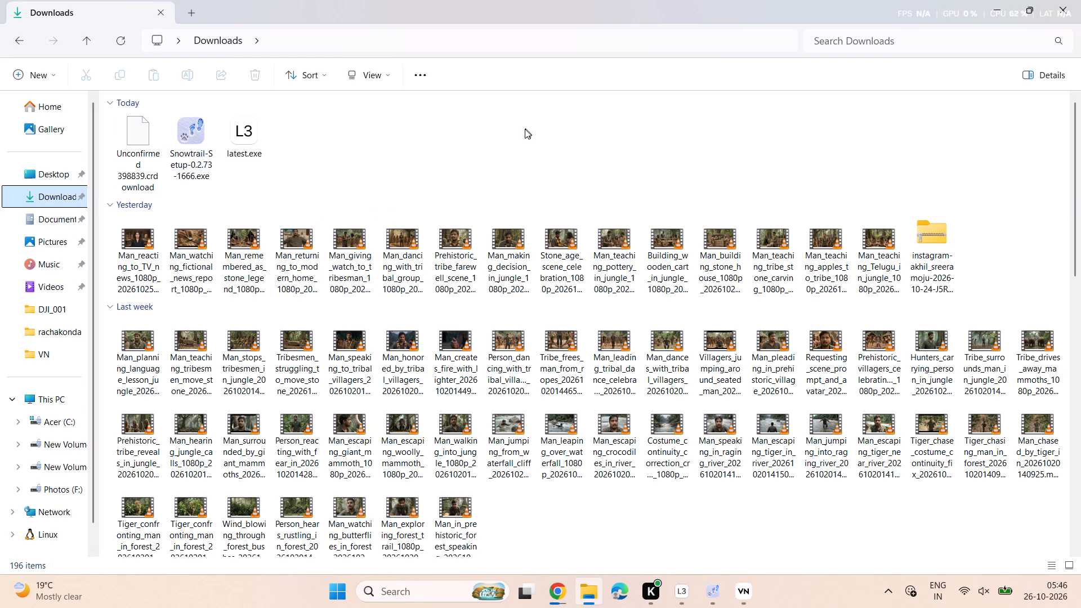
scroll(648, 505, right, 1)
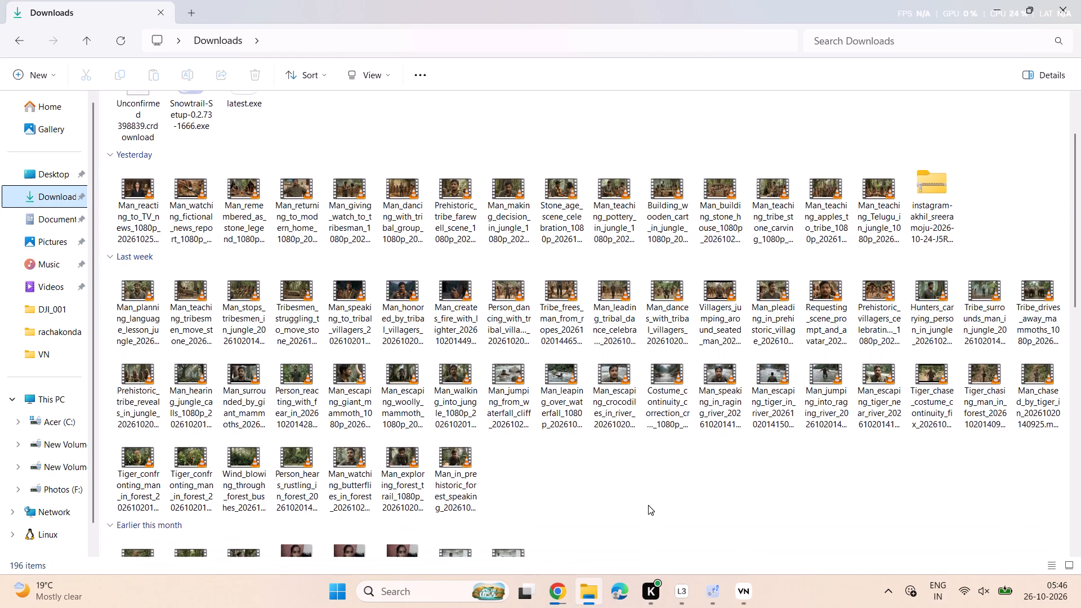
scroll(648, 505, right, 2)
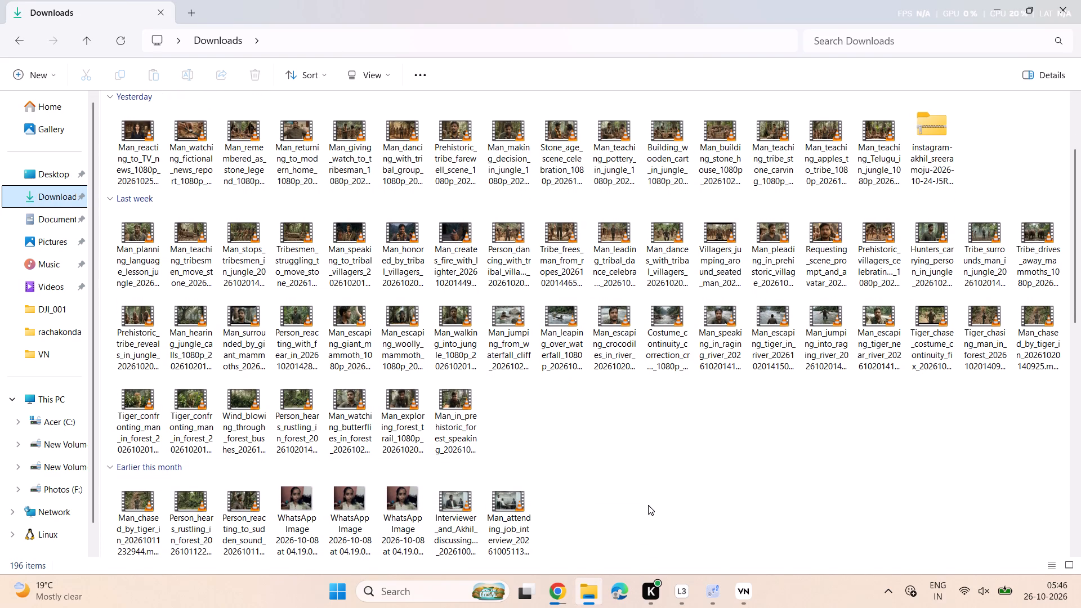
scroll(648, 505, right, 1)
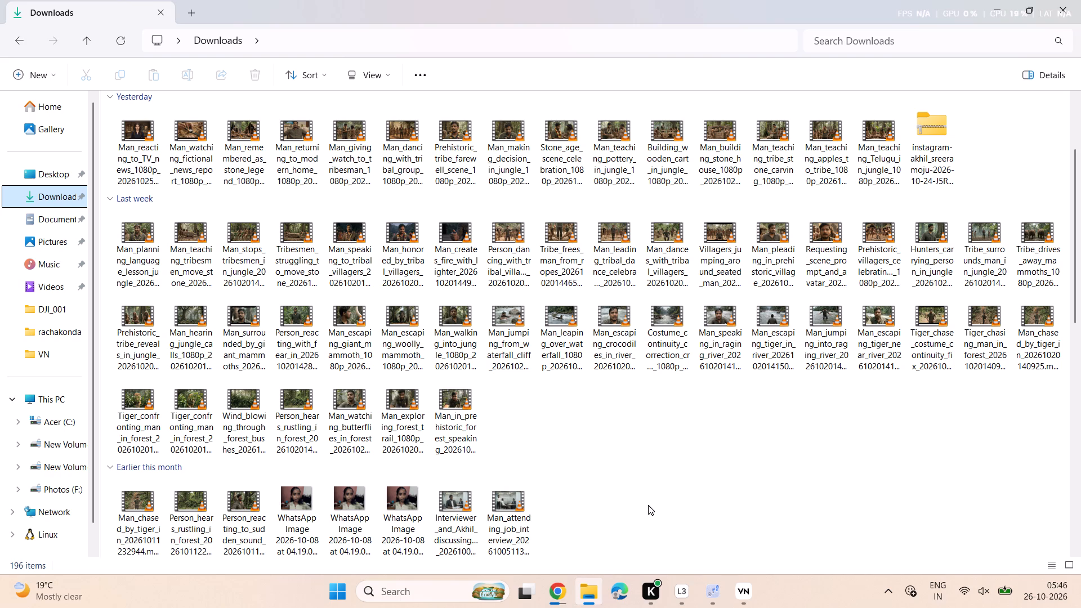
click(1028, 11)
drag(400, 19, 570, 17)
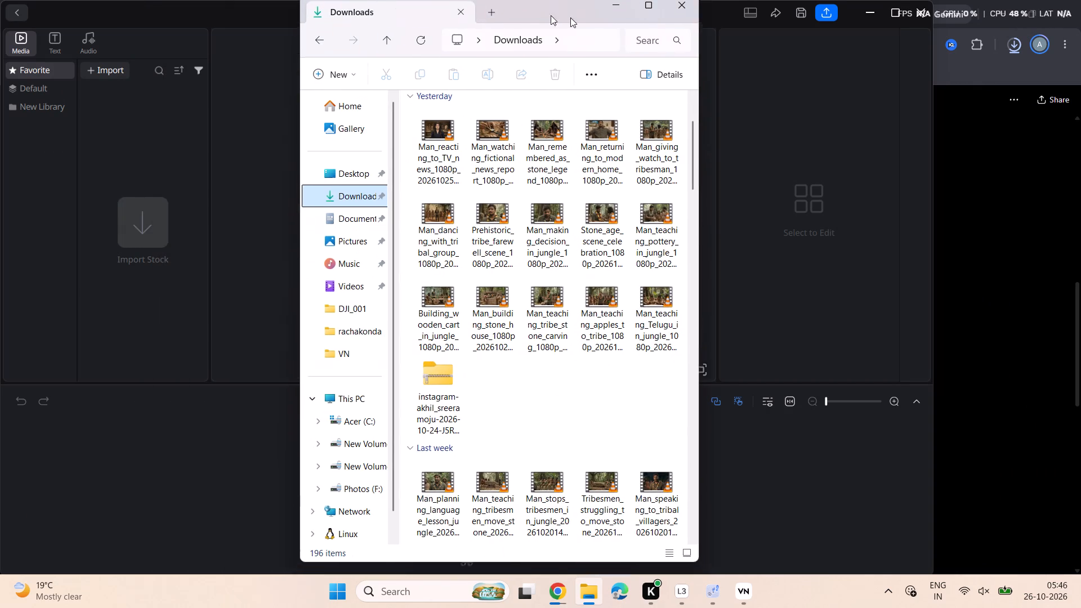
drag(570, 17, 904, 21)
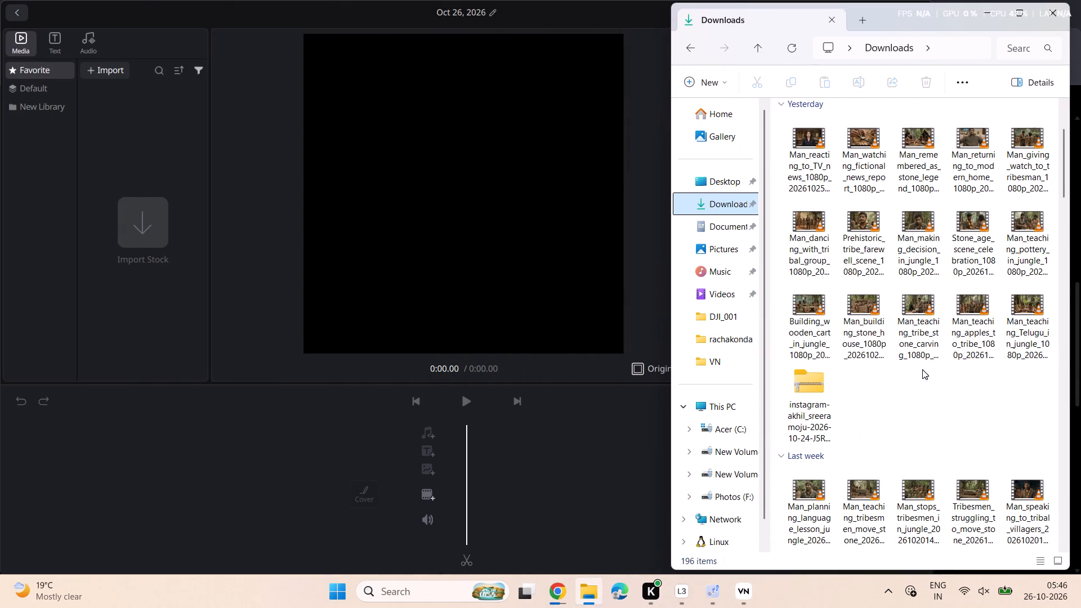
Add the Man_in_prehistoric_forest_speaking video from Downloads to the empty timeline as the first clip.
scroll(915, 377, down, 6)
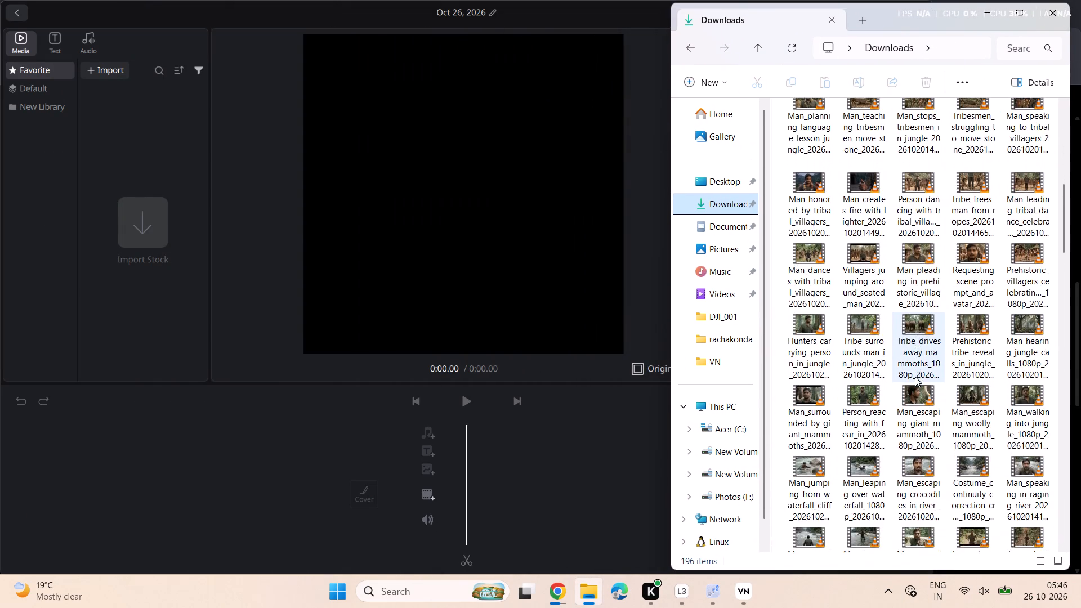
scroll(915, 377, down, 3)
scroll(915, 377, up, 1)
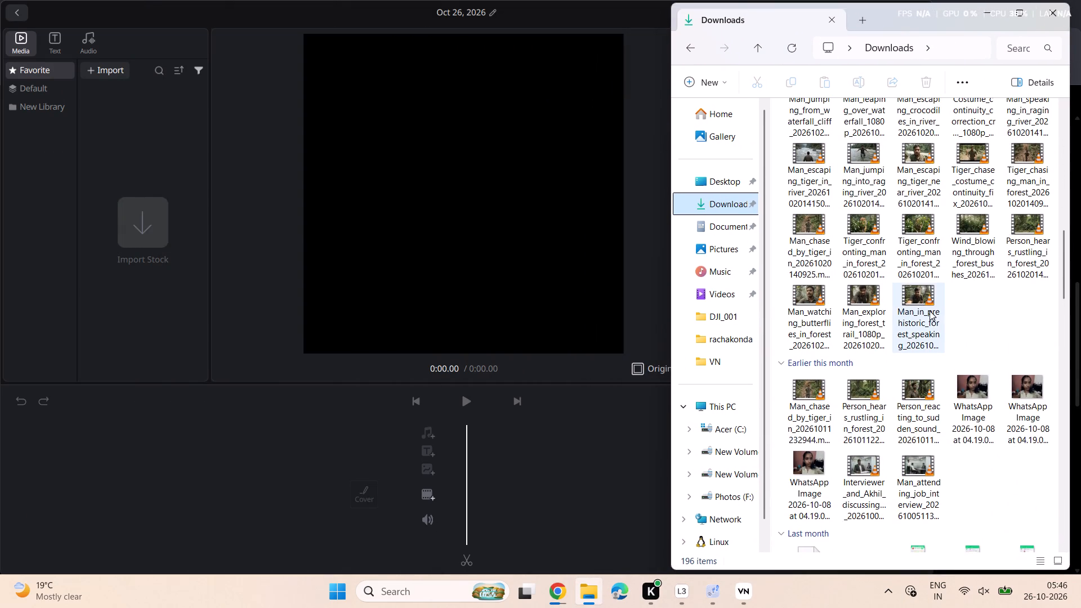
drag(930, 311, 528, 494)
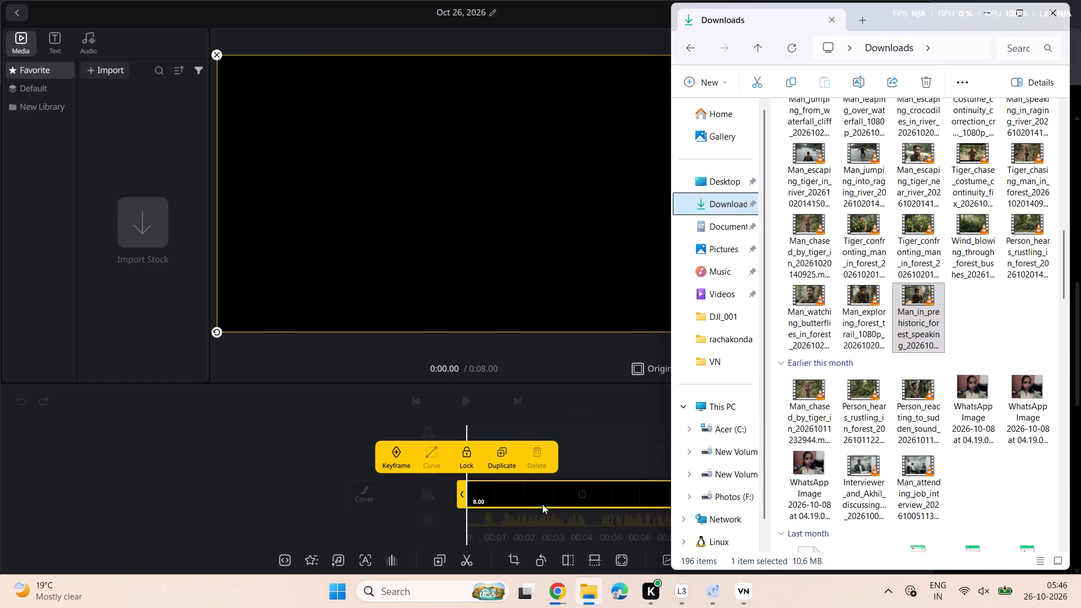
Add the Man_exploring_forest_trail video to the main track directly after the first clip.
scroll(542, 504, left, 14)
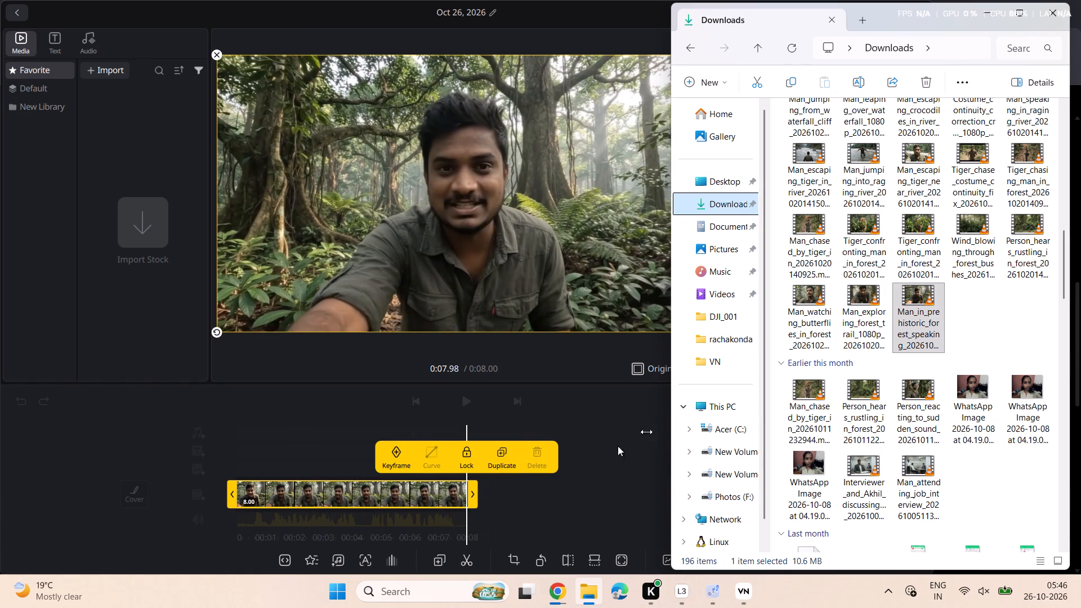
drag(877, 299, 541, 500)
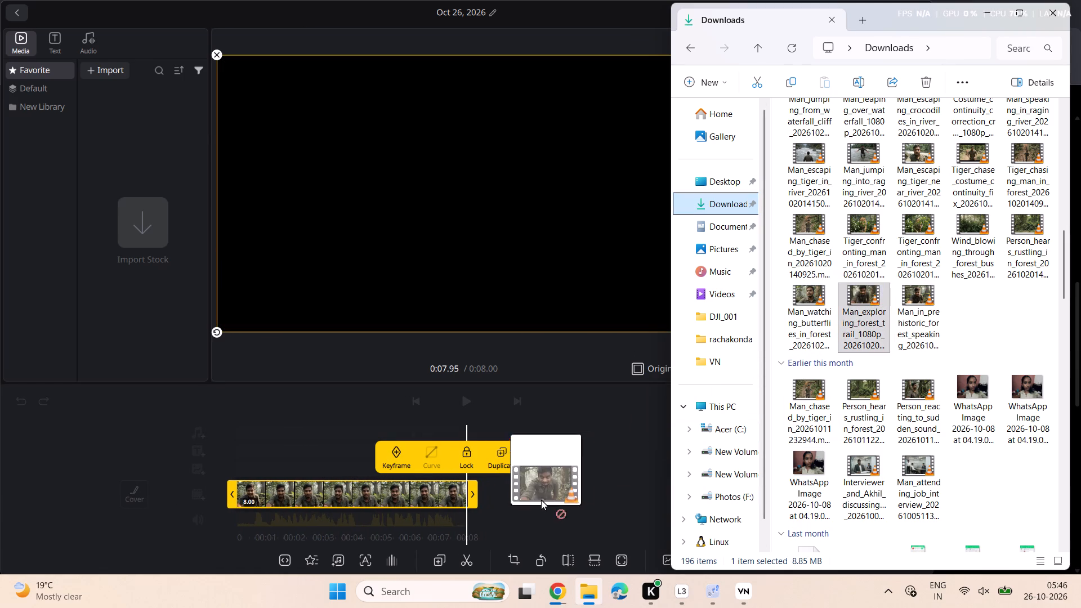
drag(541, 500, 533, 502)
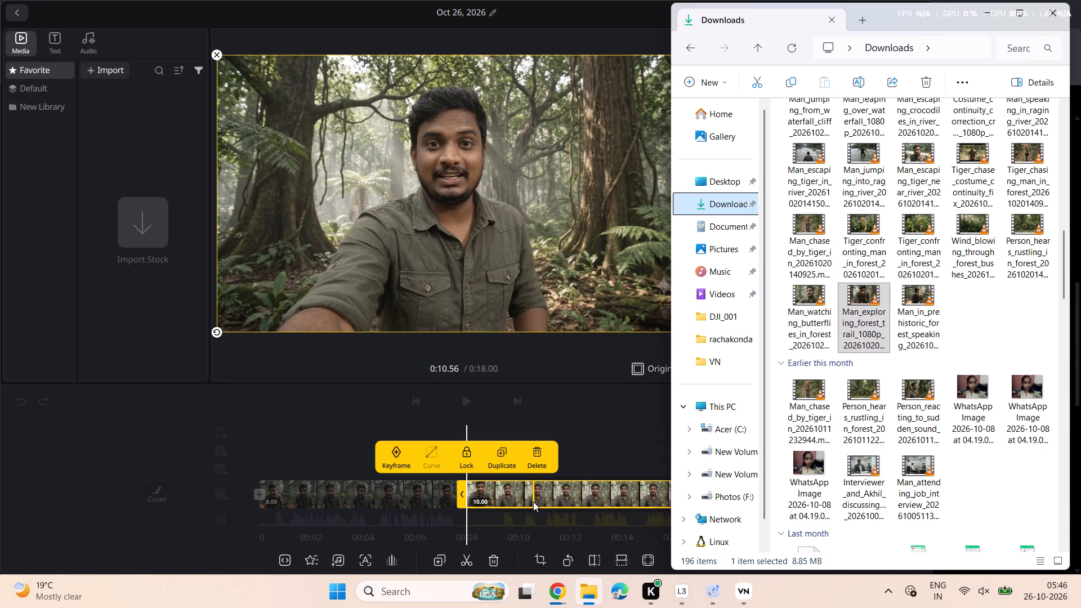
Add the Man_watching_butterflies_in_forest video to the end of the main track as the third clip.
scroll(580, 503, left, 16)
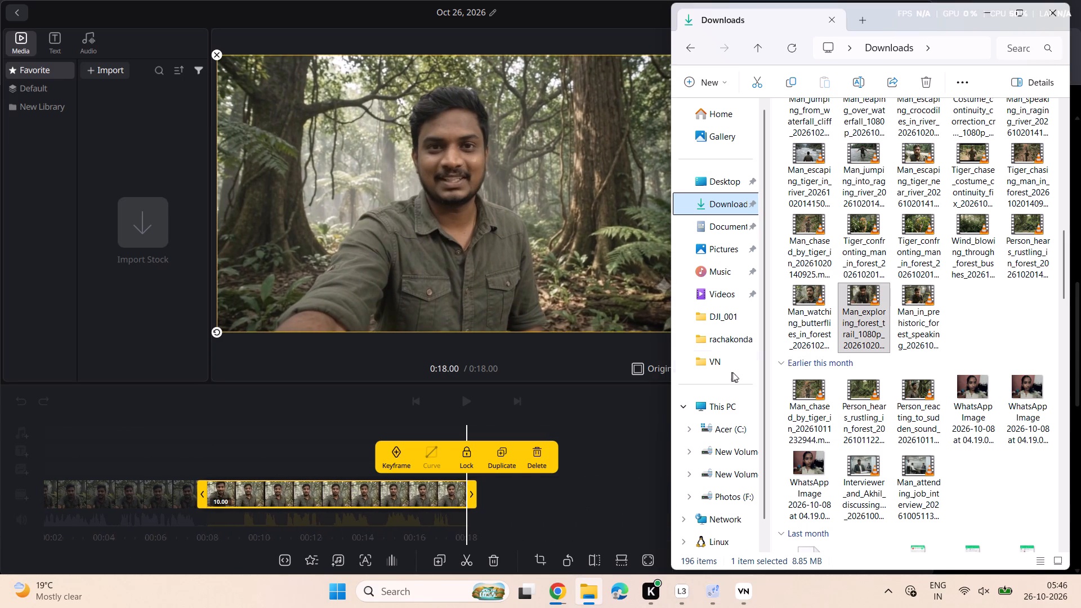
drag(802, 316, 540, 498)
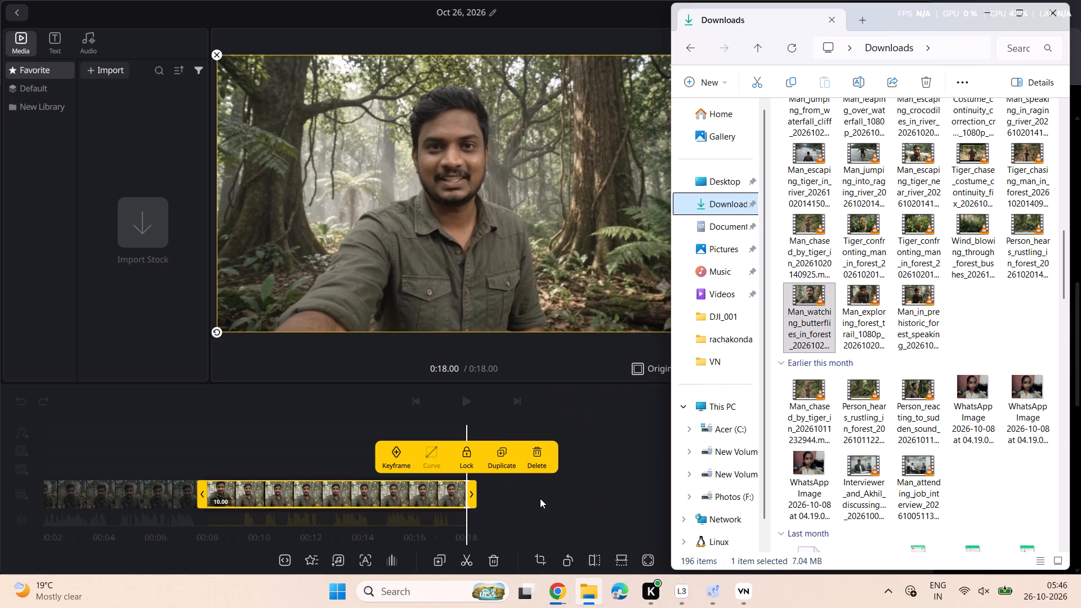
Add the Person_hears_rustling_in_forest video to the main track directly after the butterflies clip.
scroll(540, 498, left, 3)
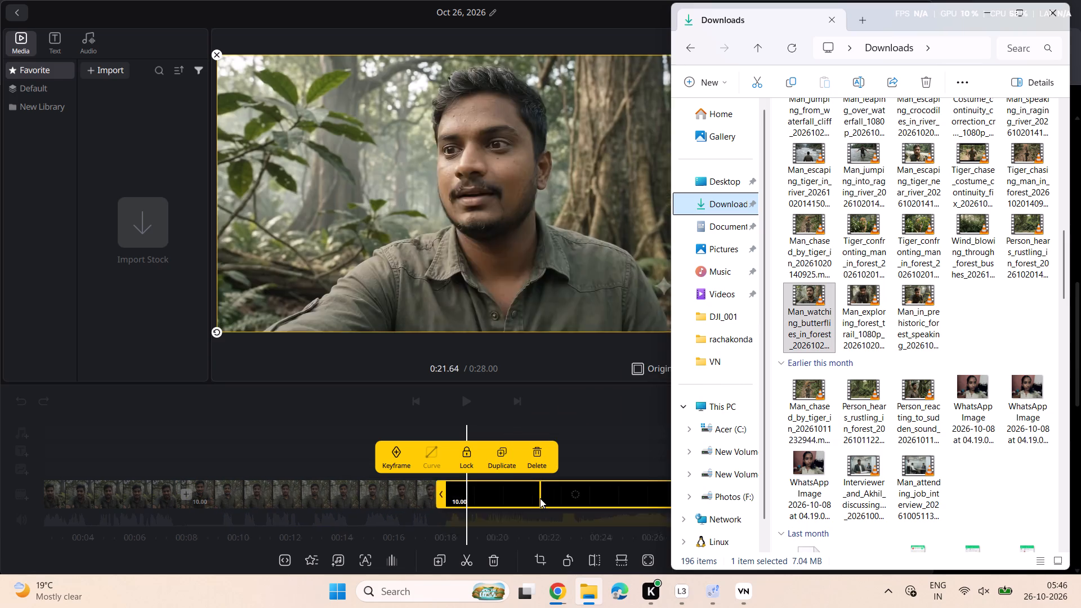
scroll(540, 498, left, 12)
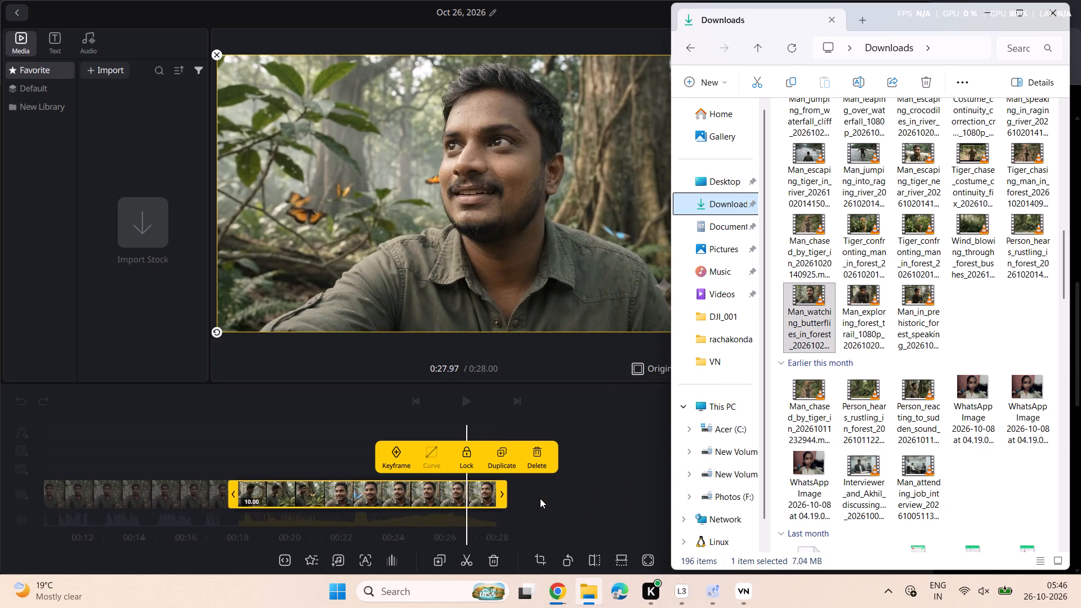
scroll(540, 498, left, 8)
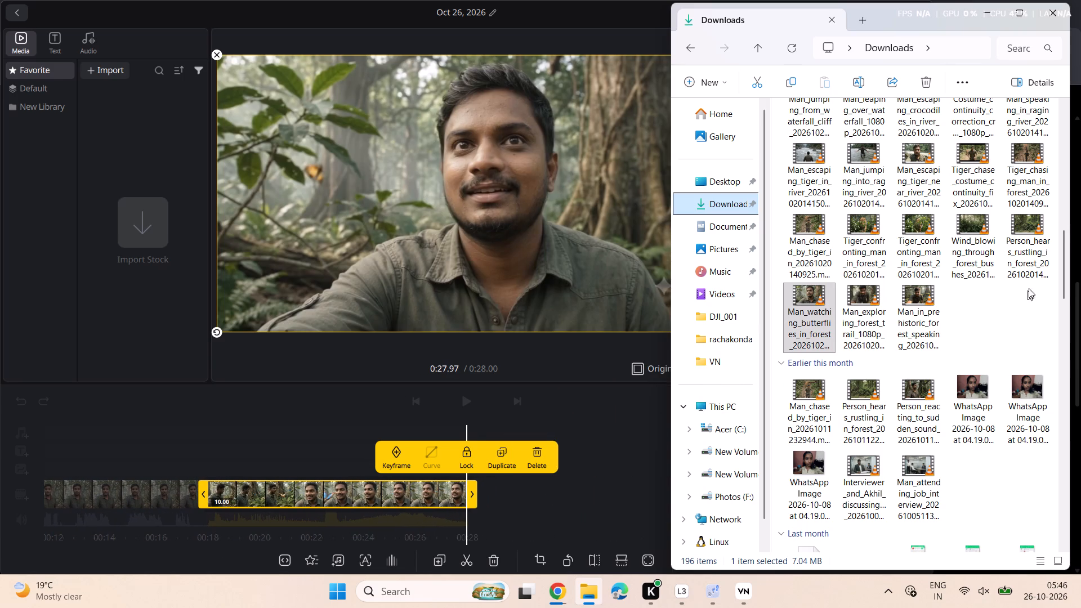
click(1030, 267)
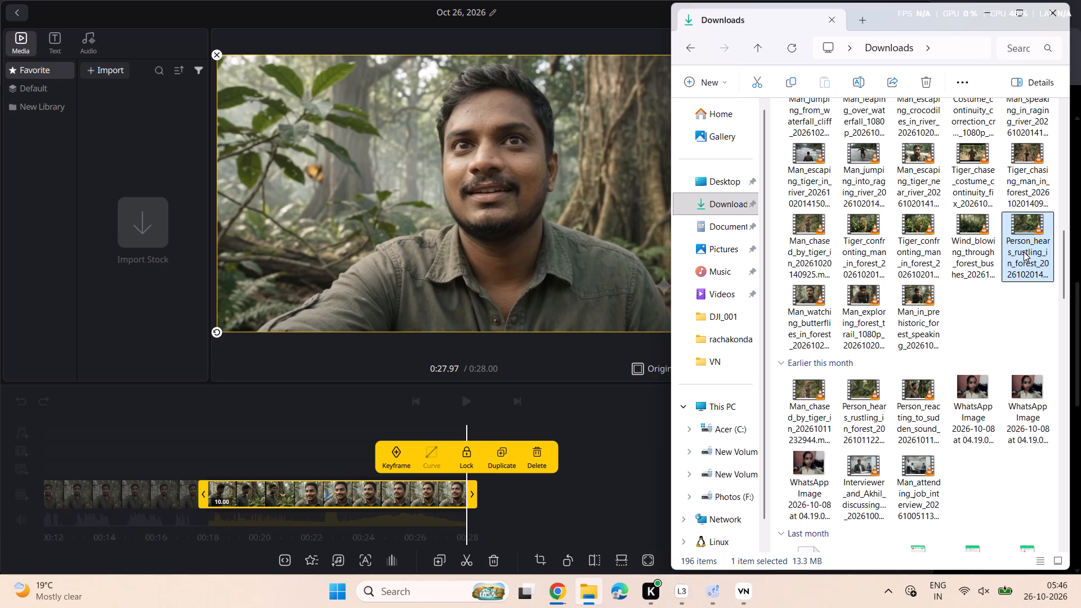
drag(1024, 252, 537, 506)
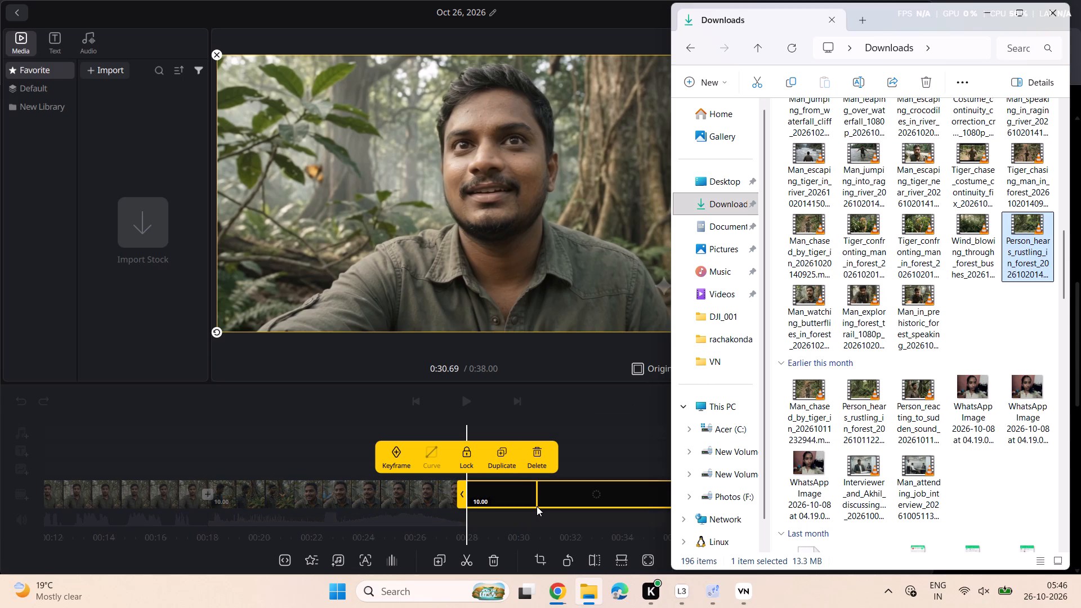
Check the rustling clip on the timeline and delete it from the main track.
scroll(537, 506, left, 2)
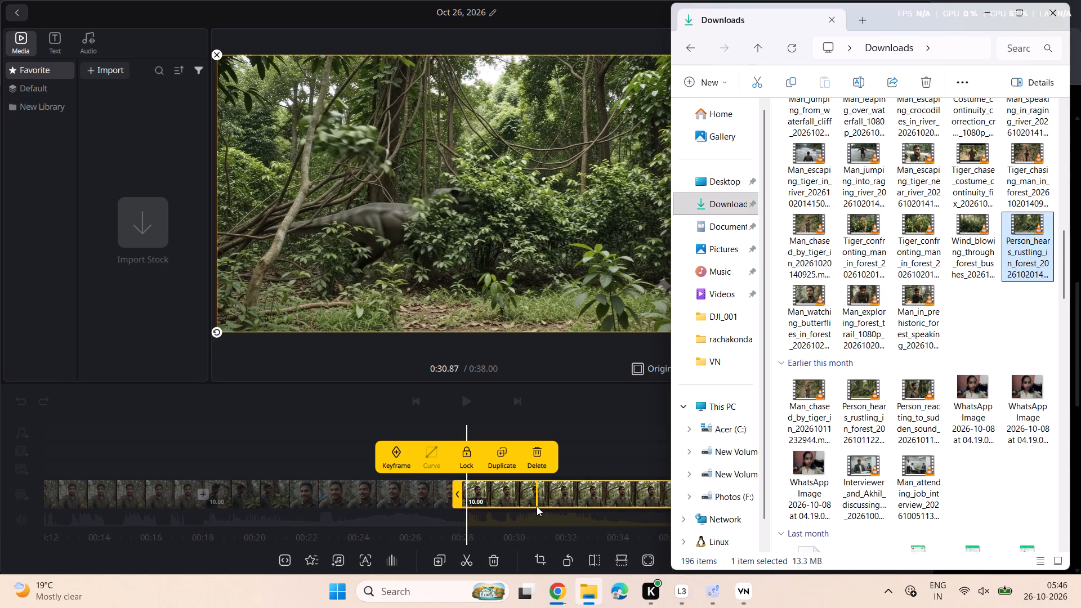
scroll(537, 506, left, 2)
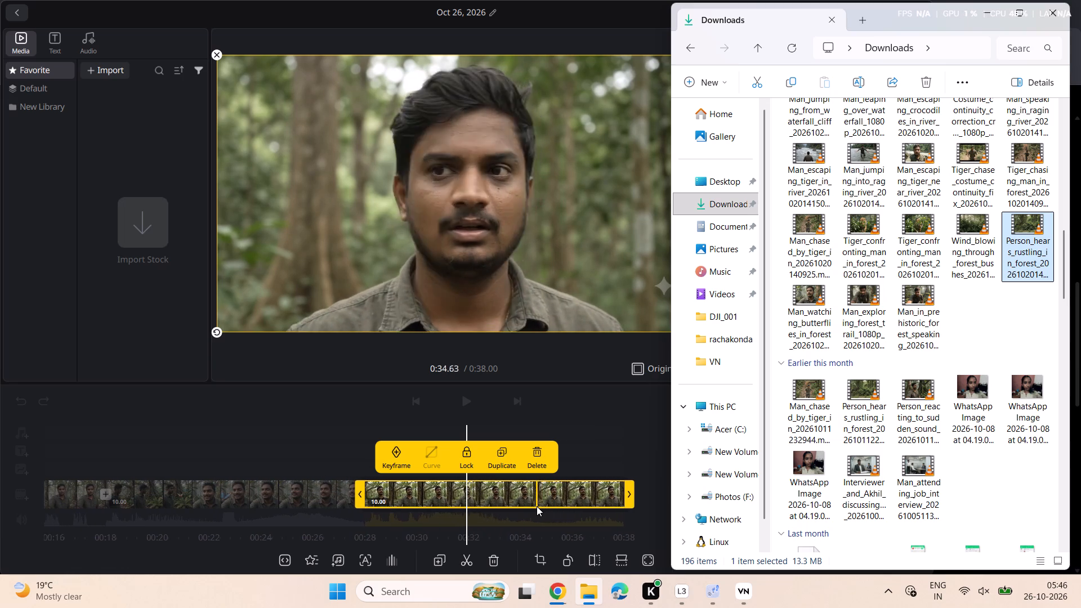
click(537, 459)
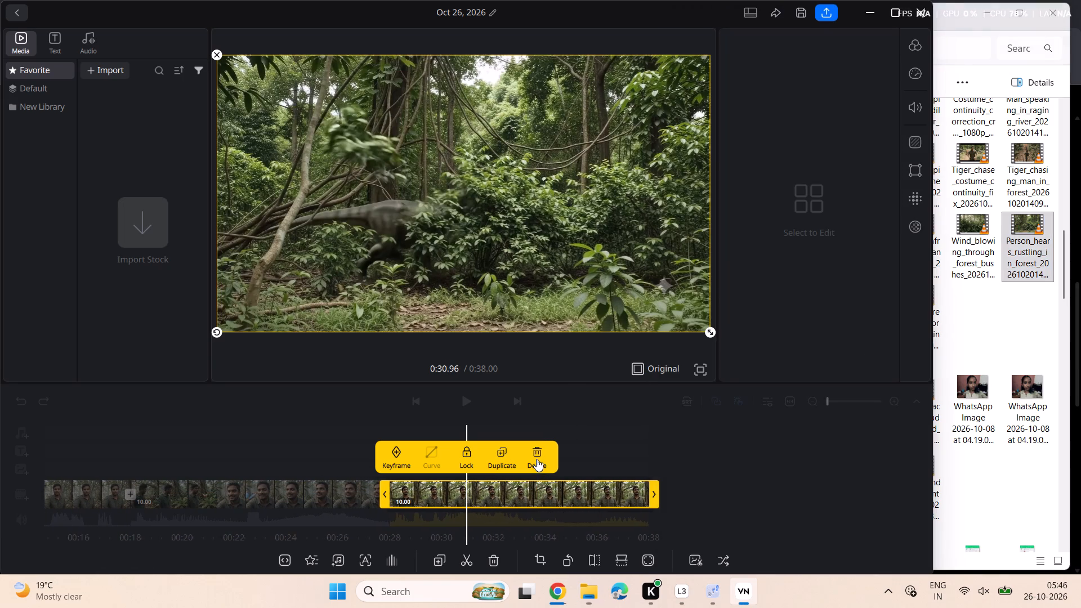
Add the Wind_blowing_through_forest_bushes video to the main track directly after the butterflies clip.
drag(975, 254, 565, 475)
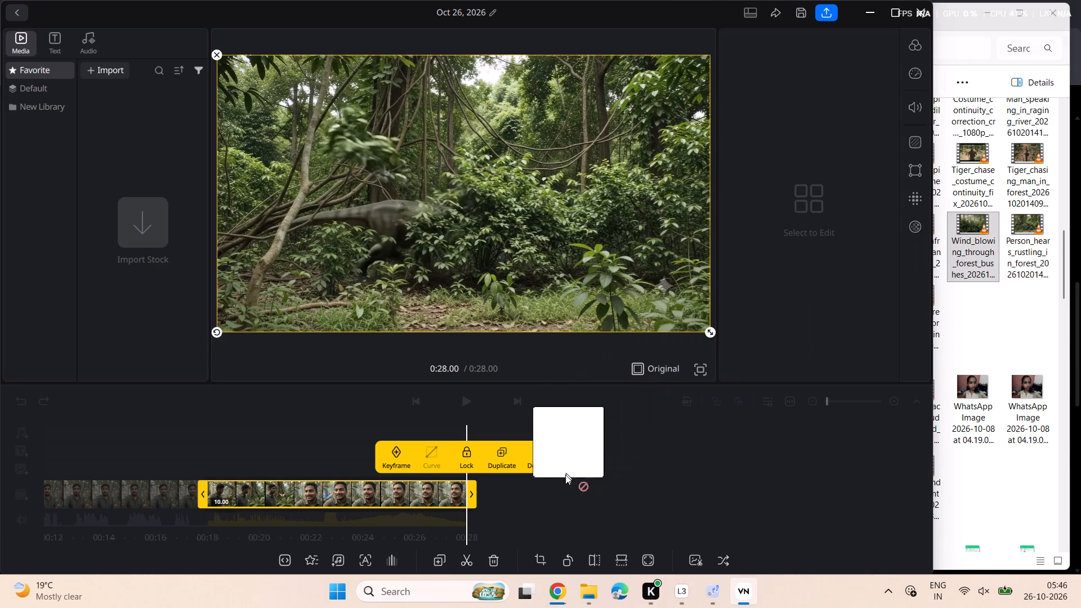
drag(565, 475, 550, 502)
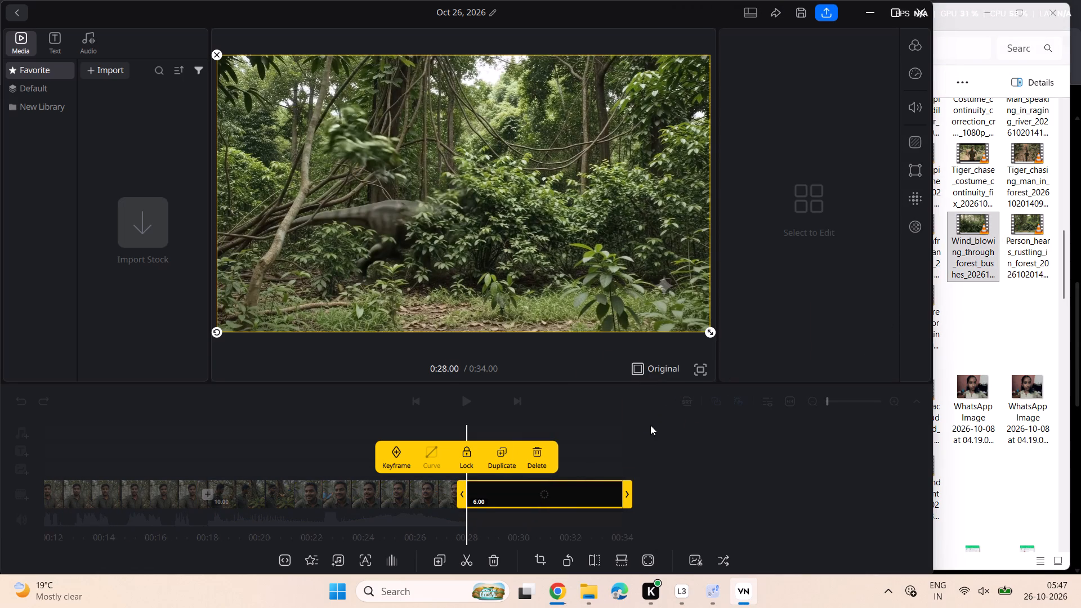
Add the Person_hears_rustling_in_forest video to the end of the main track, after the wind-blown bushes clip.
scroll(667, 430, left, 2)
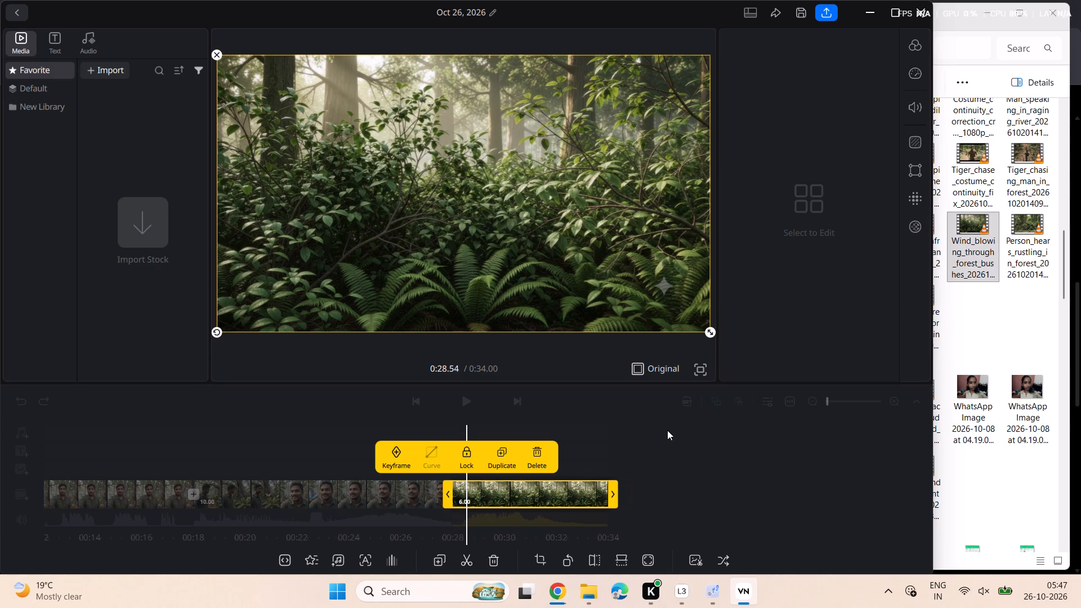
scroll(667, 430, left, 6)
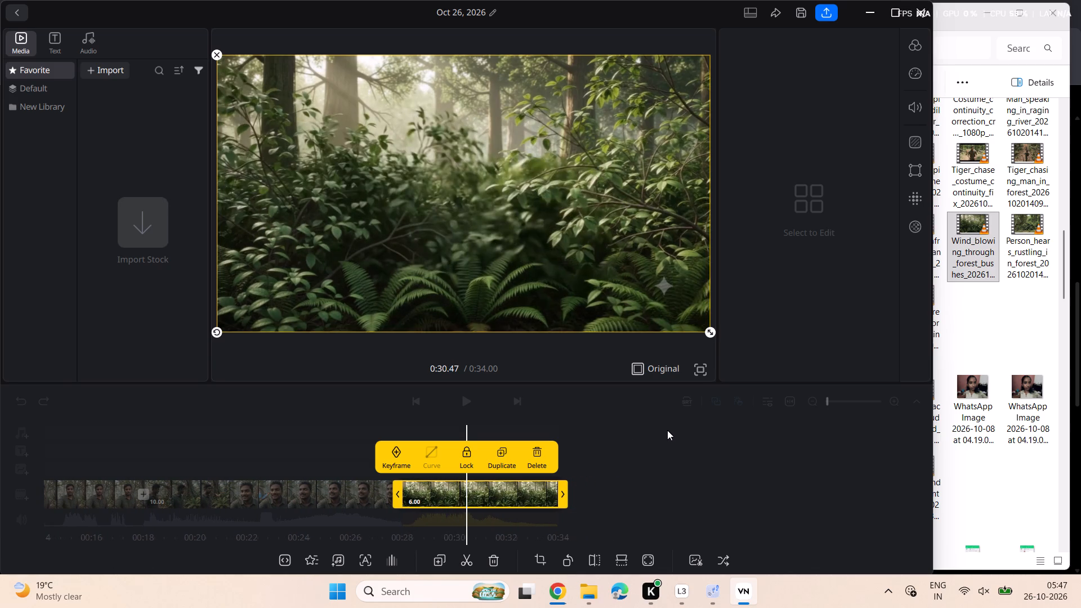
scroll(667, 430, left, 4)
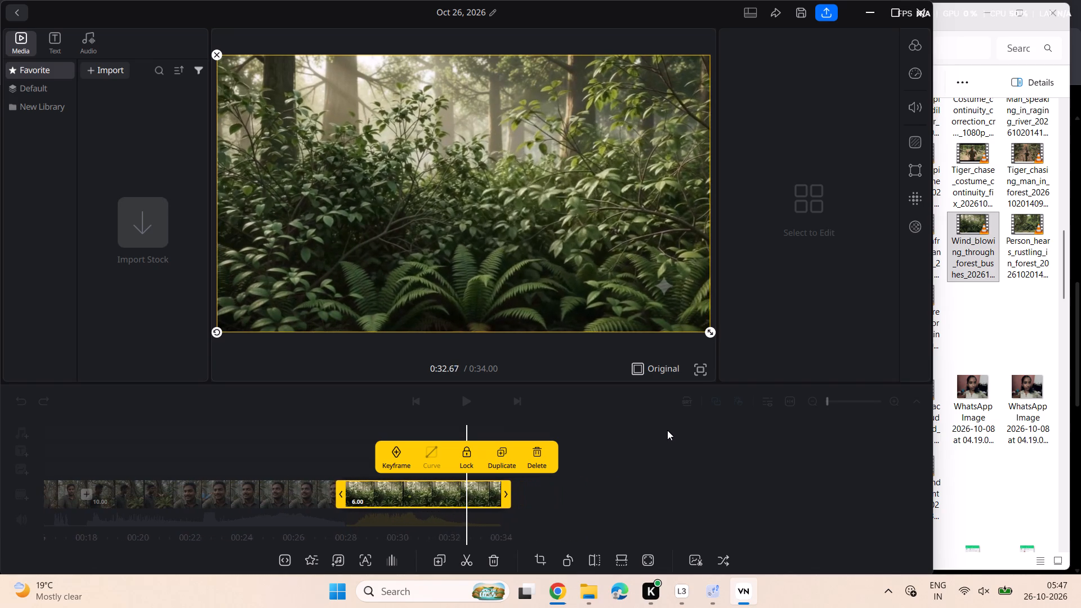
scroll(667, 430, left, 5)
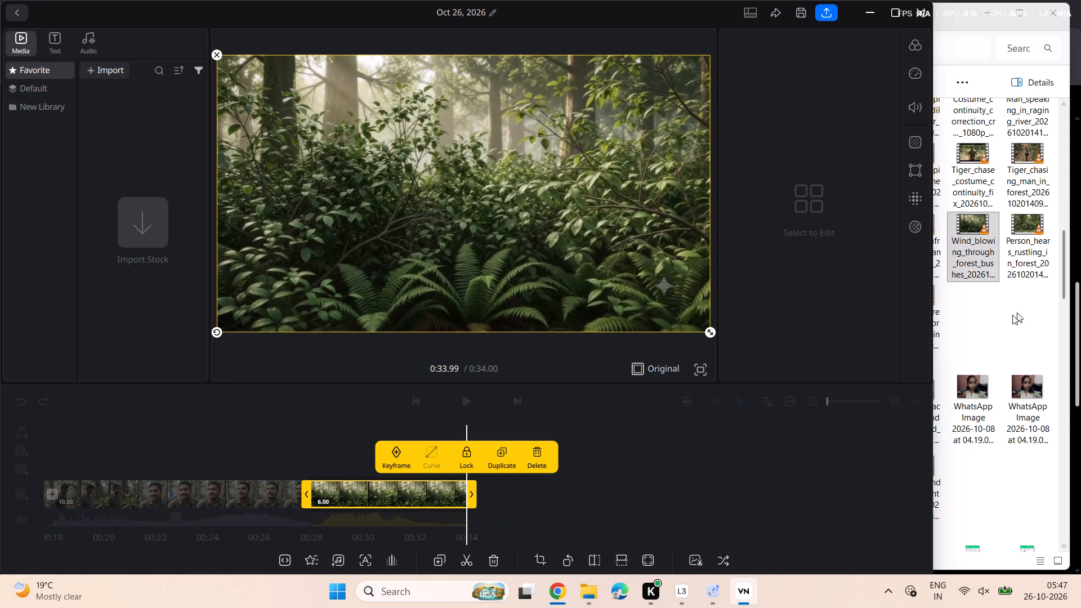
click(999, 319)
click(915, 256)
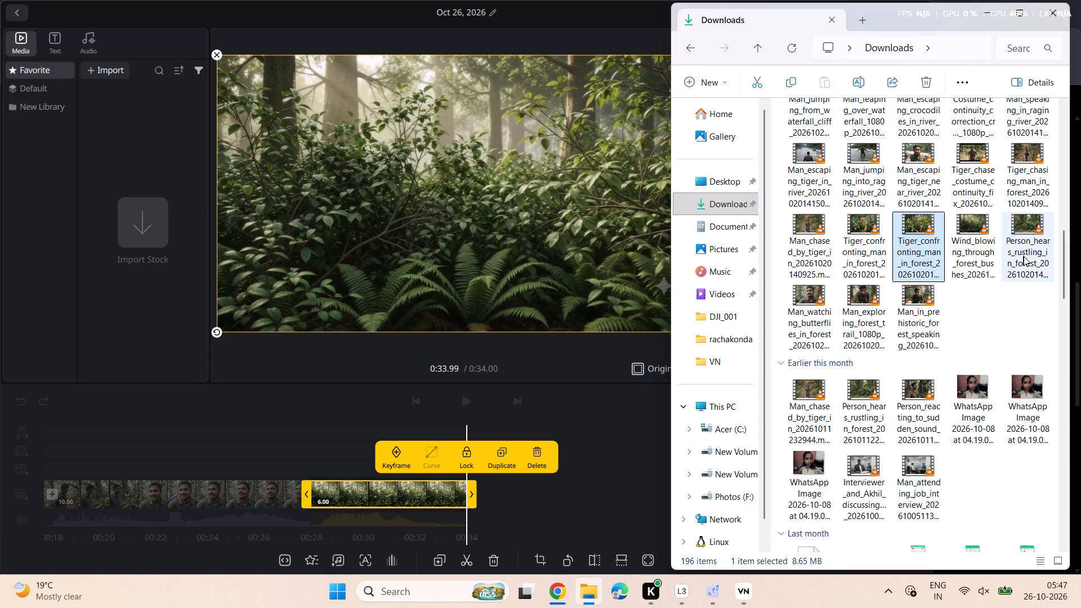
drag(1027, 255, 544, 506)
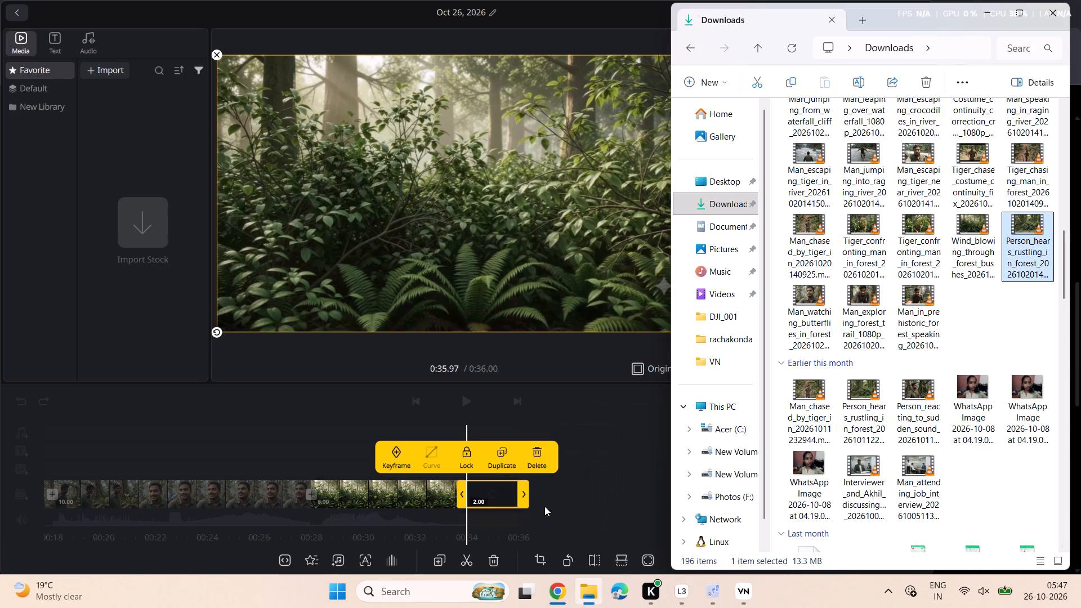
scroll(571, 500, left, 7)
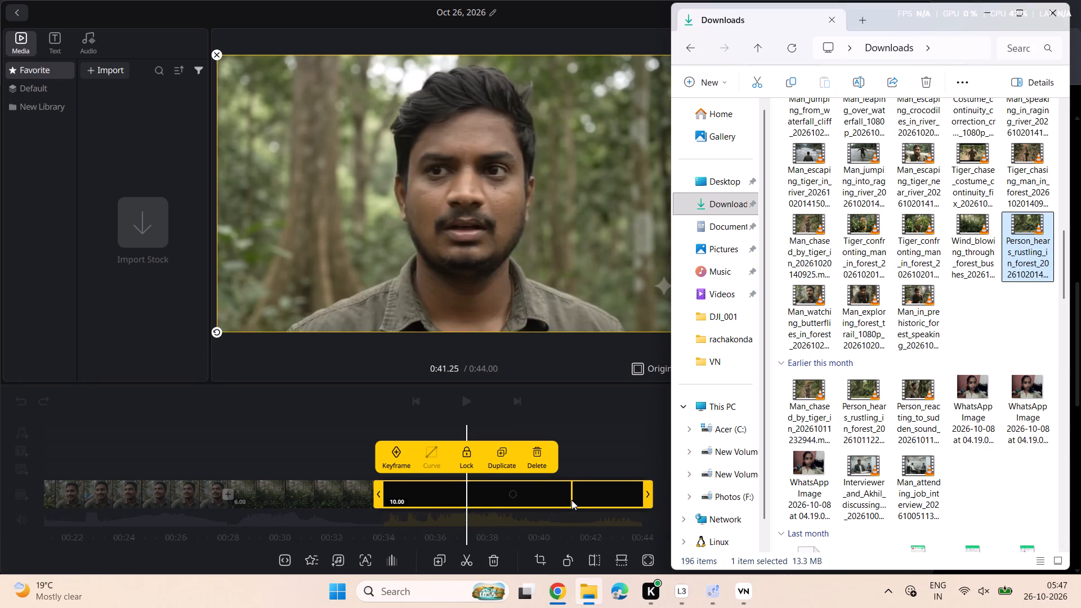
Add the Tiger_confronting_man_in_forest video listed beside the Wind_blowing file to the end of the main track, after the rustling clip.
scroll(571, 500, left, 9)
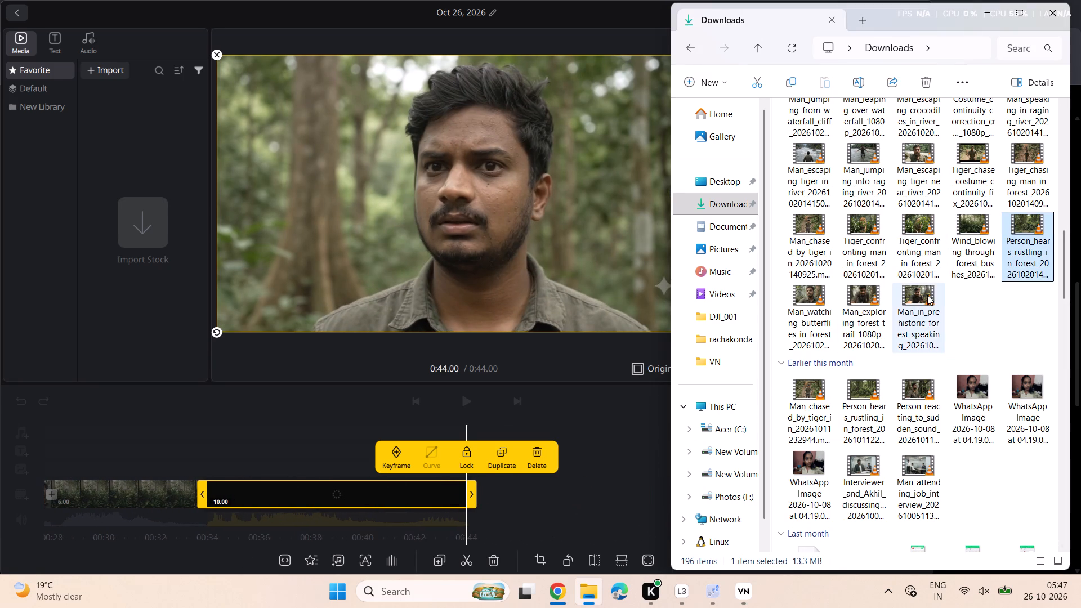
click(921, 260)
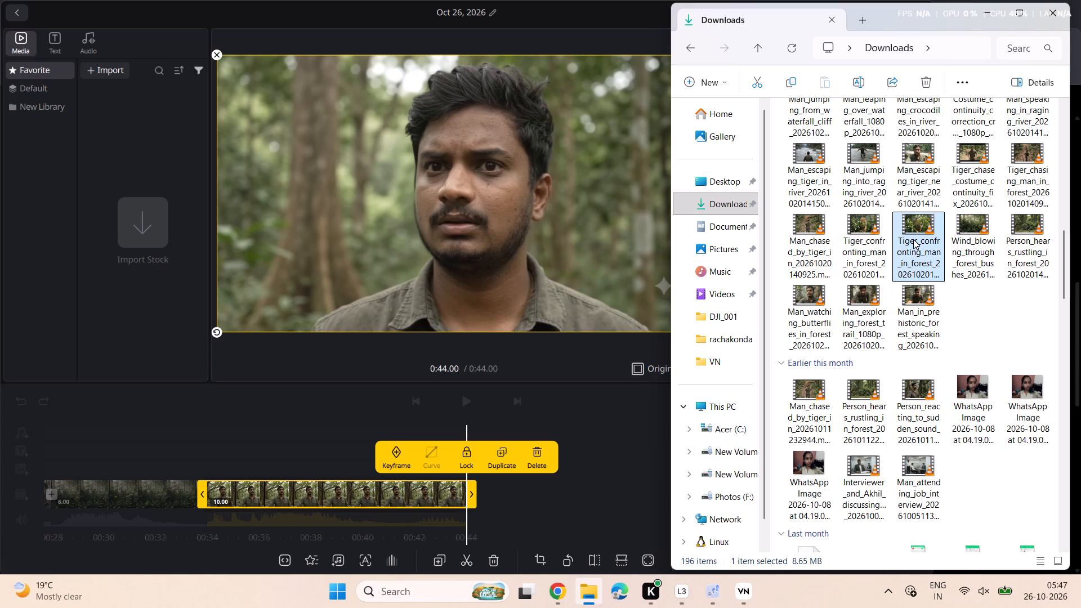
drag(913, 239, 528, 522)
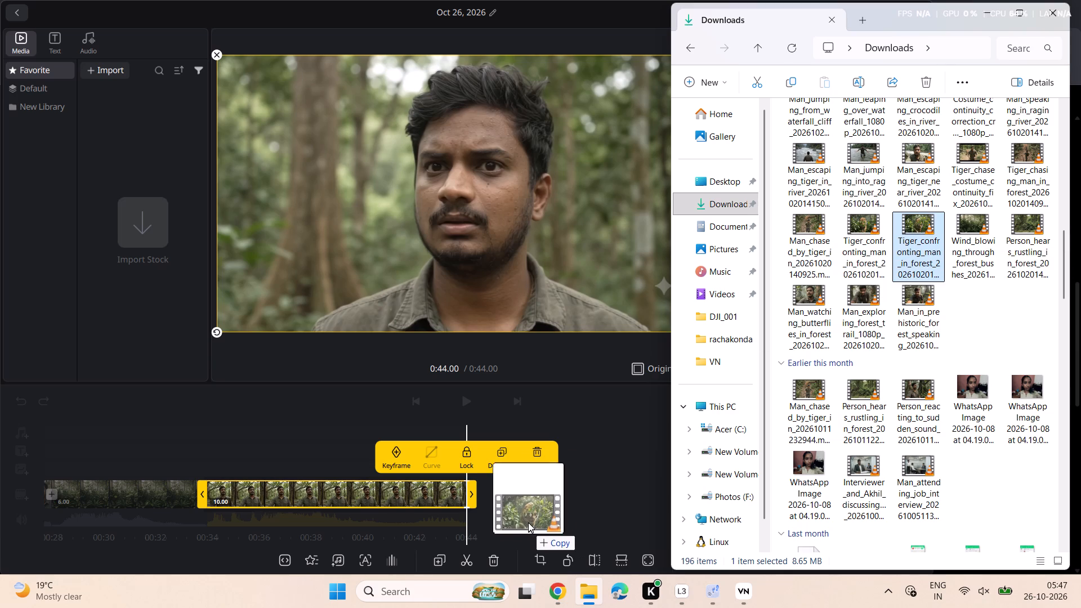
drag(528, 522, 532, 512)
Add the other Tiger_confronting_man_in_forest video, listed beside Man_chased_by_tiger, to the end of the main track.
scroll(532, 512, left, 1)
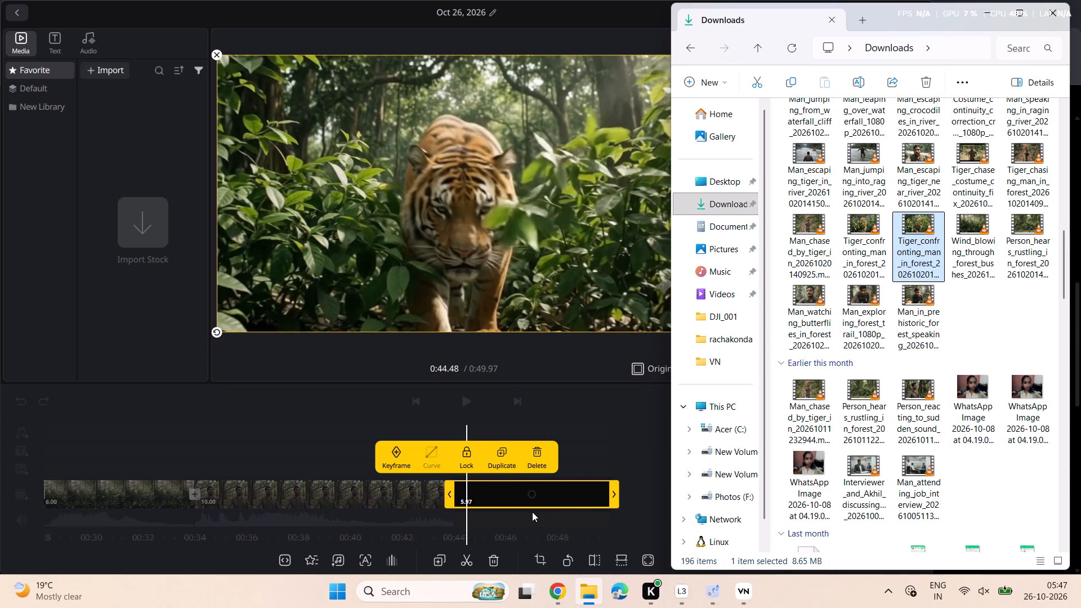
scroll(532, 512, left, 9)
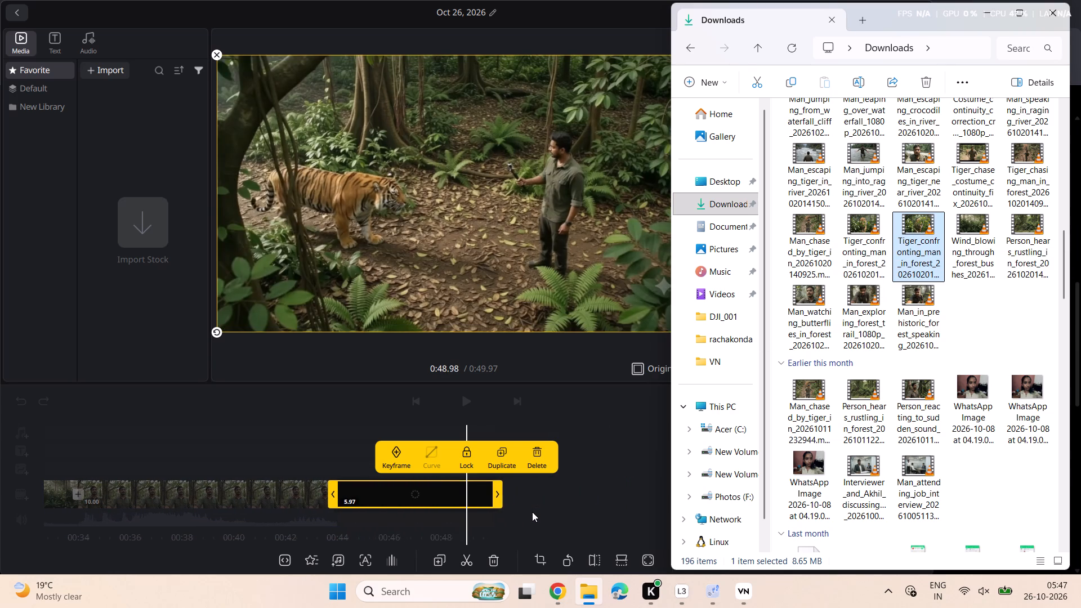
scroll(532, 512, left, 3)
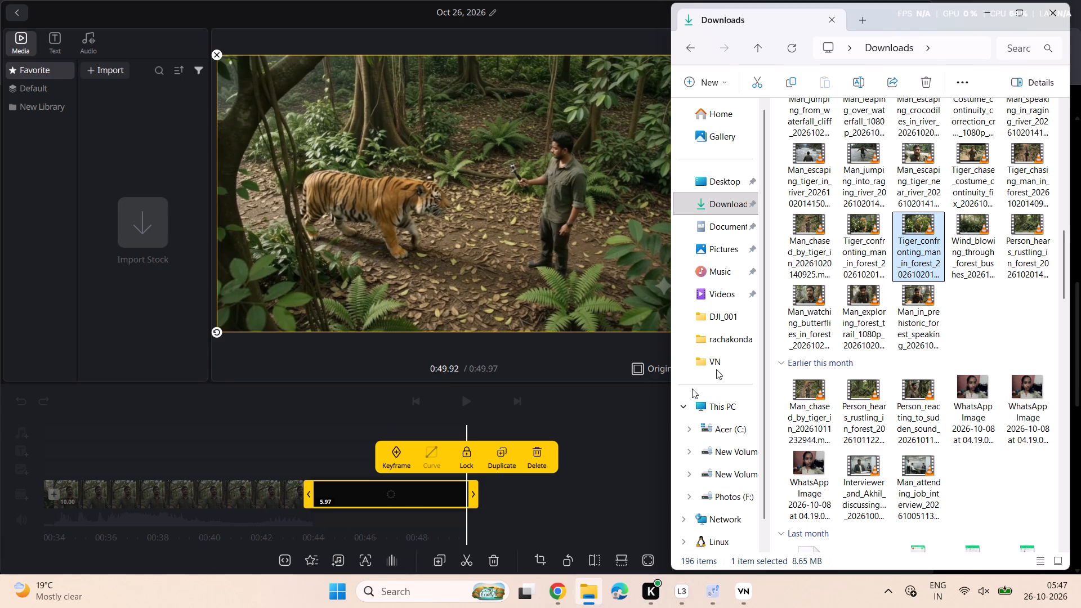
drag(866, 230, 545, 488)
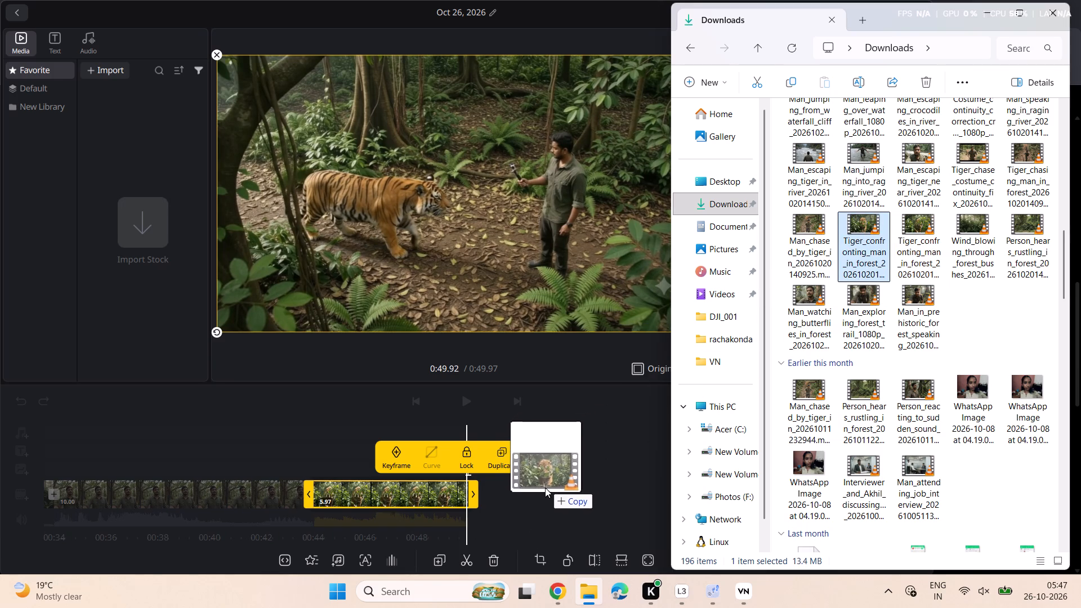
drag(545, 488, 545, 493)
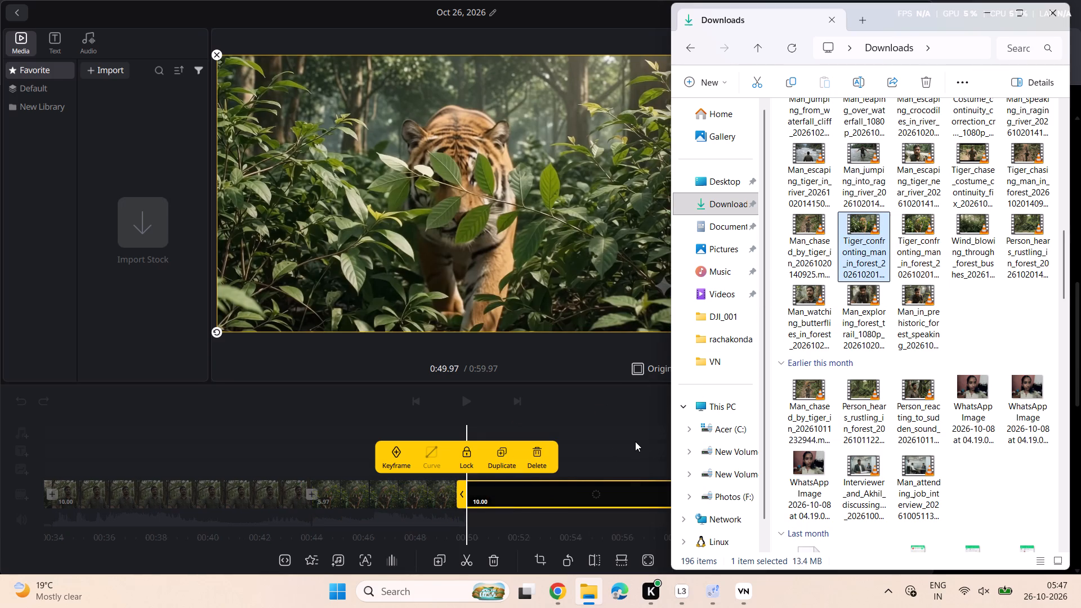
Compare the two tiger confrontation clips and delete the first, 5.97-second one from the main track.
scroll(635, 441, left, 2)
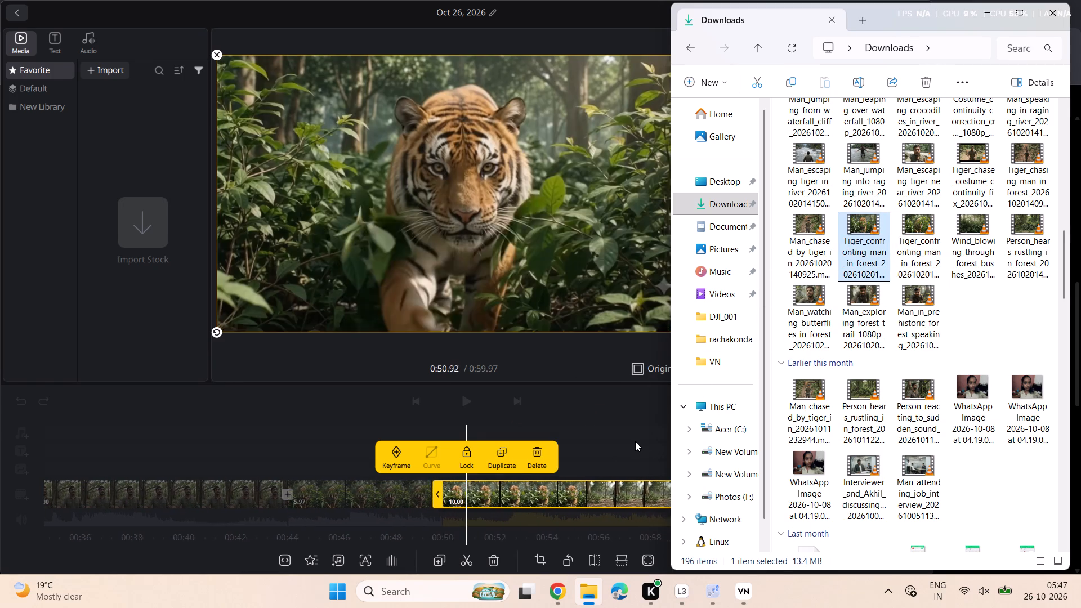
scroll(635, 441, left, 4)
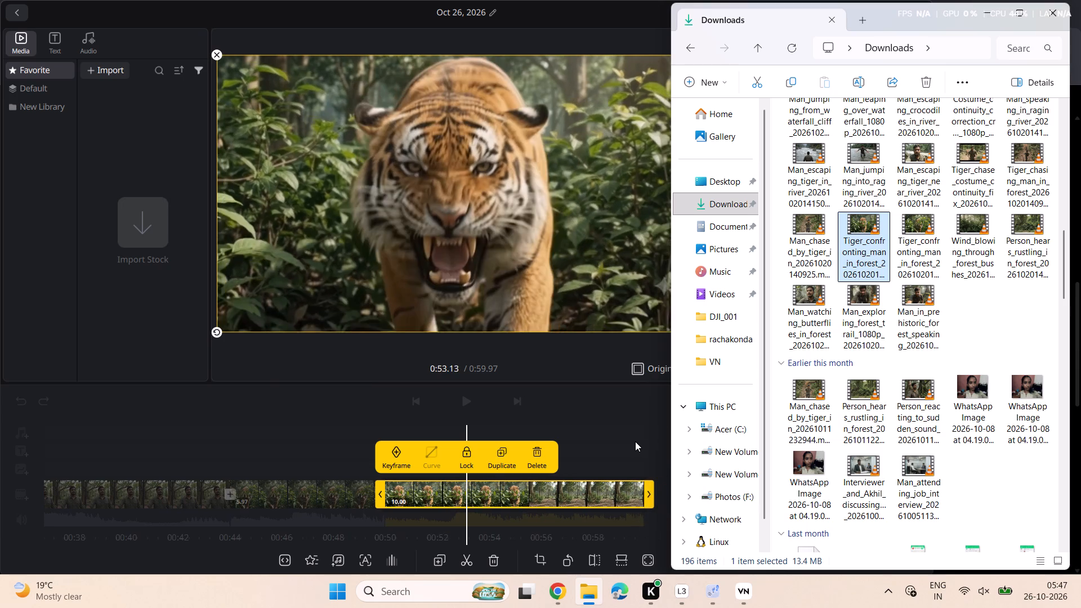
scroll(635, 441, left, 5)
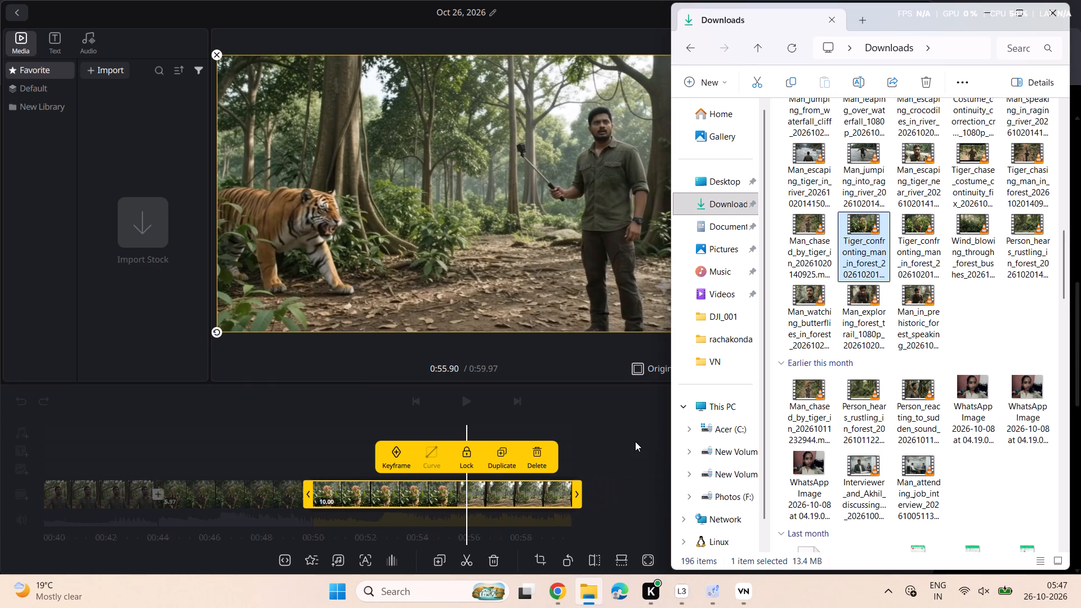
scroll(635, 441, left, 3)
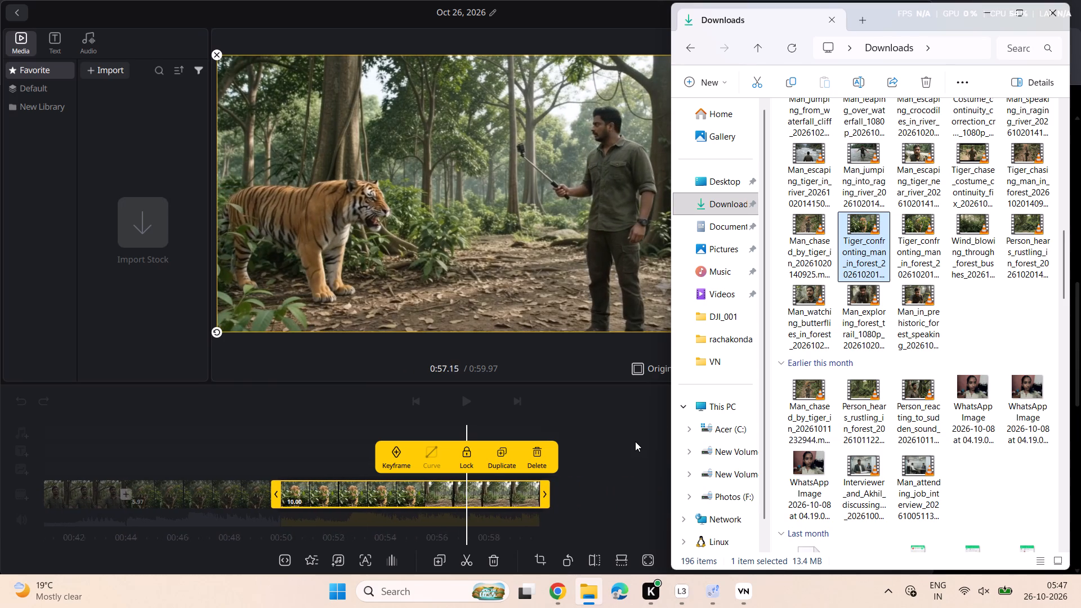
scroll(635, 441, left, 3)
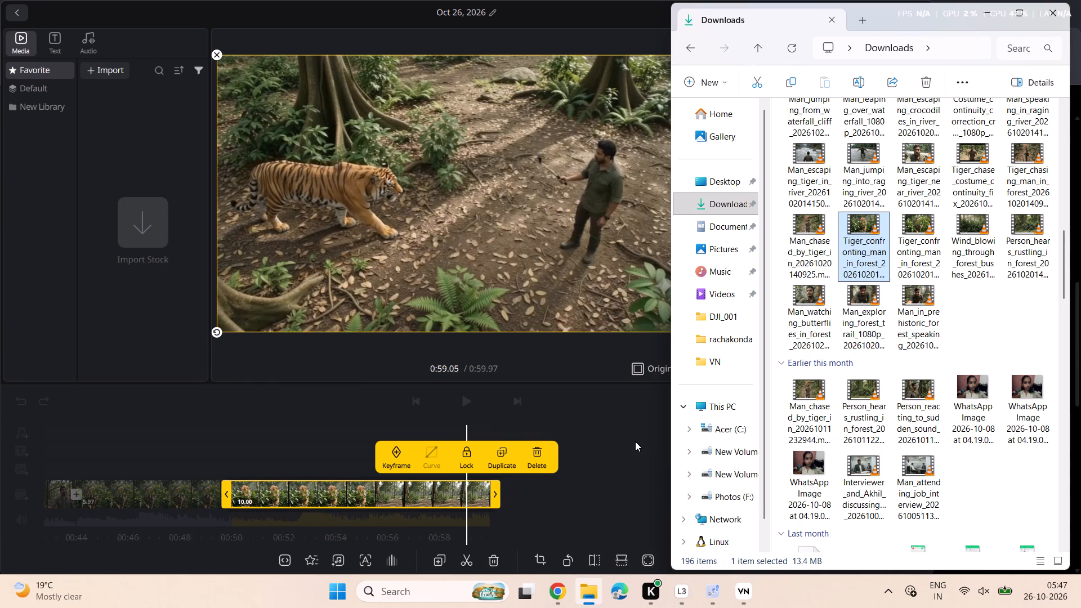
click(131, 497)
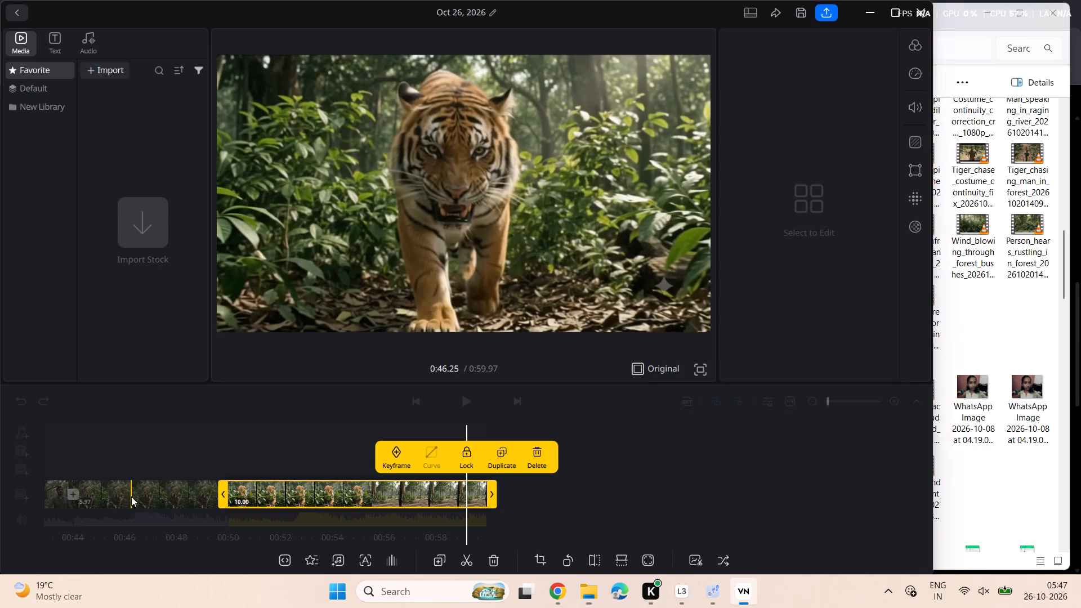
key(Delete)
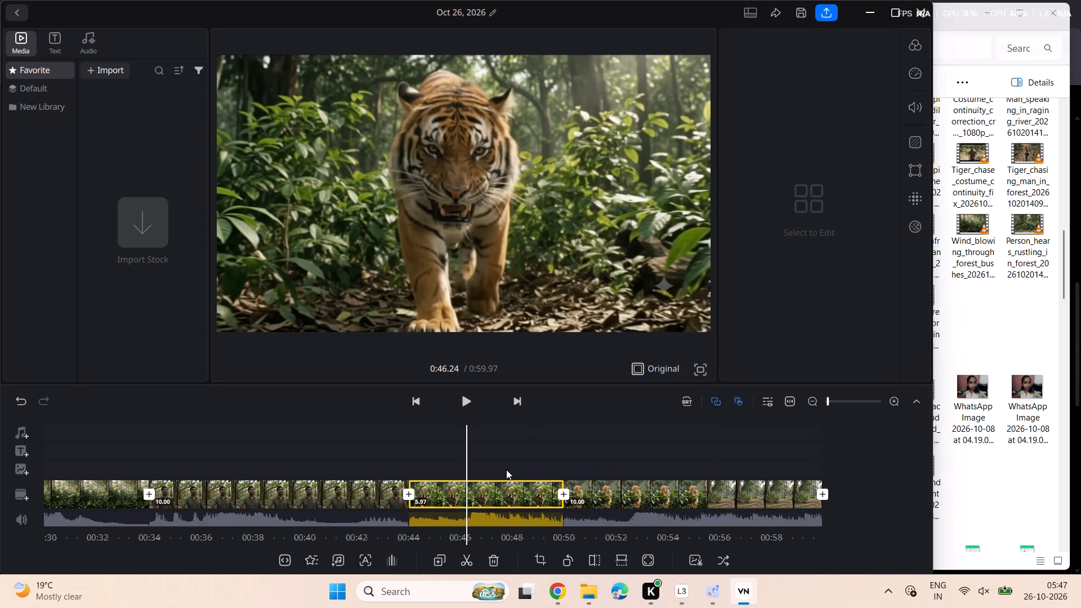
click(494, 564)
scroll(763, 464, left, 4)
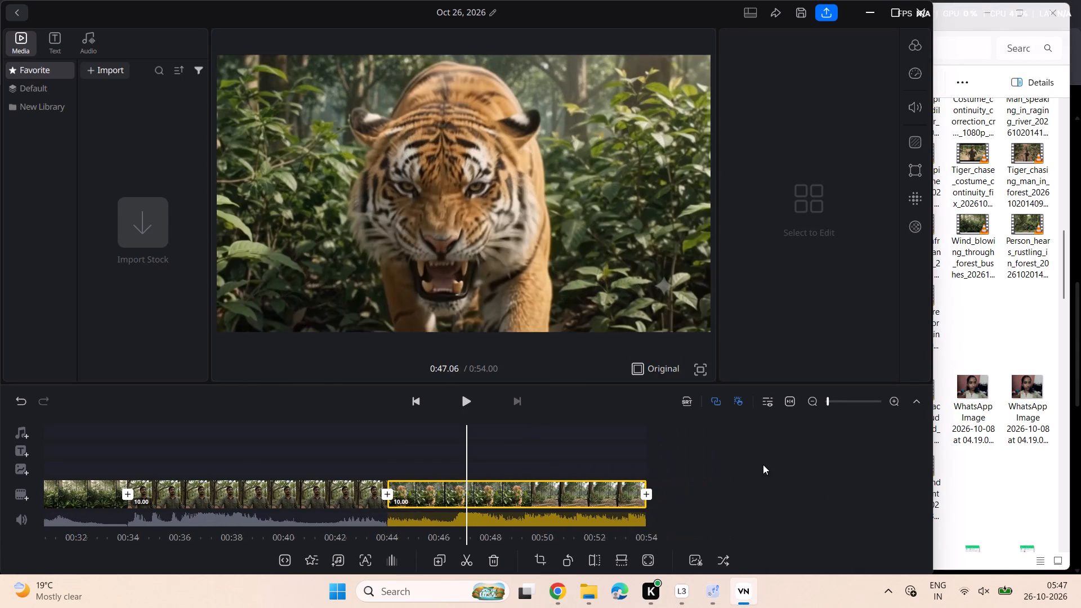
scroll(763, 464, left, 11)
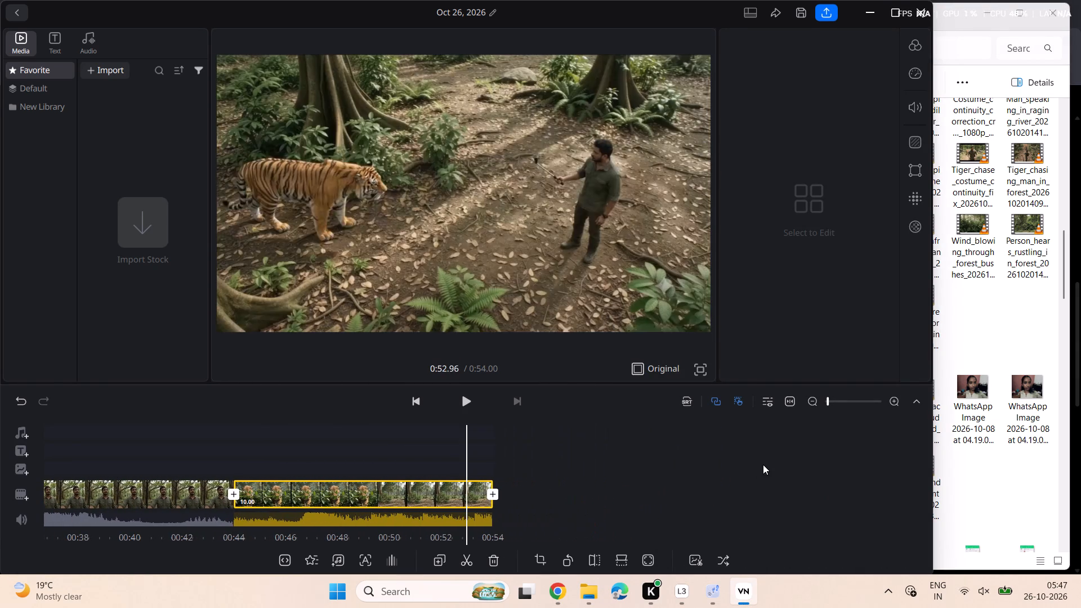
scroll(763, 464, left, 9)
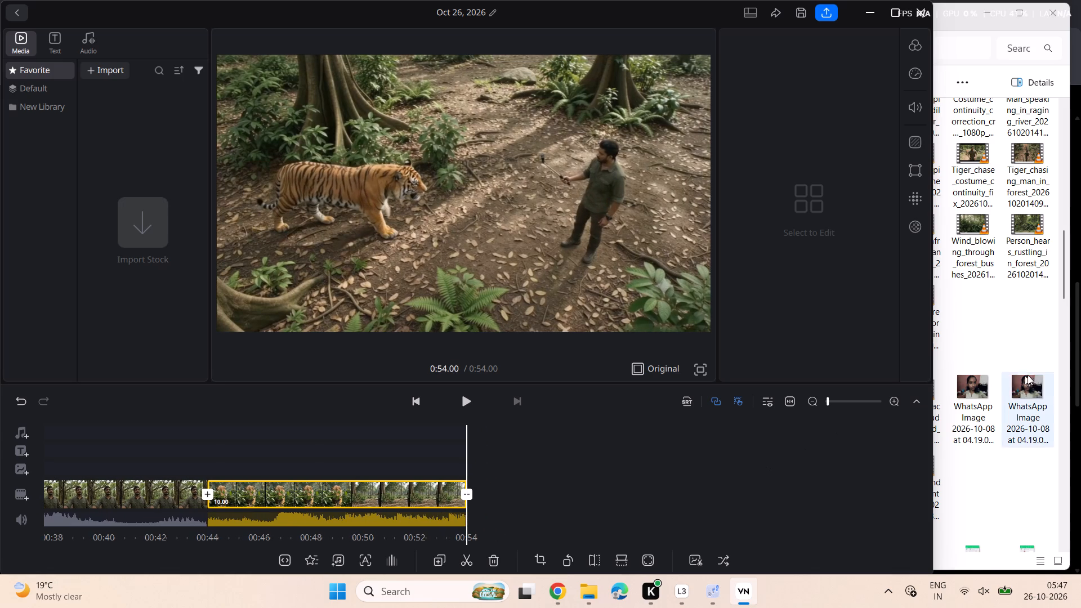
click(1004, 318)
click(809, 251)
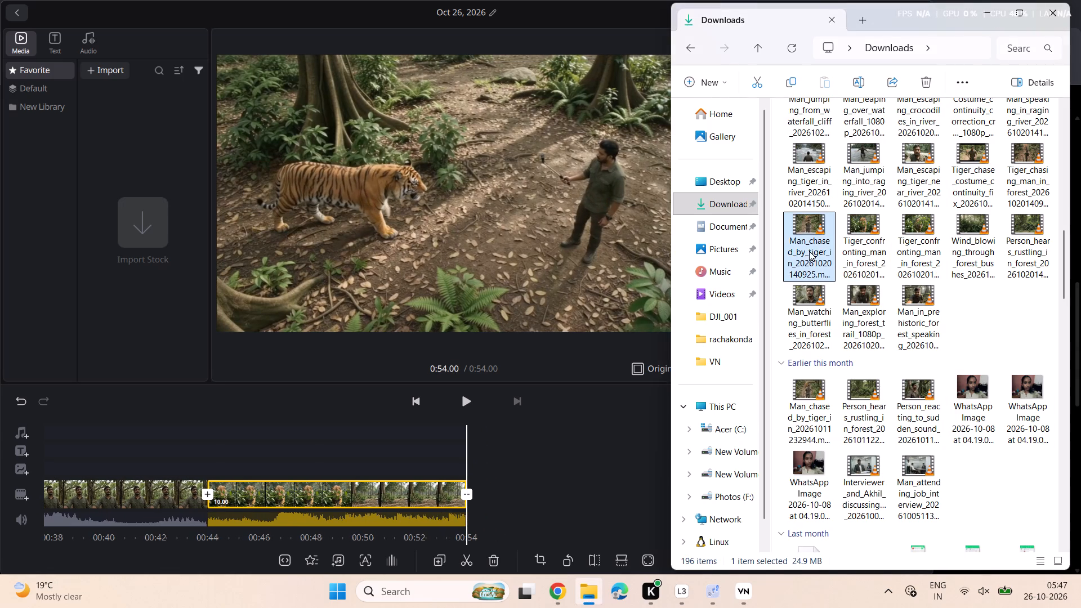
drag(801, 220, 518, 493)
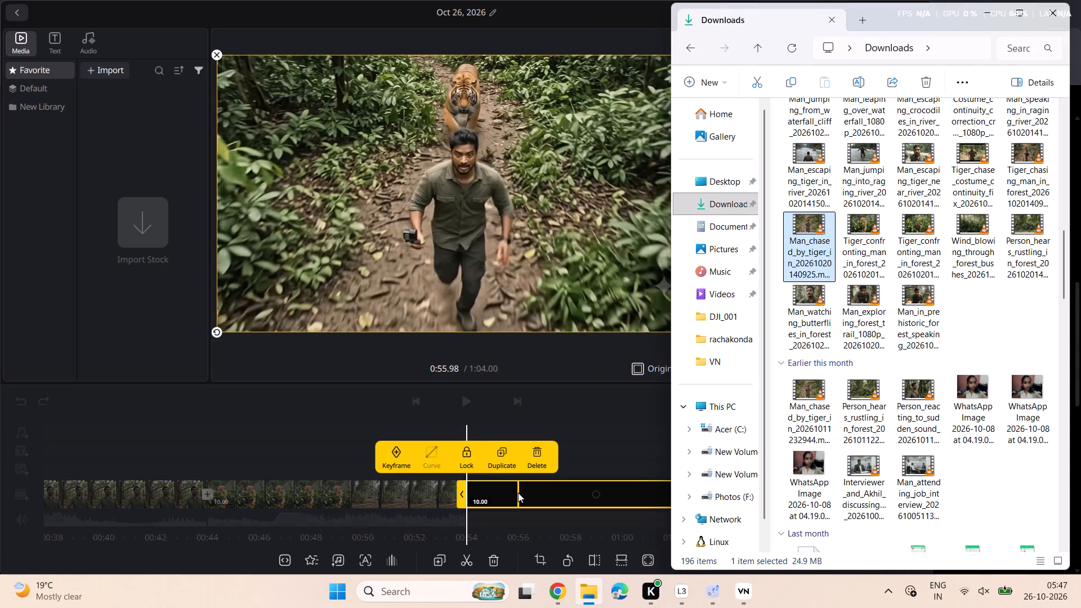
Add the Tiger_chasing_man_in_forest video to the end of the main track, after the Man_chased_by_tiger clip.
scroll(586, 451, left, 2)
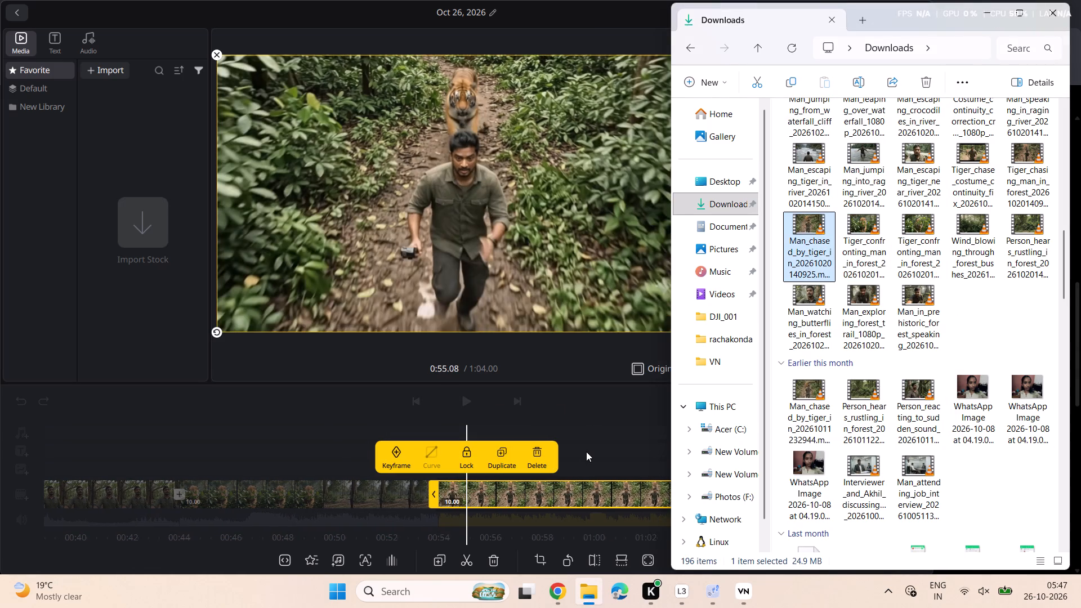
scroll(586, 451, left, 4)
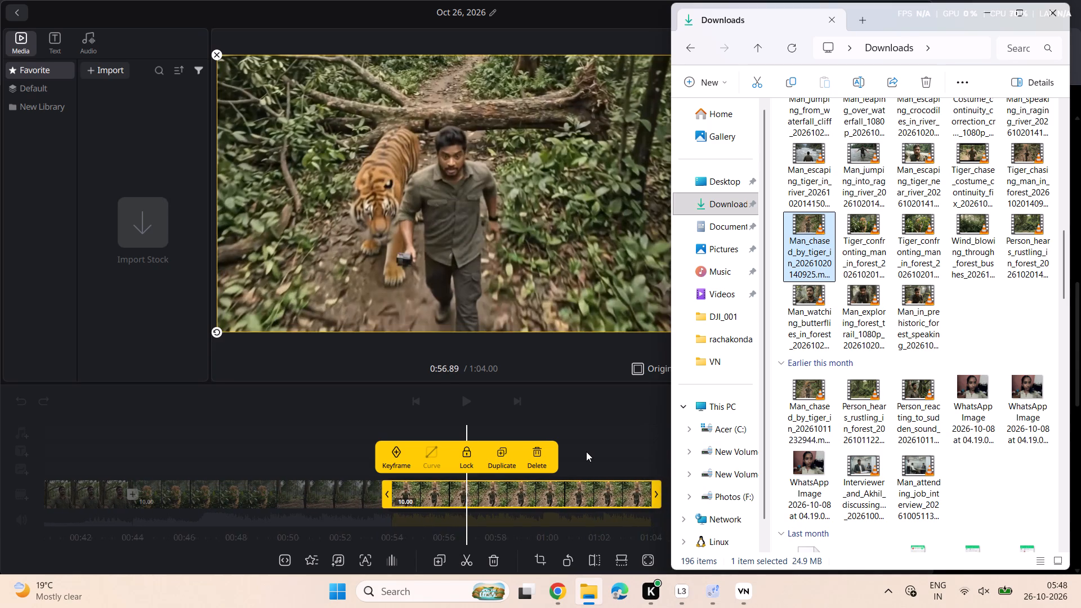
scroll(586, 451, left, 5)
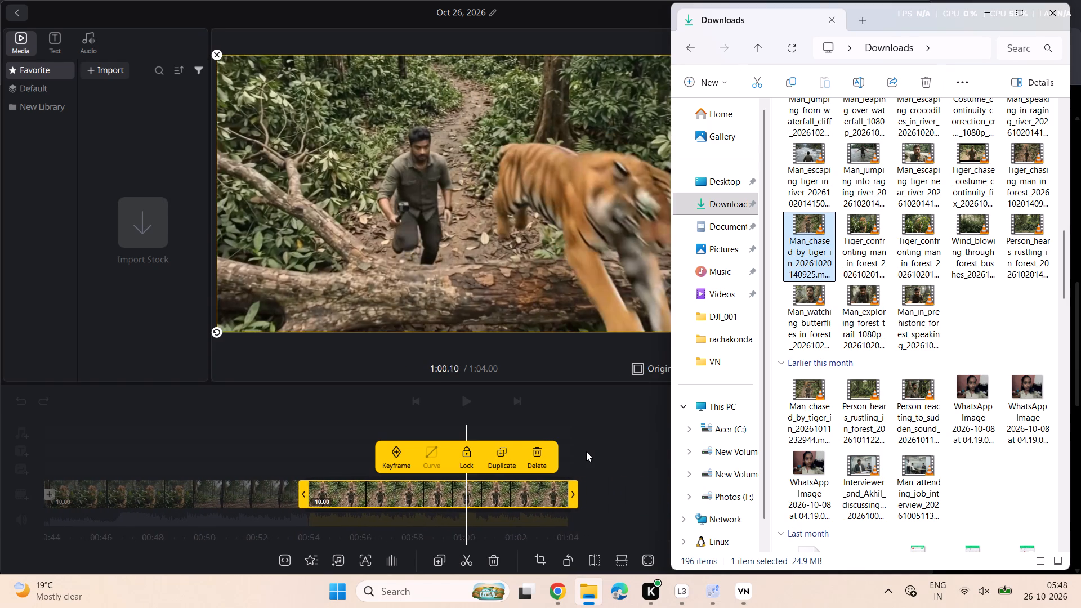
scroll(586, 451, left, 6)
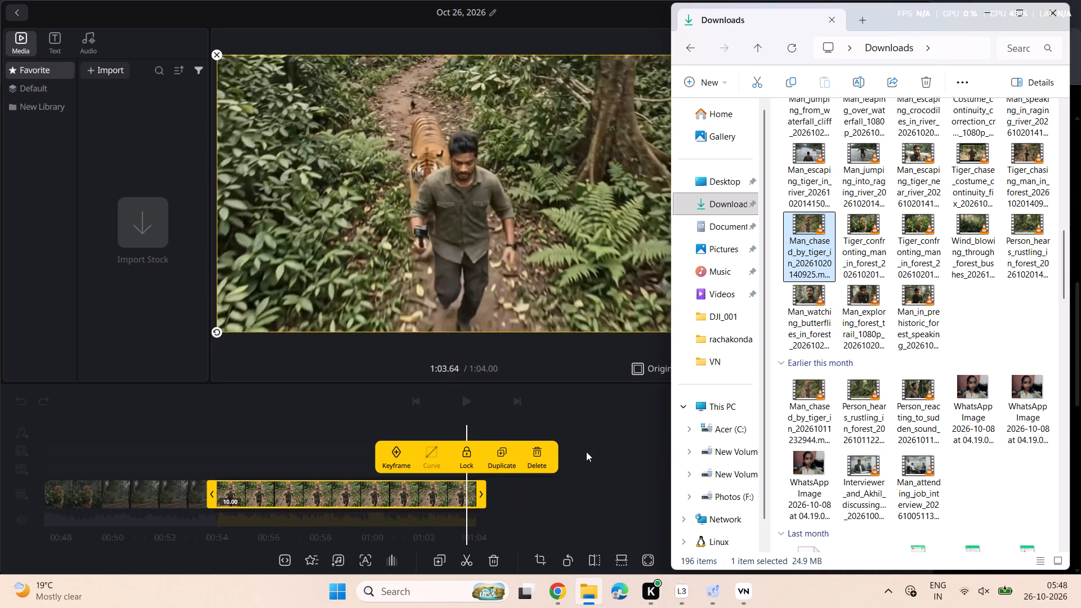
scroll(586, 451, left, 2)
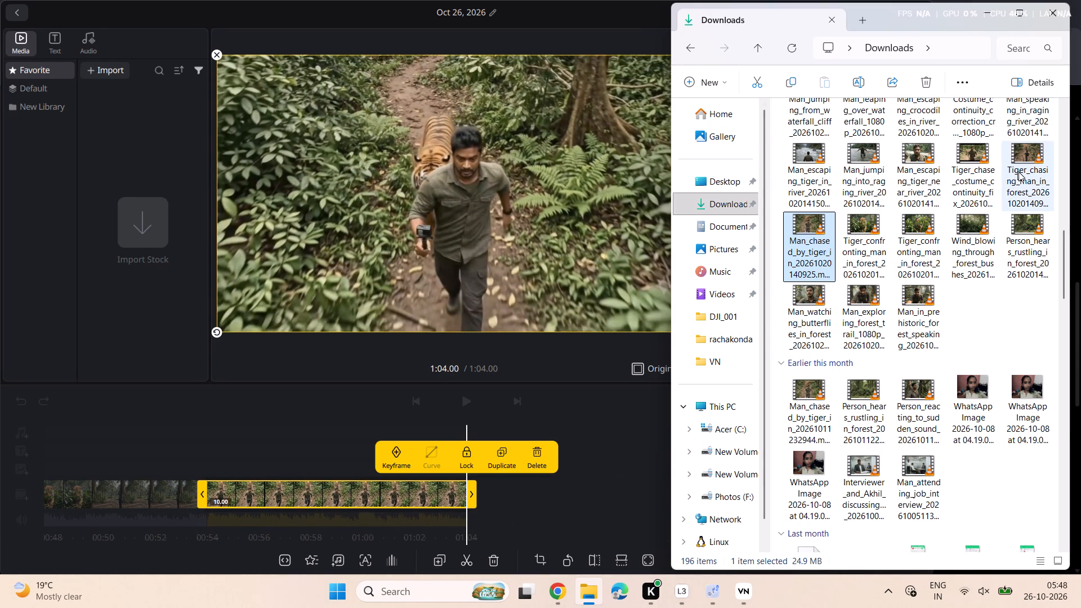
click(1021, 173)
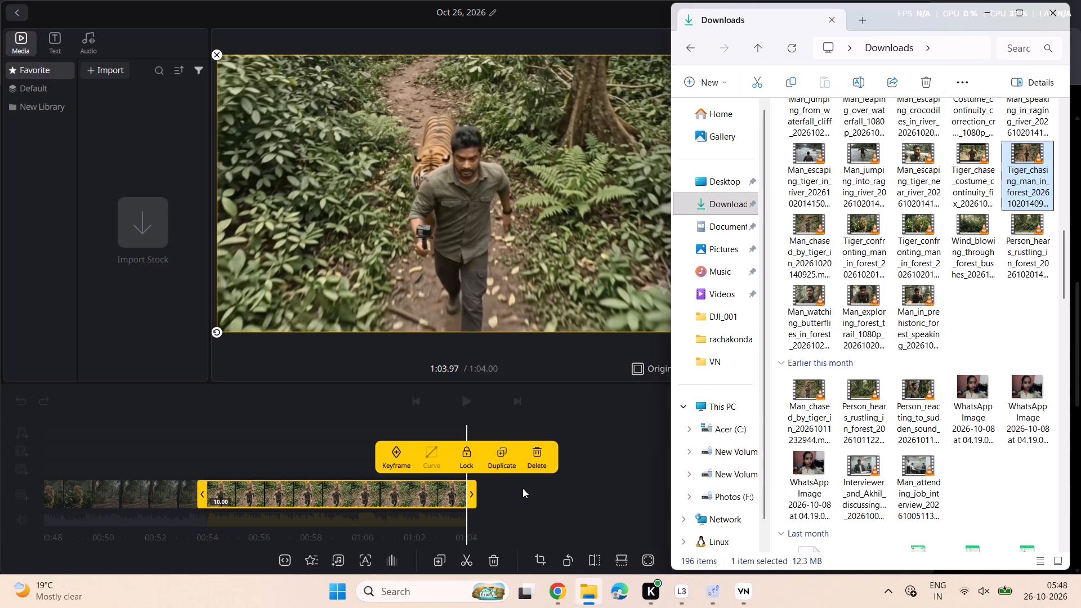
drag(1015, 171, 815, 285)
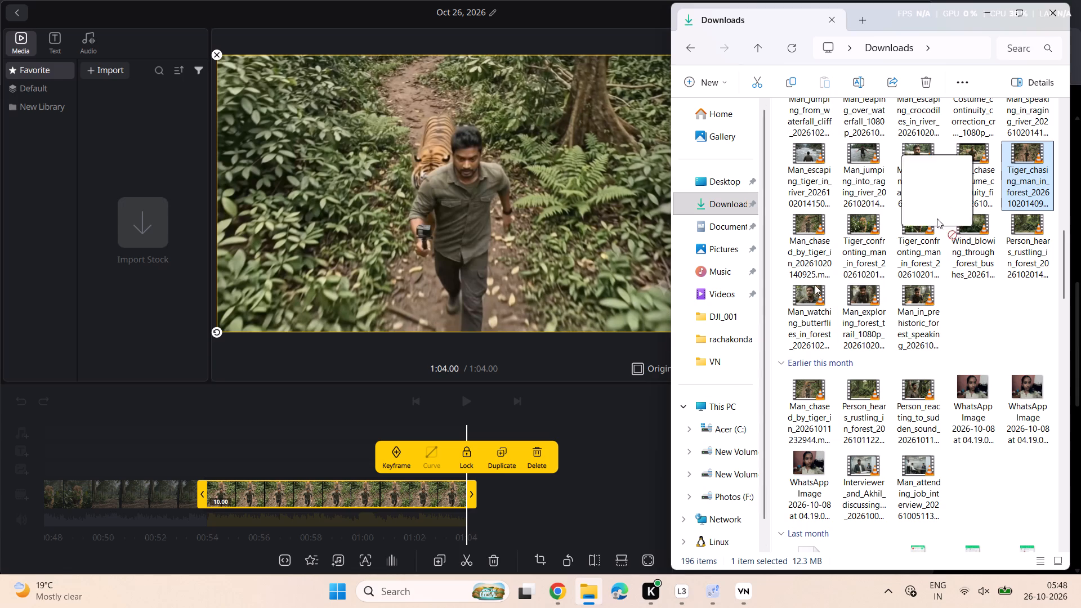
drag(815, 285, 535, 501)
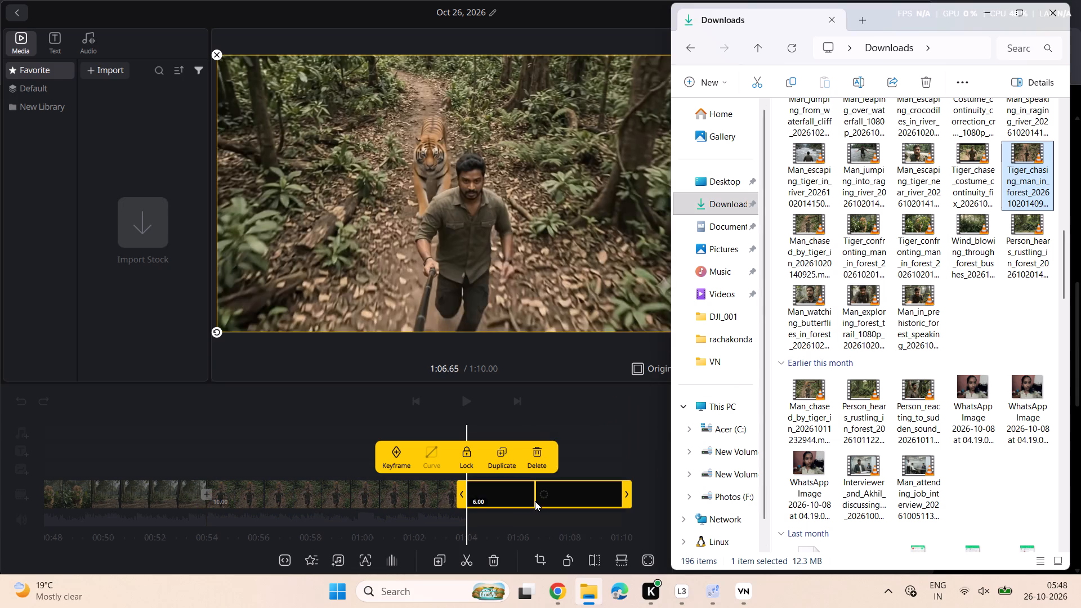
Add the Tiger_chase_costume_continuity_fix video to the end of the main track, after the Tiger_chasing_man_in_forest clip.
scroll(613, 448, left, 1)
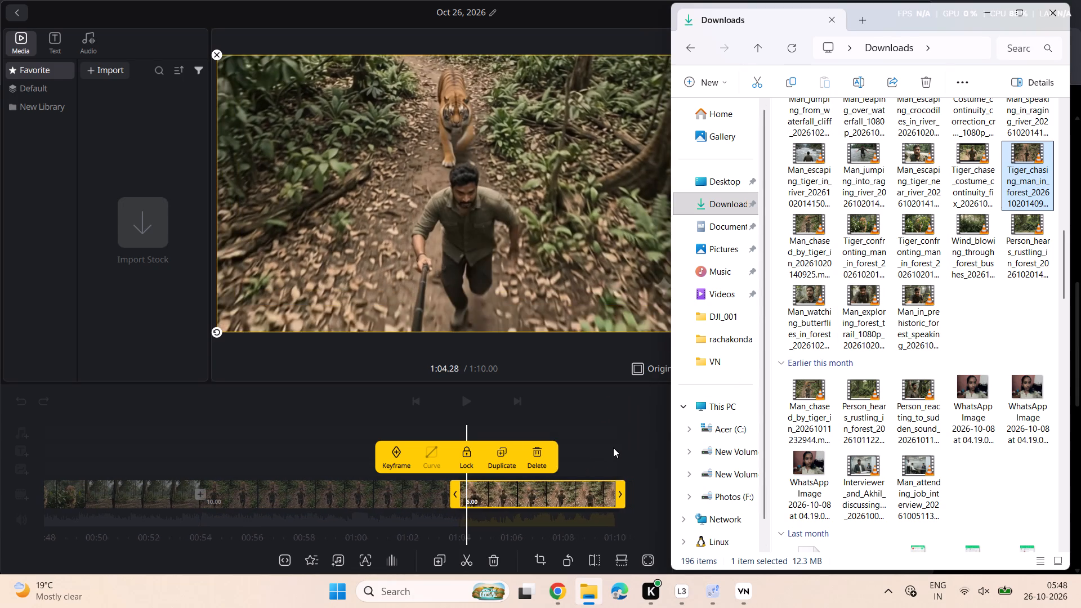
scroll(613, 448, left, 5)
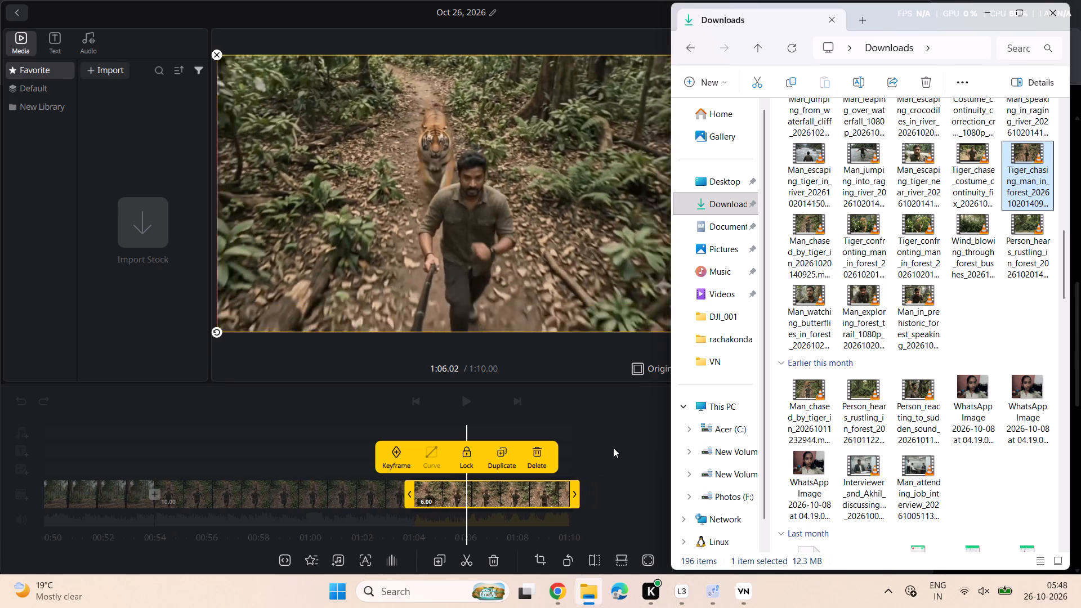
scroll(613, 448, left, 6)
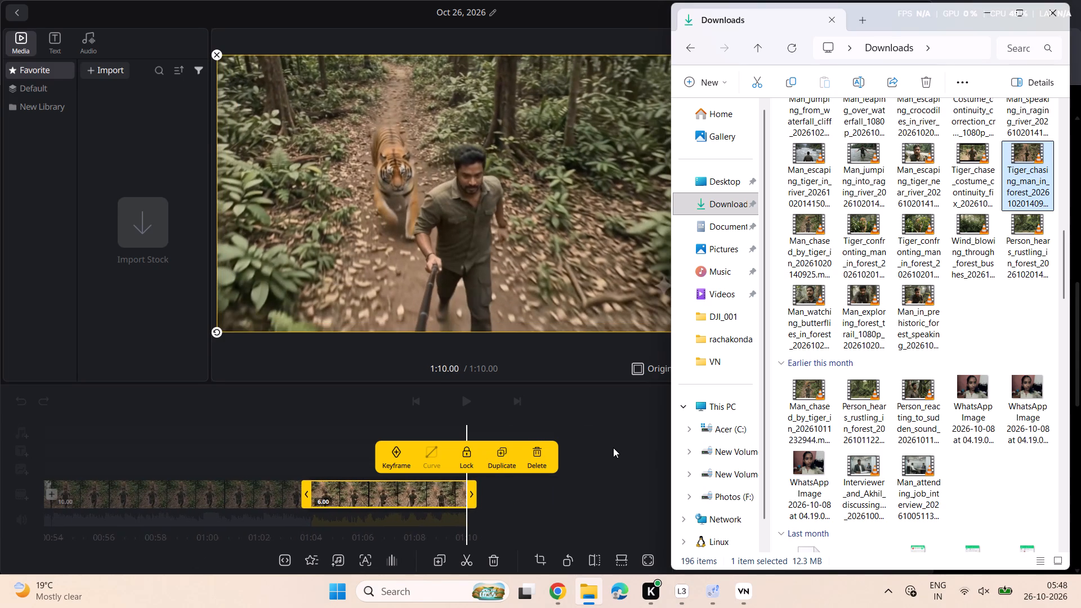
drag(971, 171, 584, 446)
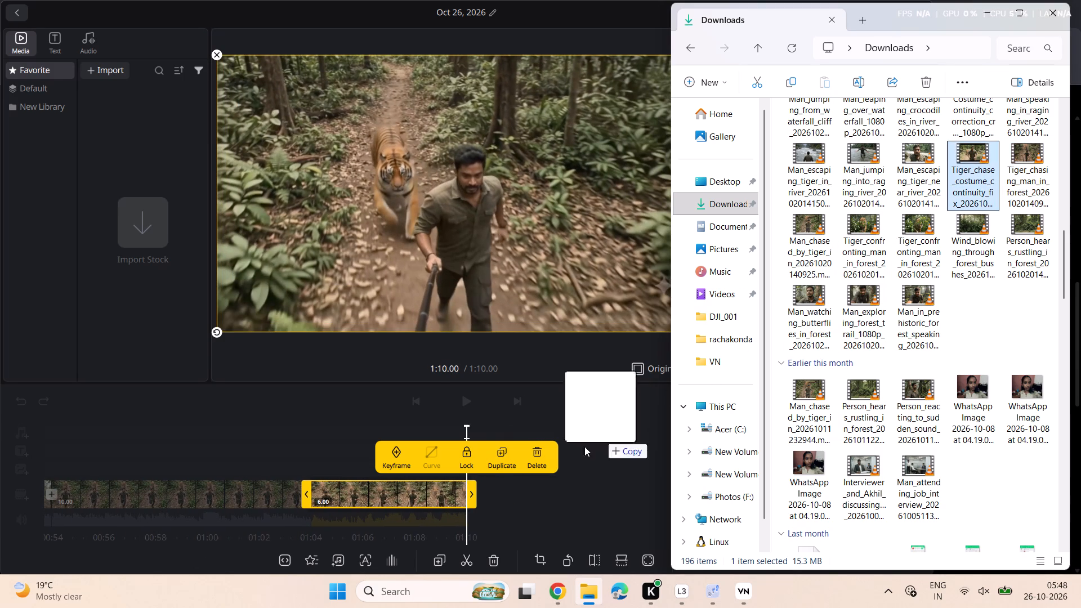
drag(584, 446, 535, 494)
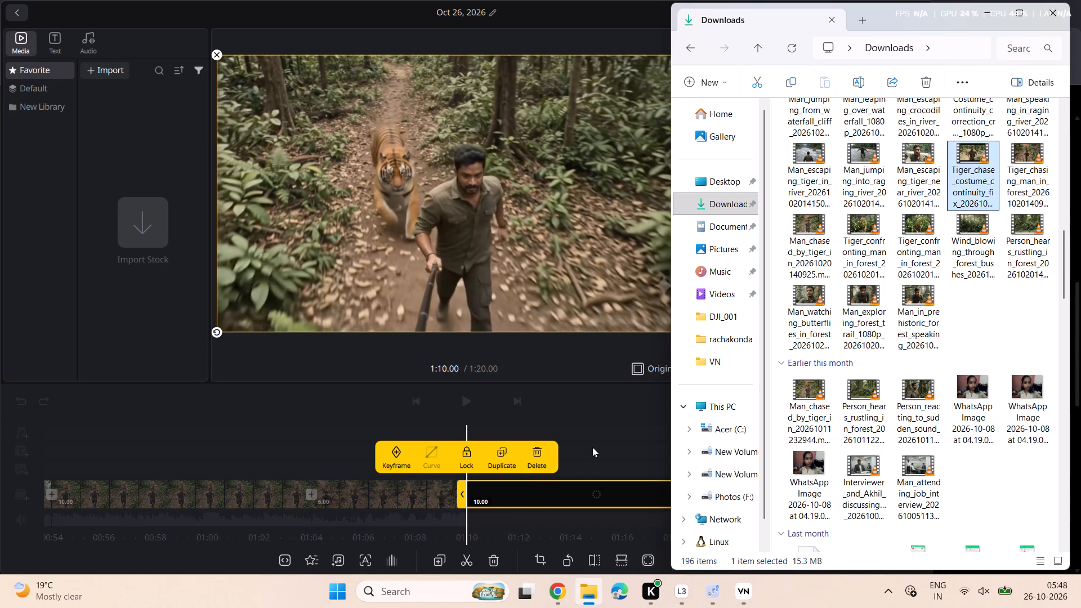
Add the Man_escaping_tiger_near_river video to the end of the main track, after the Tiger_chase_costume_continuity_fix clip.
scroll(593, 444, left, 1)
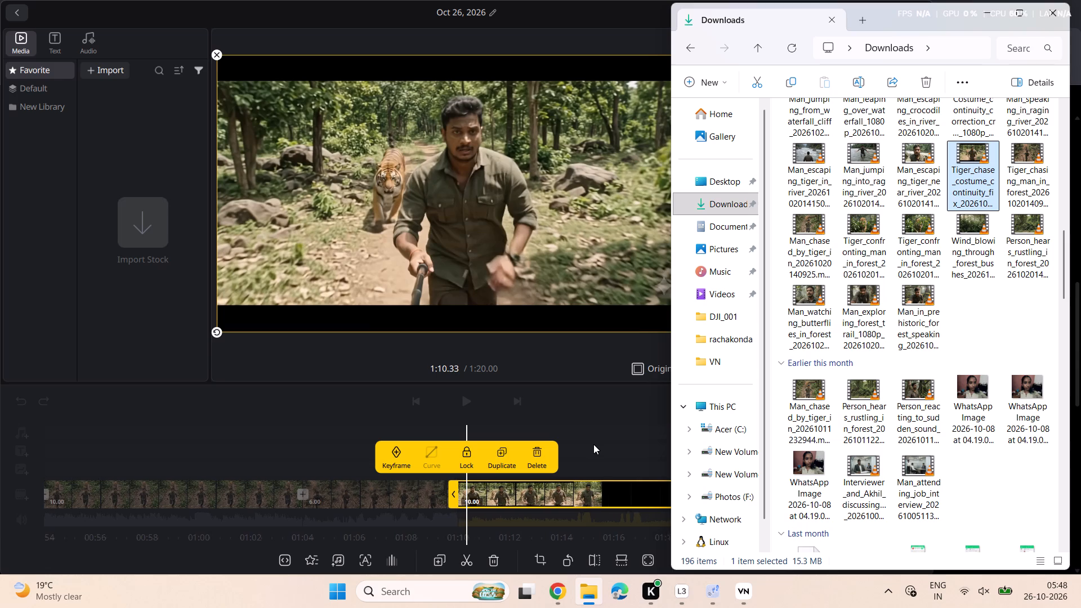
scroll(593, 444, left, 6)
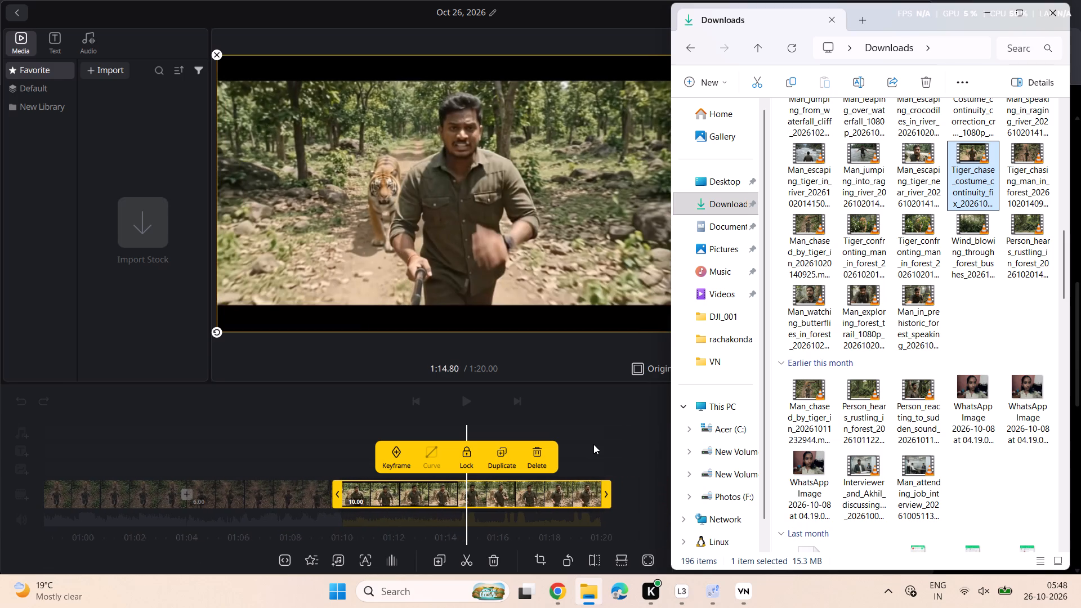
scroll(593, 444, left, 4)
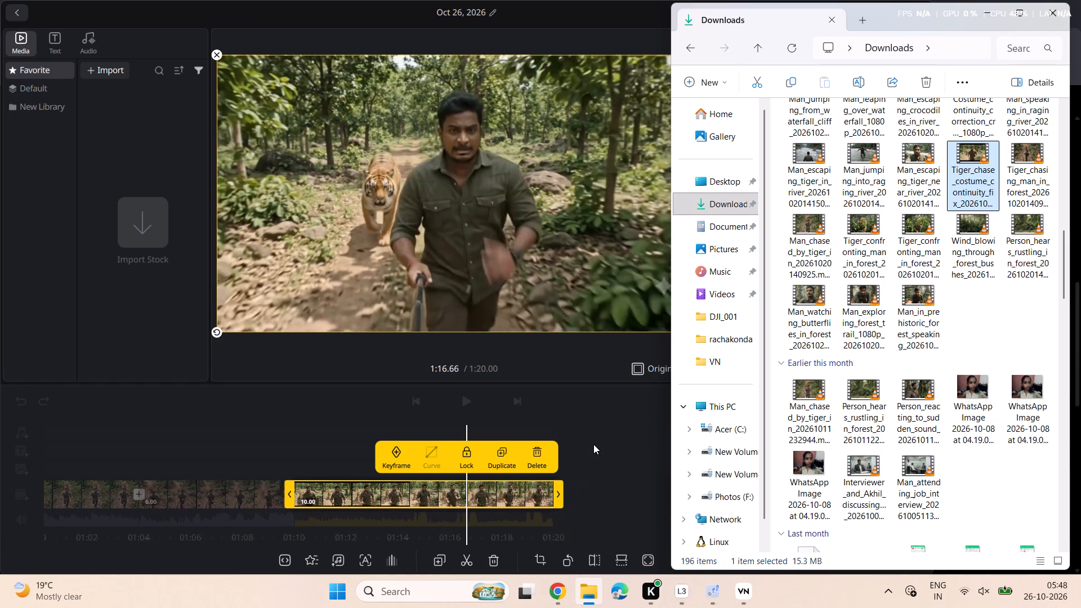
scroll(593, 444, left, 5)
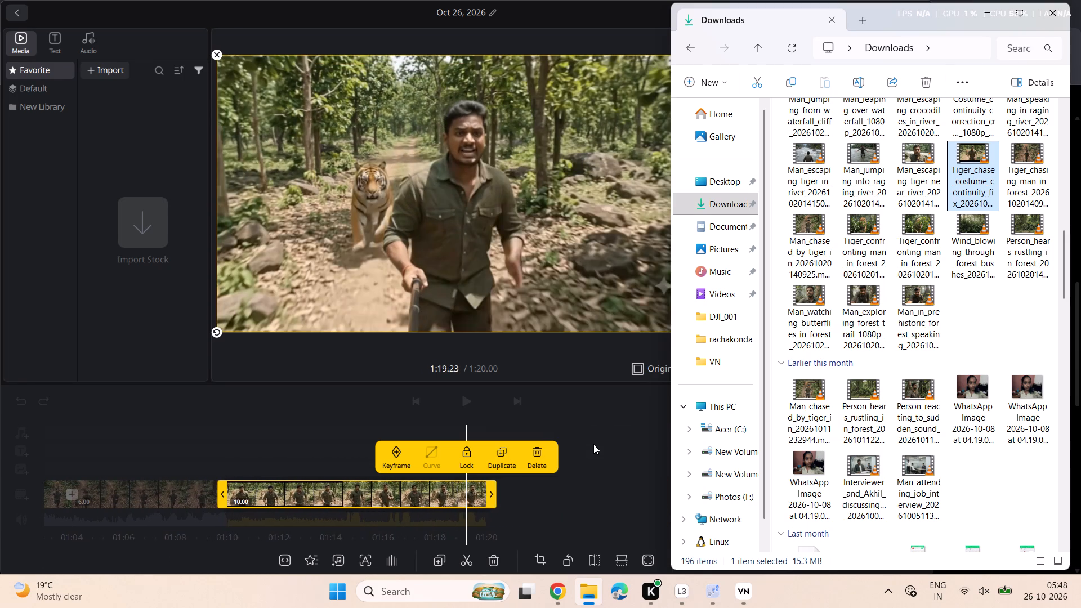
scroll(593, 444, left, 6)
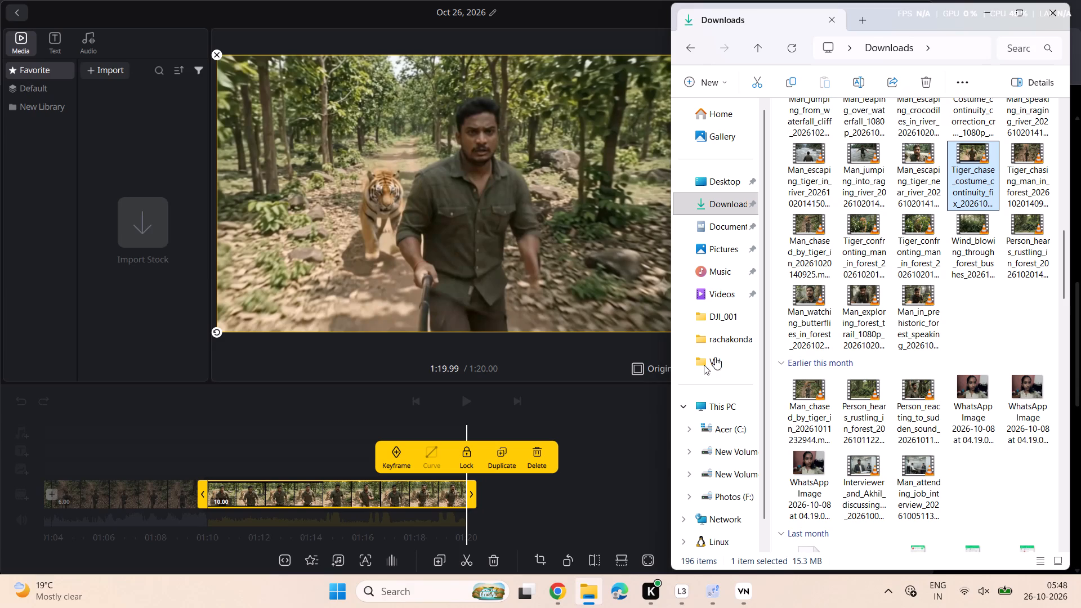
click(914, 198)
drag(915, 182, 557, 507)
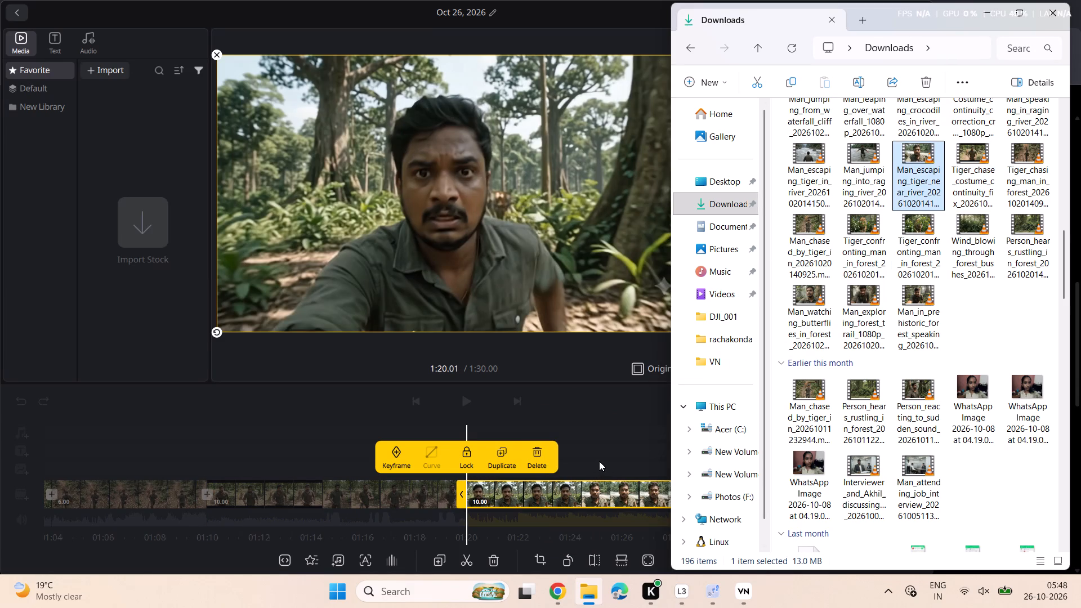
Add the Man_jumping_into_raging_river video to the end of the main track, after the Man_escaping_tiger_near_river clip.
scroll(599, 461, left, 7)
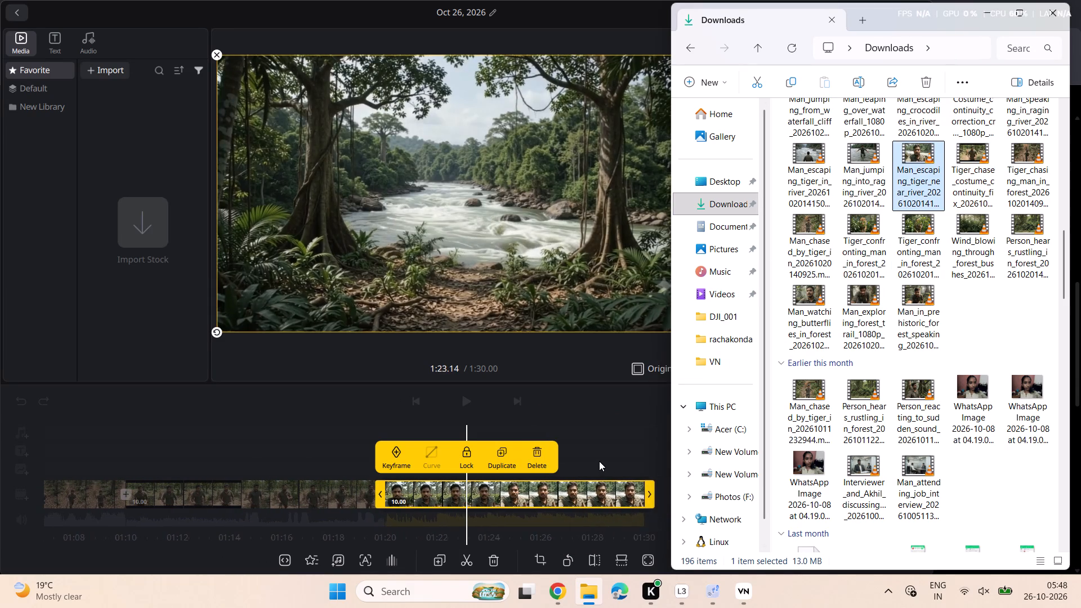
scroll(599, 461, left, 5)
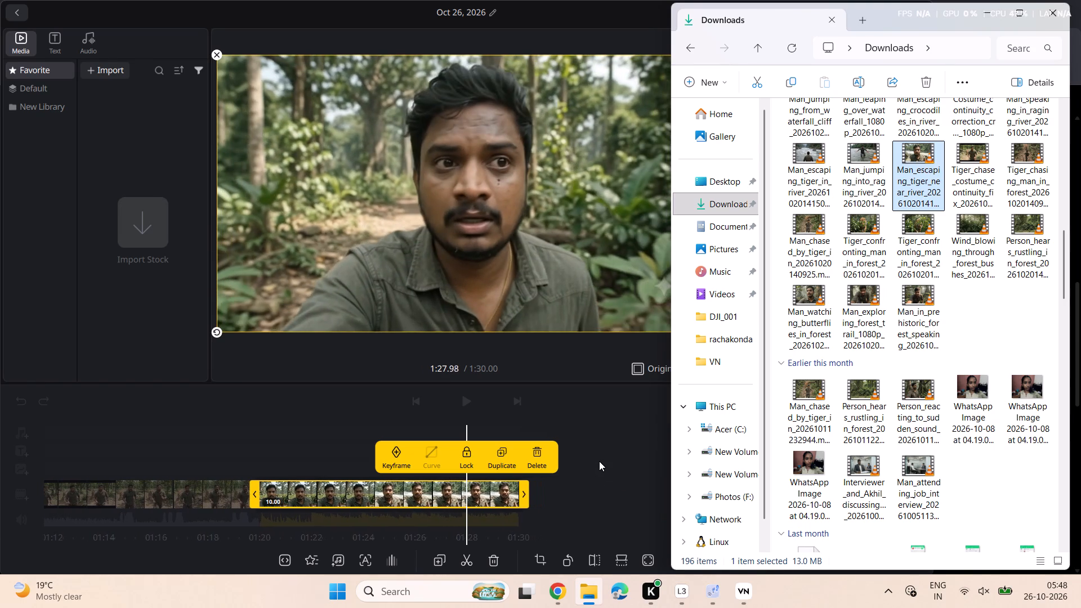
scroll(599, 461, left, 7)
drag(871, 186, 849, 201)
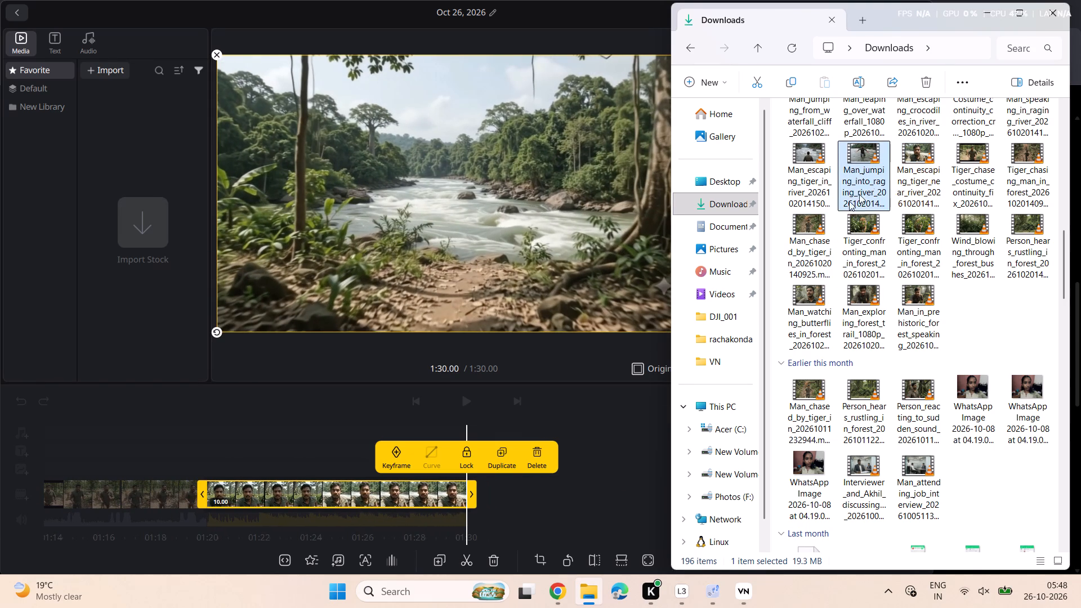
drag(849, 201, 528, 547)
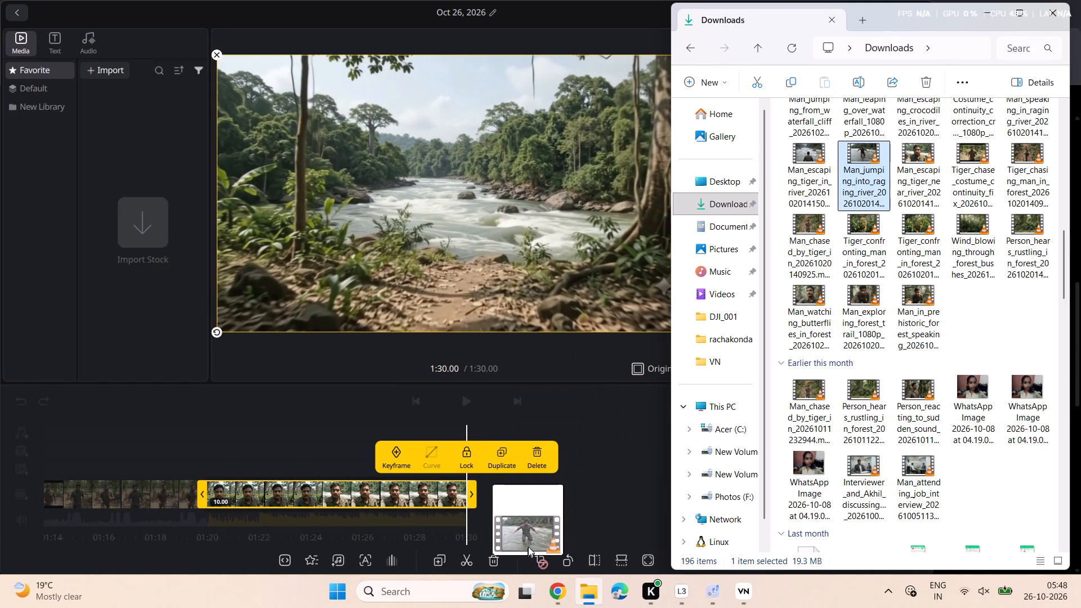
drag(528, 547, 534, 536)
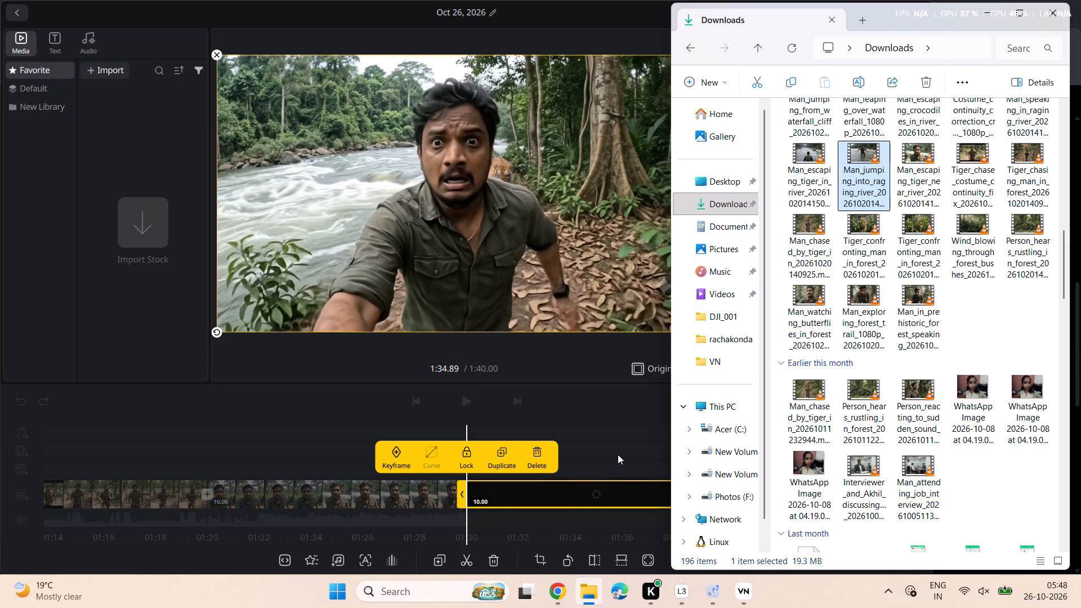
Add the Man_escaping_tiger_in_river video to the end of the main track, after the Man_jumping_into_raging_river clip.
scroll(618, 454, left, 3)
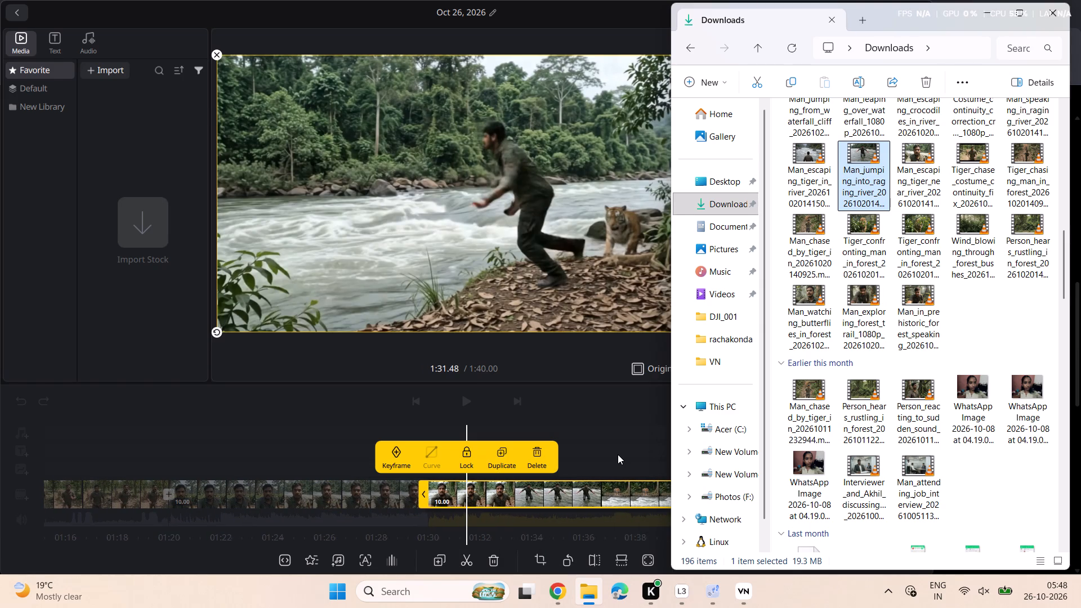
scroll(618, 454, left, 3)
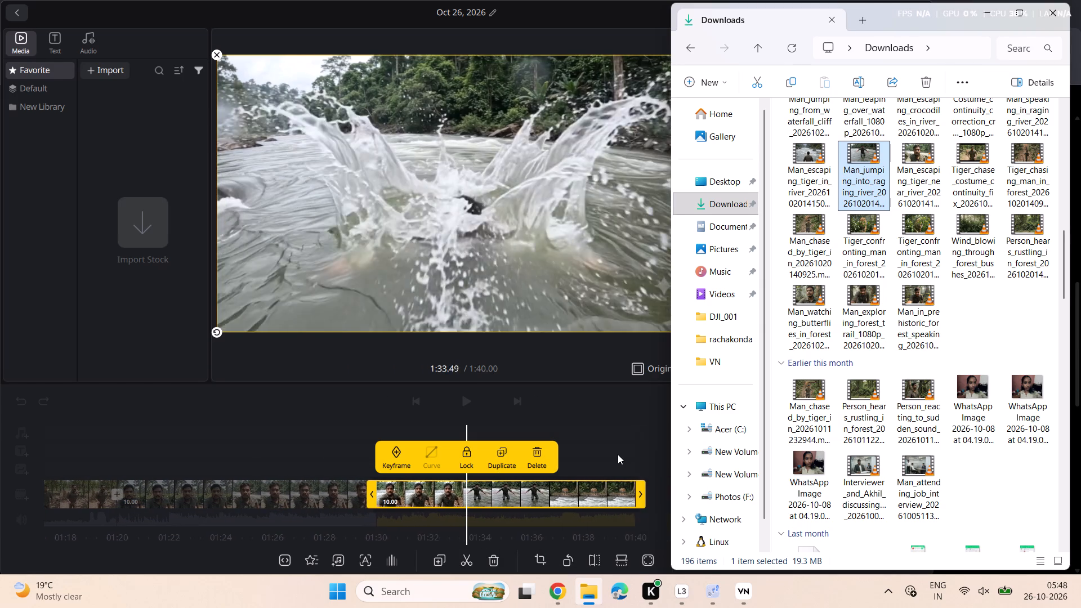
scroll(618, 454, left, 4)
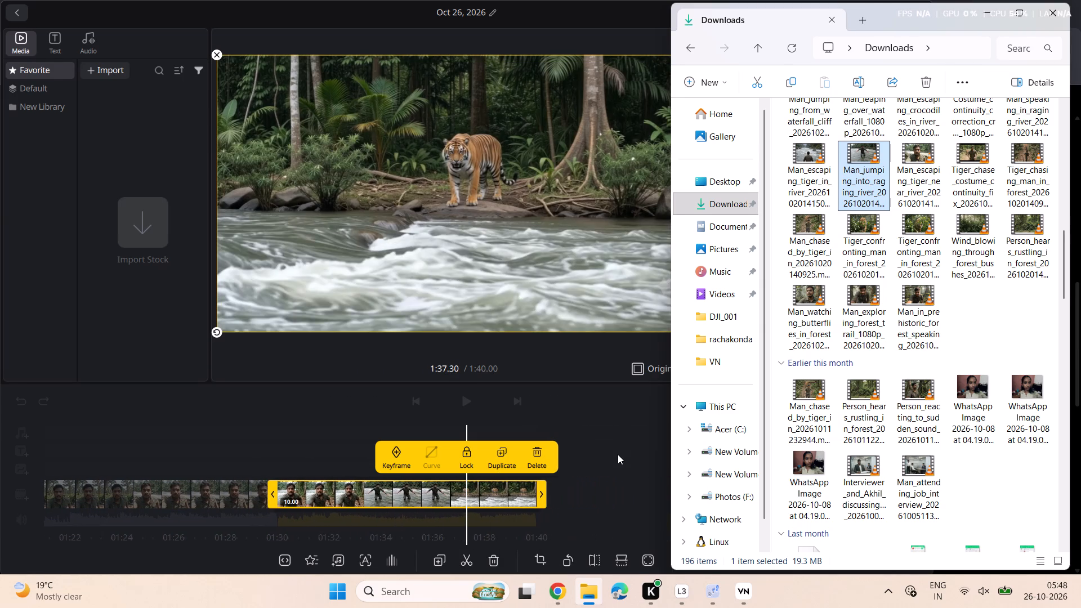
scroll(618, 454, left, 3)
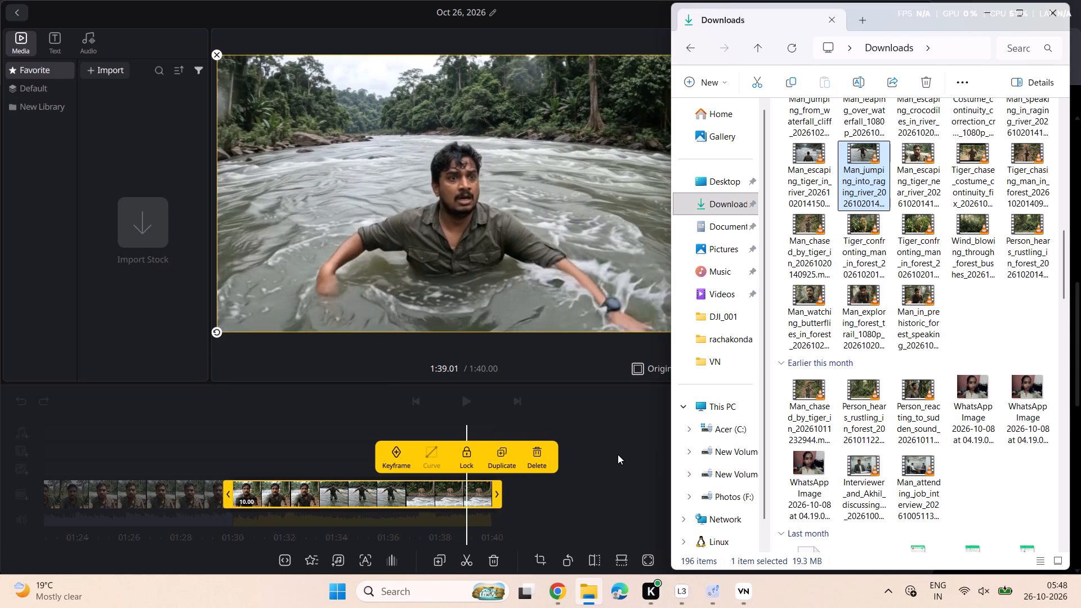
scroll(618, 454, left, 5)
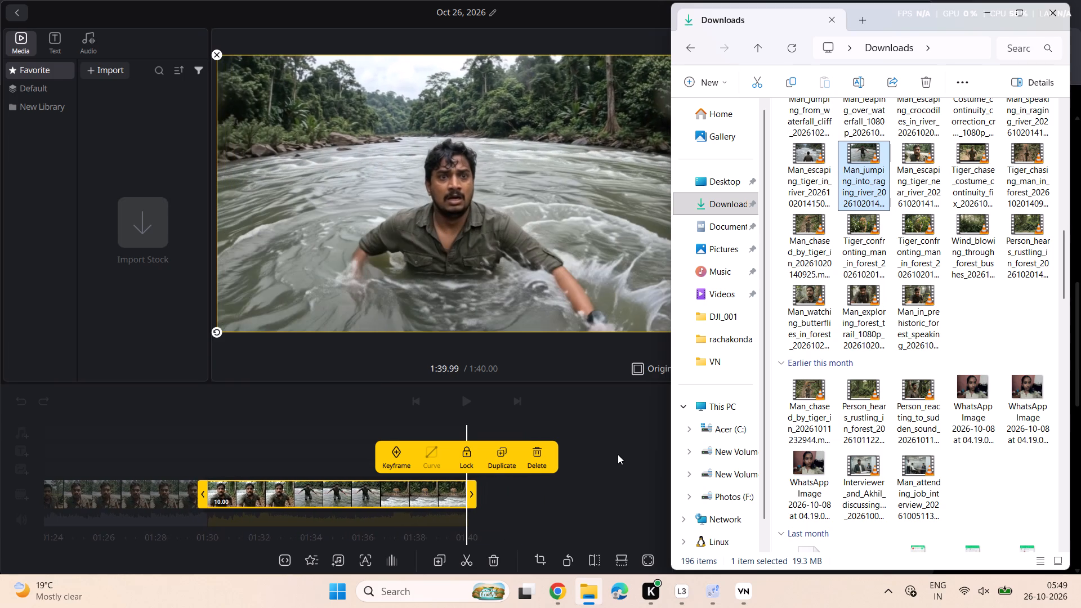
scroll(618, 454, left, 2)
drag(807, 174, 522, 494)
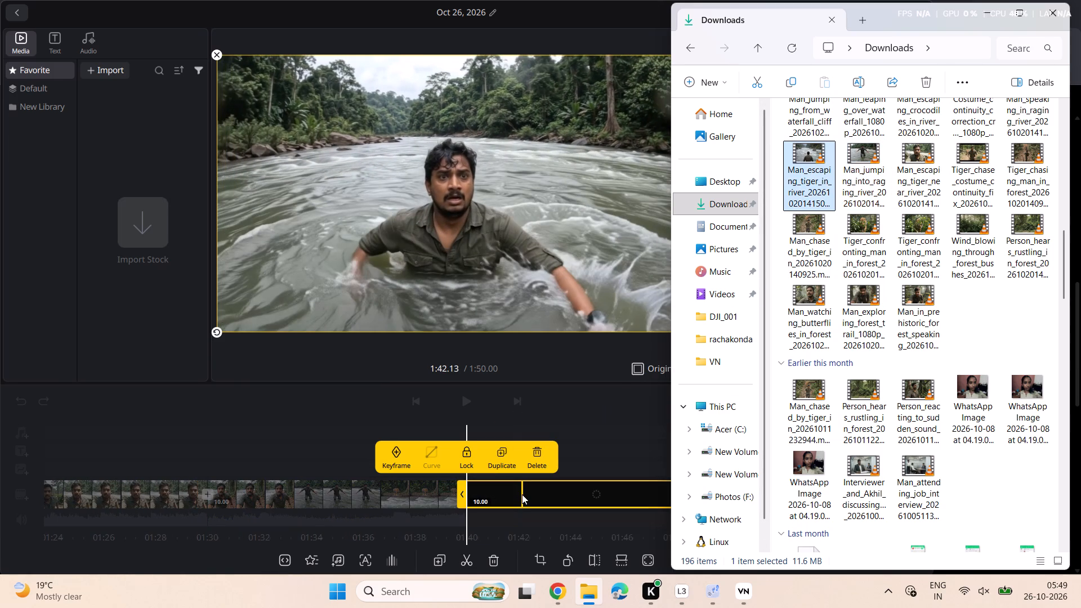
Split the Man_escaping_tiger_in_river clip at 1:44.05, while the tiger stands on the riverbank before the swimming shot.
right_click(594, 448)
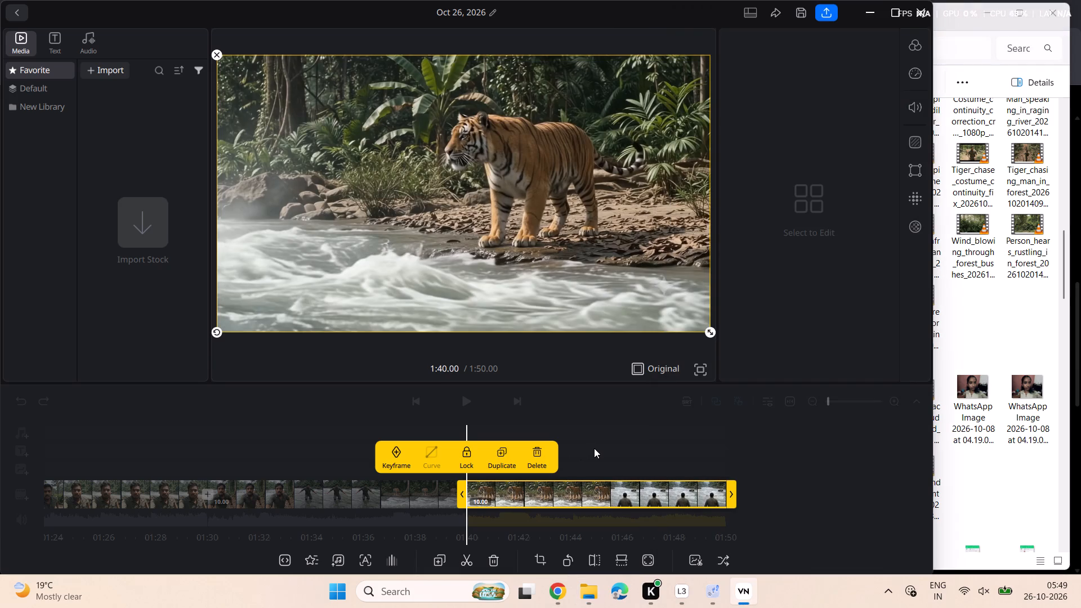
scroll(594, 448, left, 4)
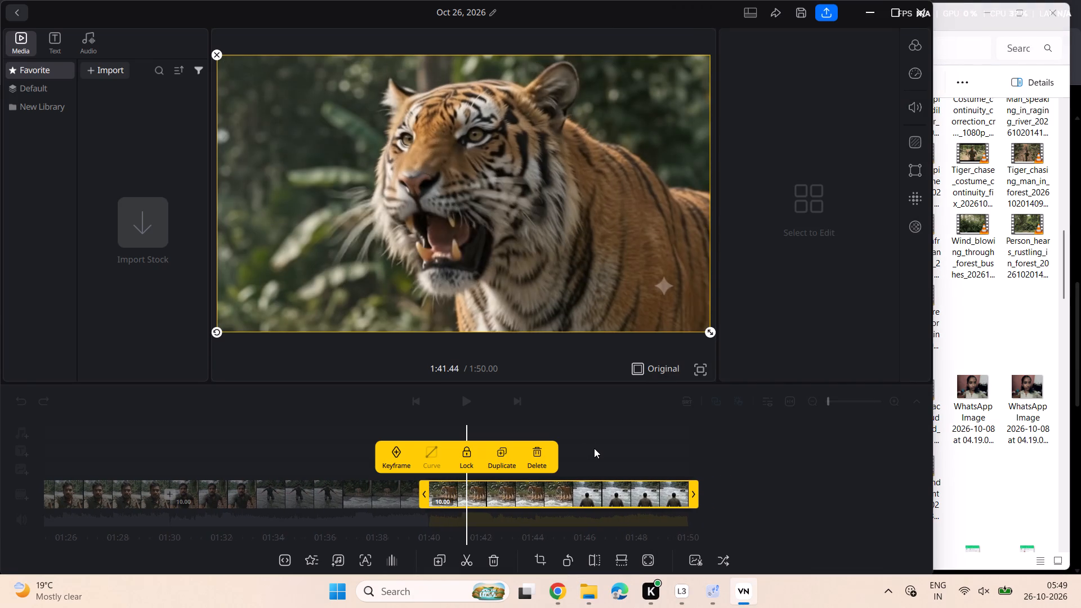
scroll(594, 448, left, 5)
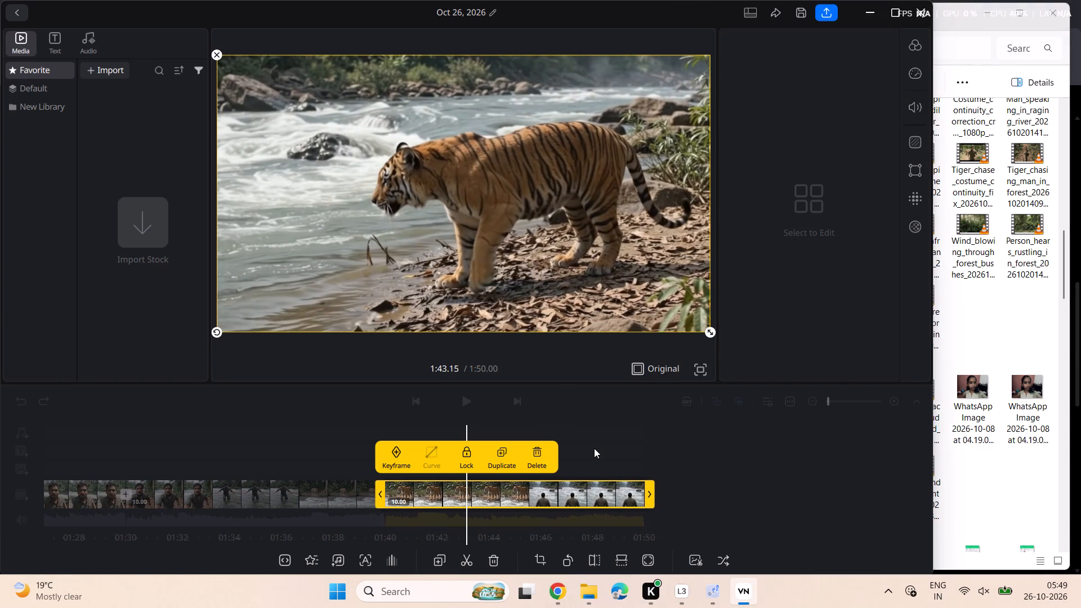
scroll(594, 448, left, 3)
scroll(594, 448, right, 2)
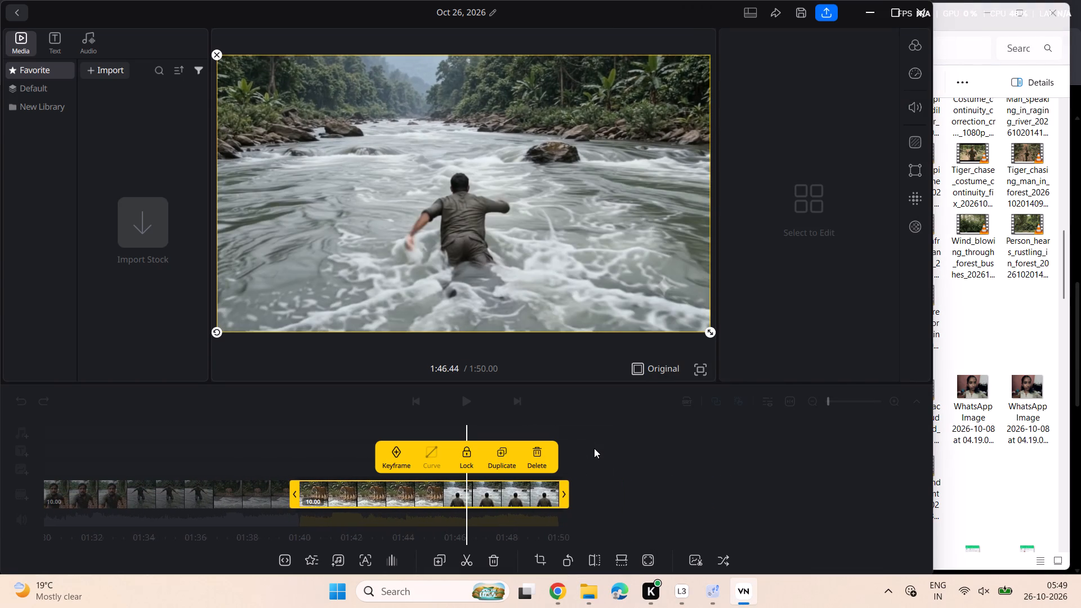
scroll(594, 448, right, 1)
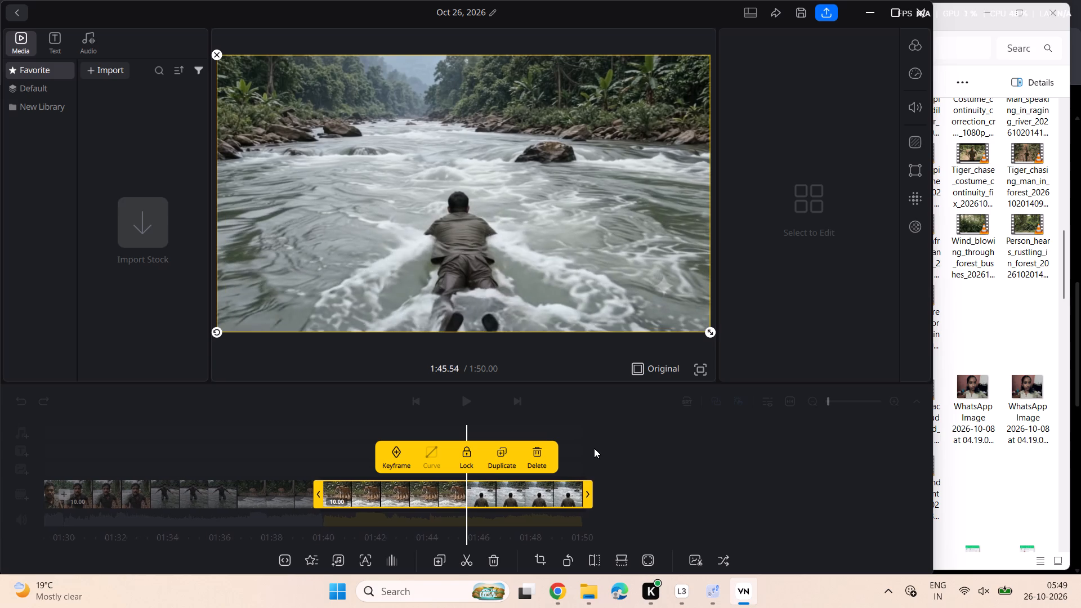
scroll(594, 448, right, 1)
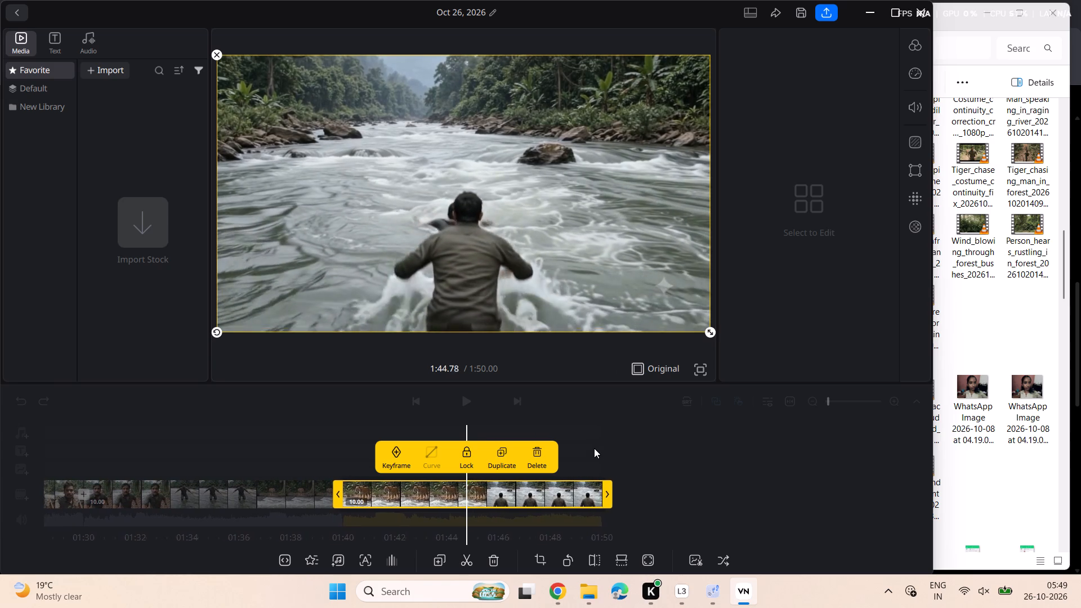
scroll(594, 448, right, 1)
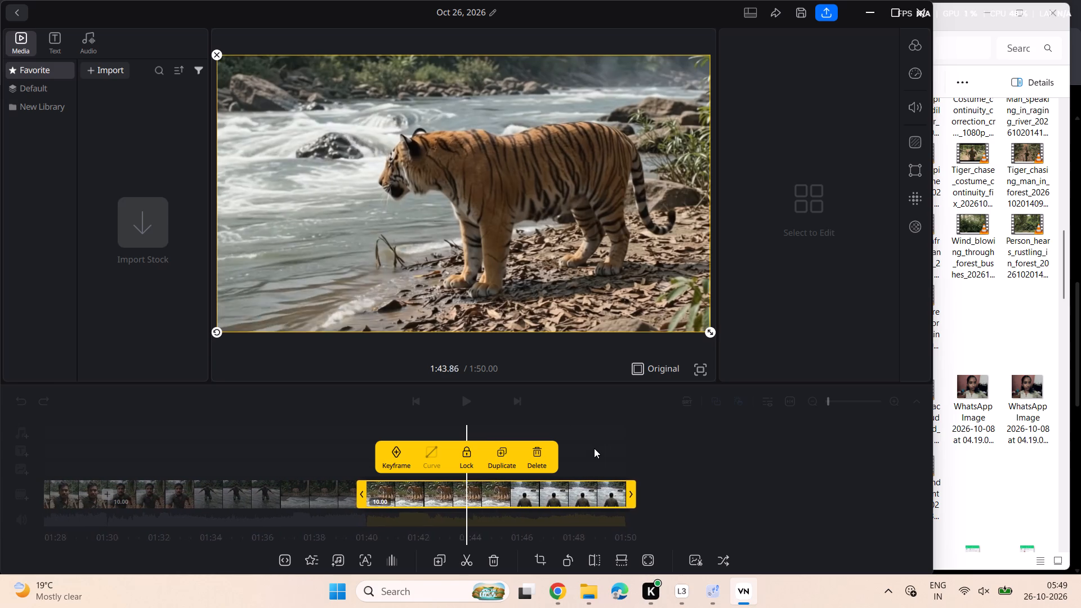
scroll(594, 448, right, 2)
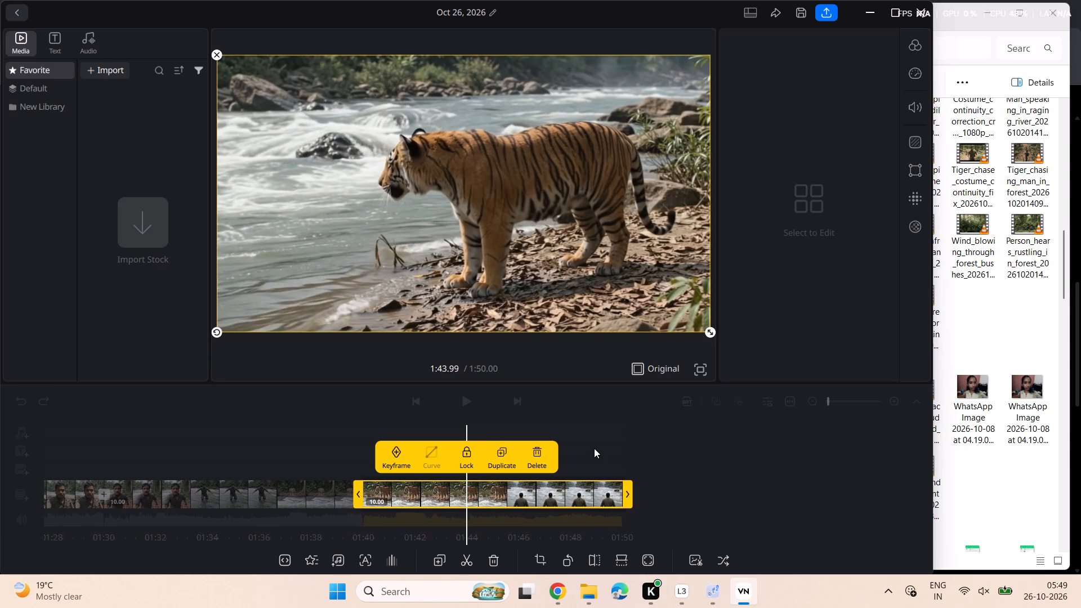
scroll(594, 448, right, 1)
click(466, 564)
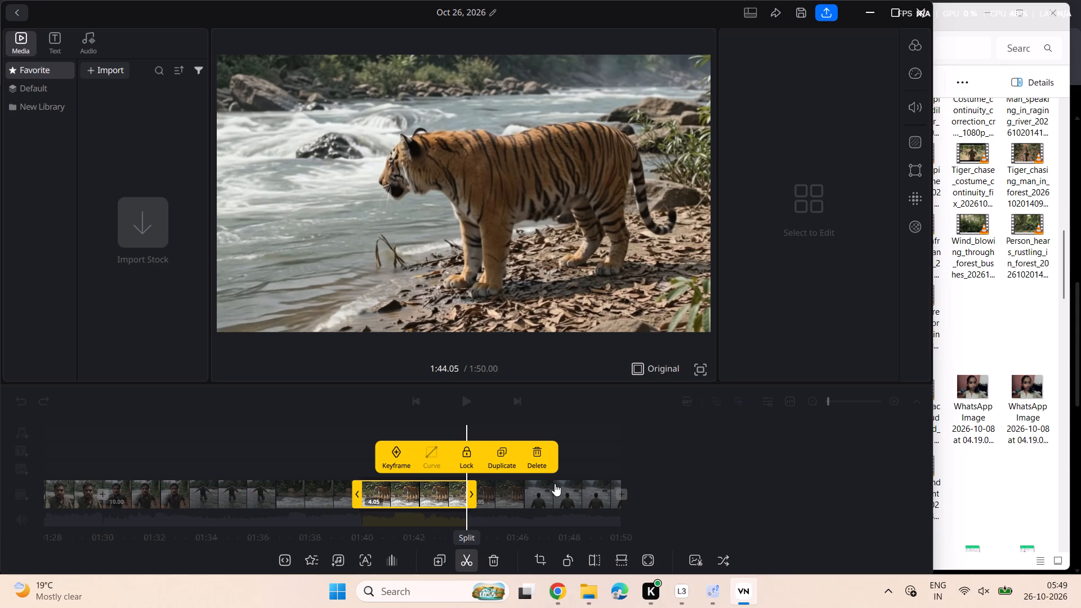
Split the remaining part of the Man_escaping_tiger_in_river clip at 1:48.57 and delete the 4.52-second section between the two cuts.
click(469, 404)
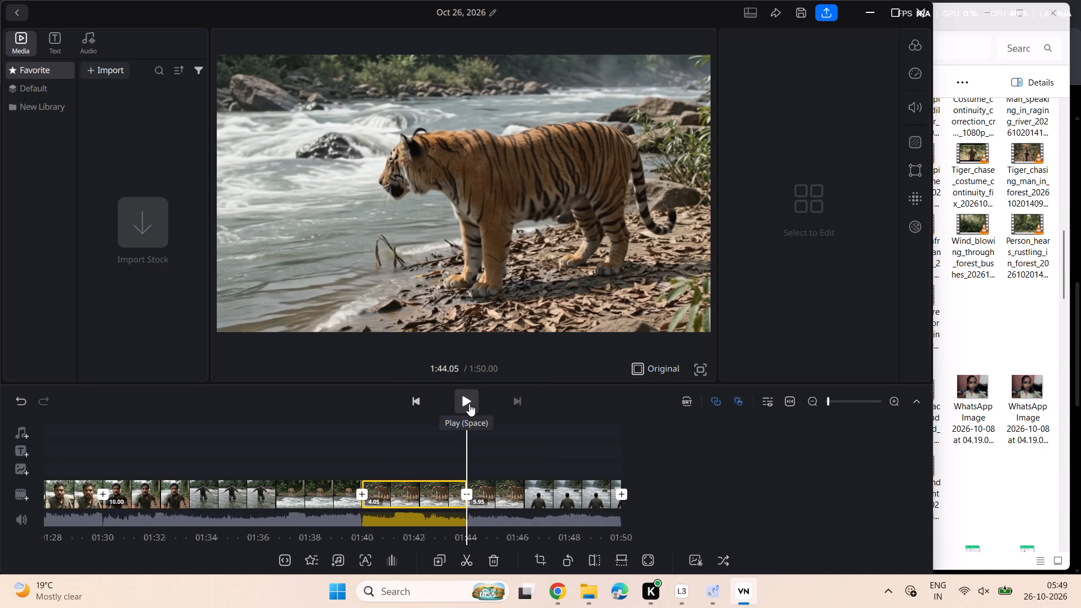
click(469, 404)
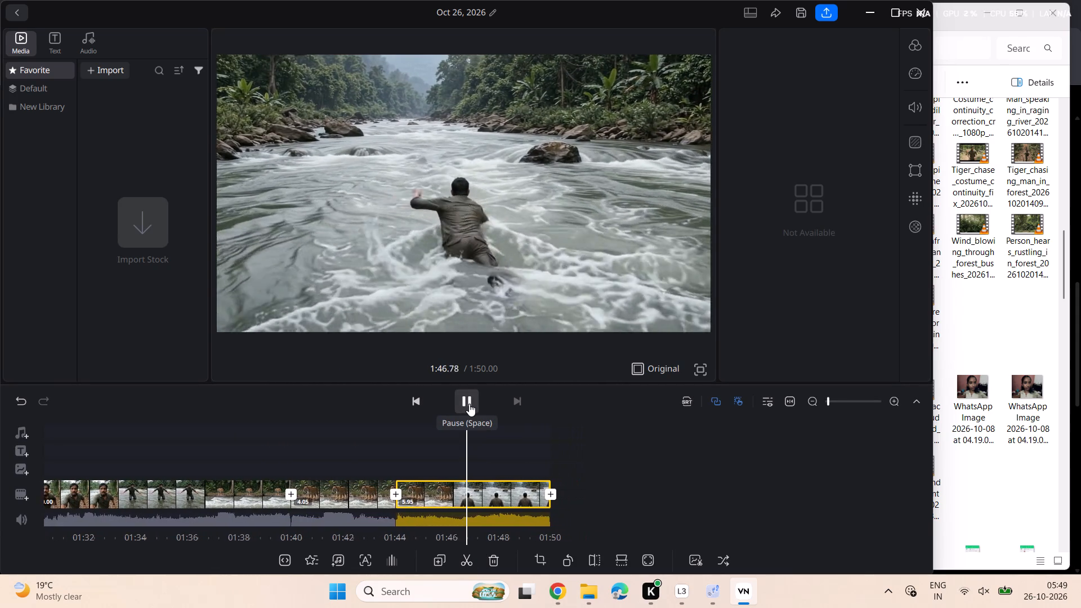
click(469, 404)
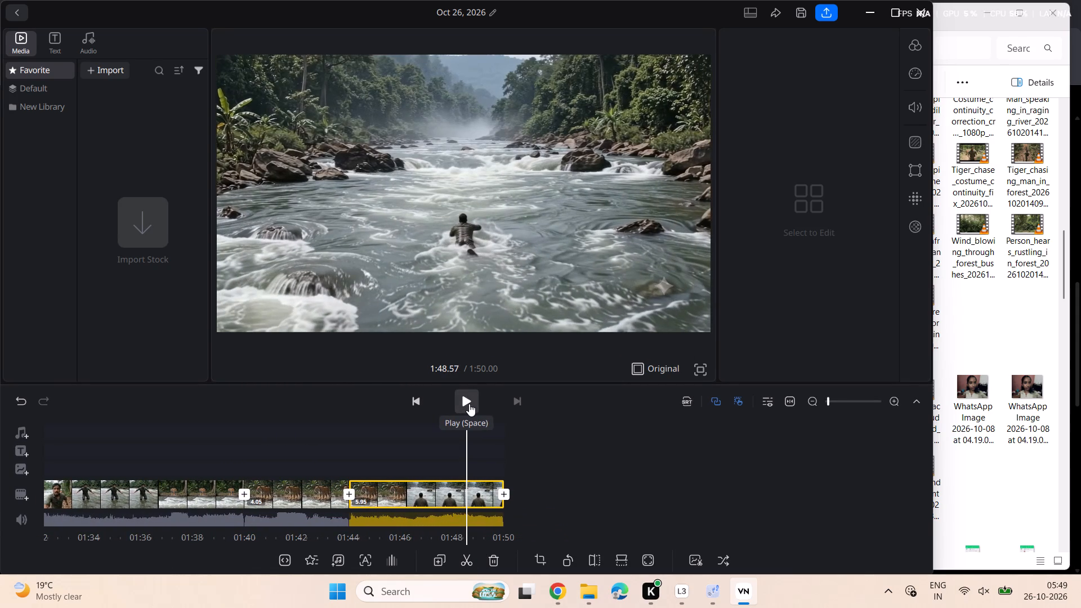
click(467, 564)
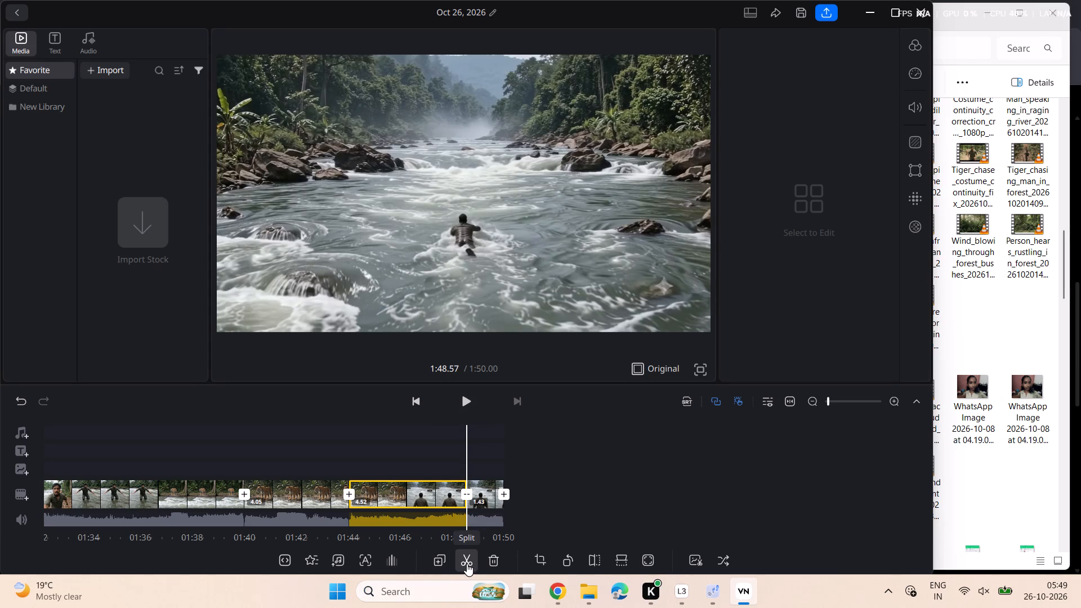
scroll(556, 478, right, 1)
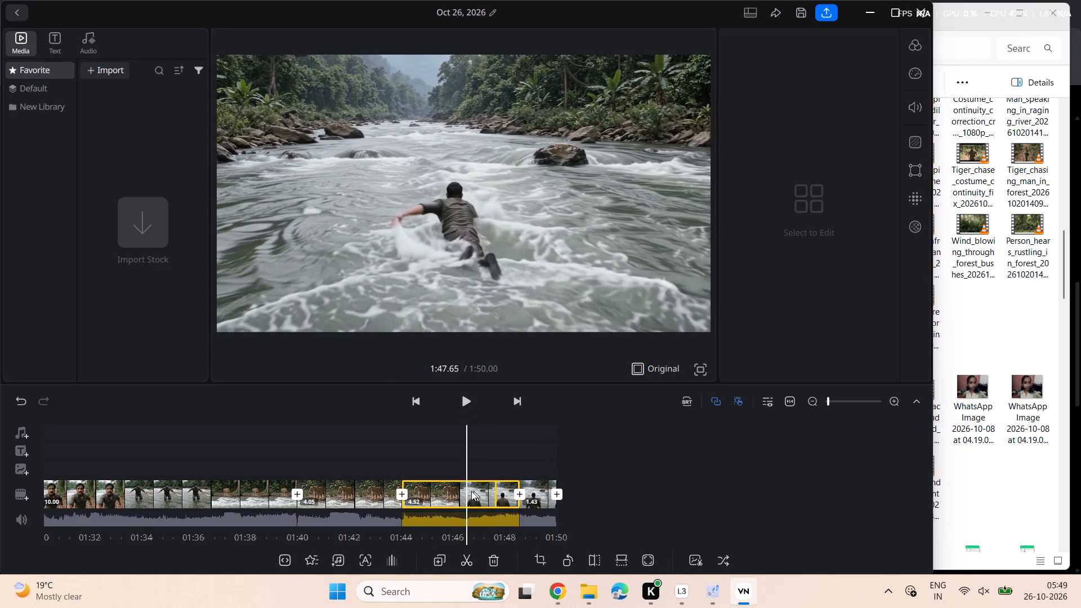
click(493, 566)
Play back the trimmed river escape clip across the new cut to the end of the track.
scroll(514, 472, right, 1)
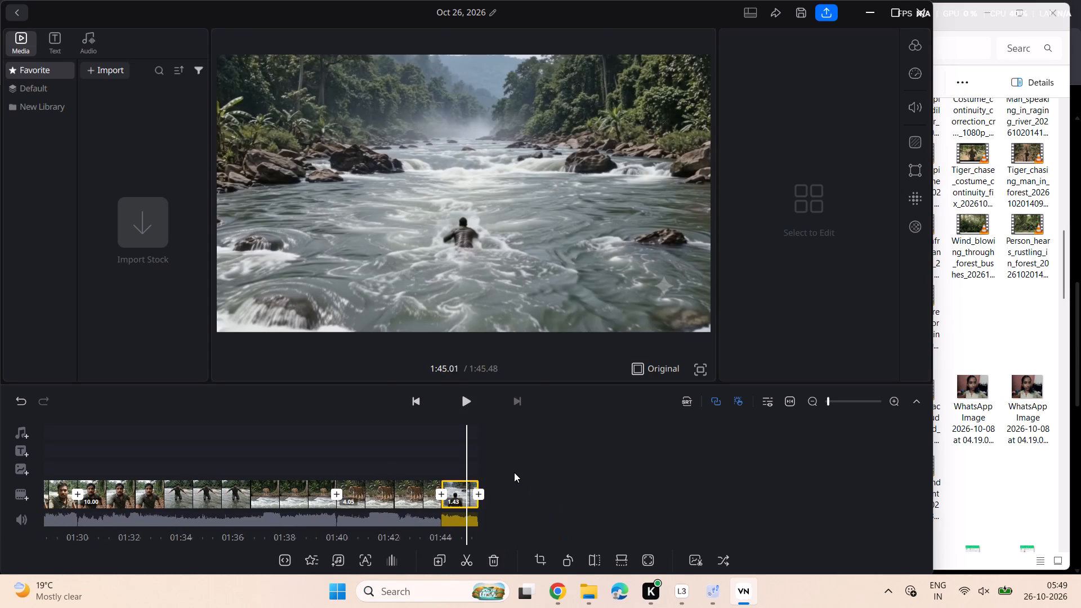
scroll(514, 472, right, 9)
click(470, 404)
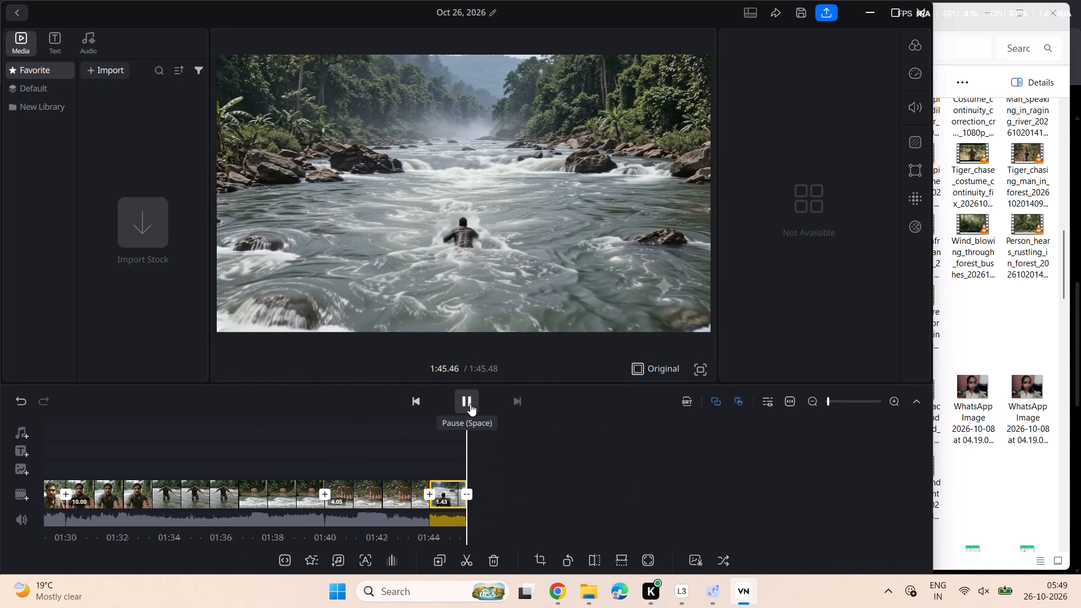
click(626, 467)
Add the Man_speaking_in_raging_river video from Downloads to the end of the main track, after the trimmed river escape clip.
click(1009, 314)
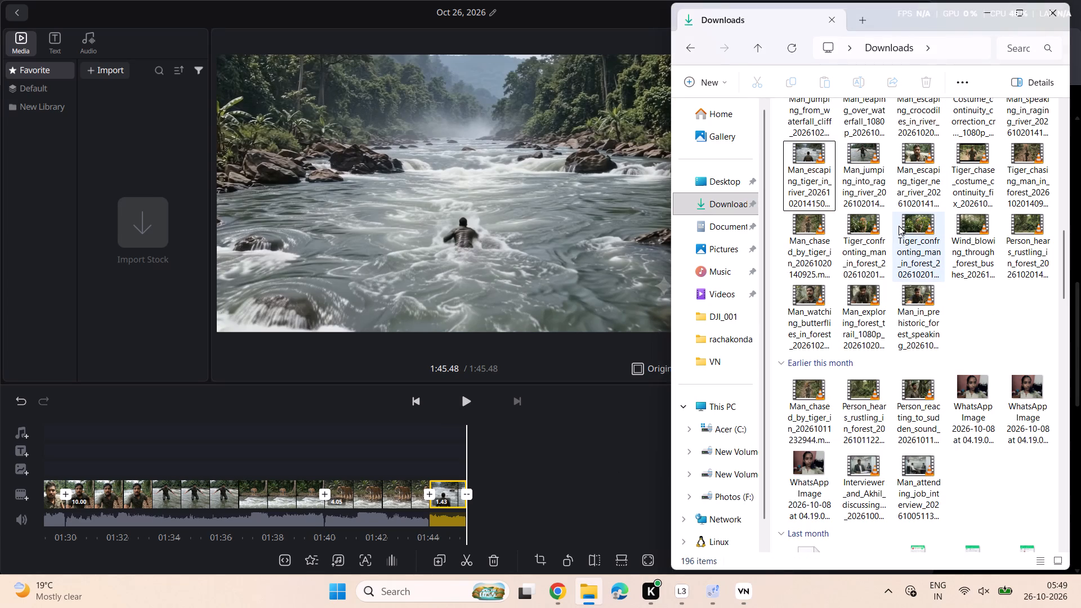
scroll(899, 226, up, 2)
drag(1034, 211, 526, 549)
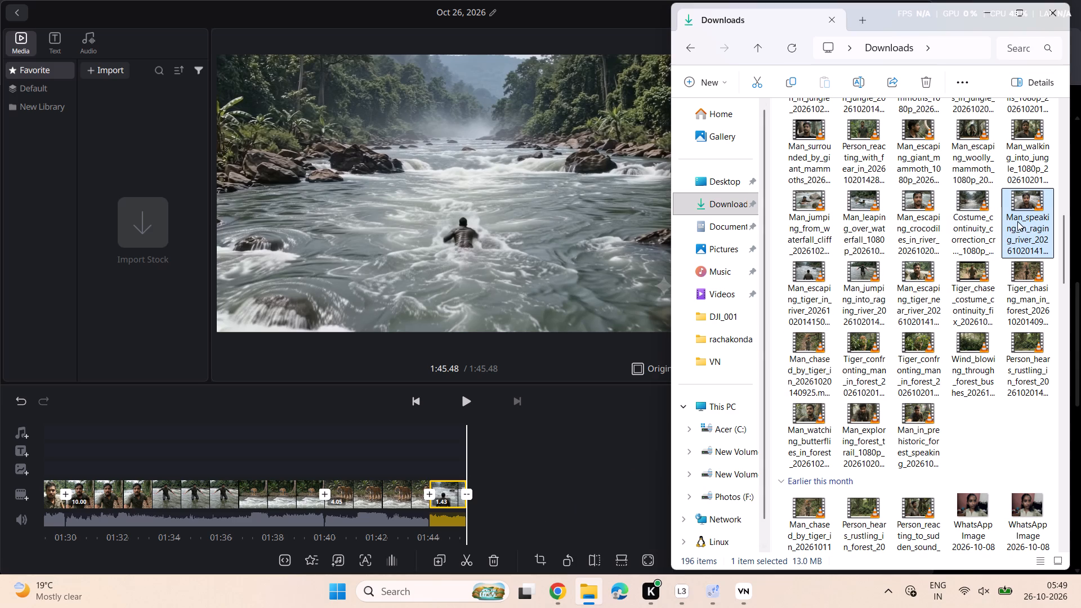
drag(1019, 220, 535, 493)
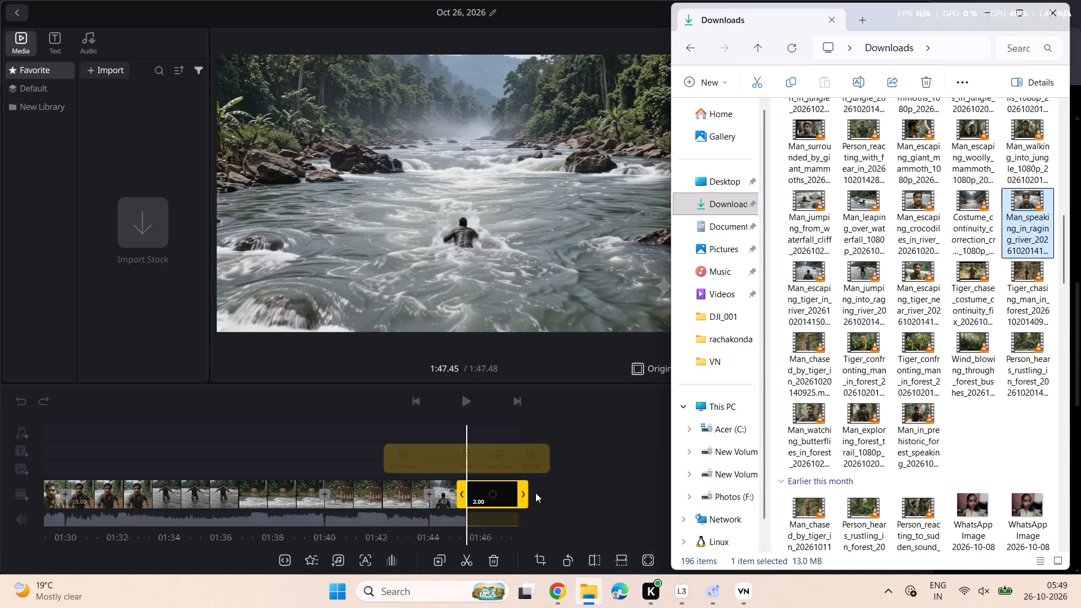
Add the Costume_continuity_correction video to the end of the main track, after the Man_speaking_in_raging_river clip.
scroll(597, 451, left, 4)
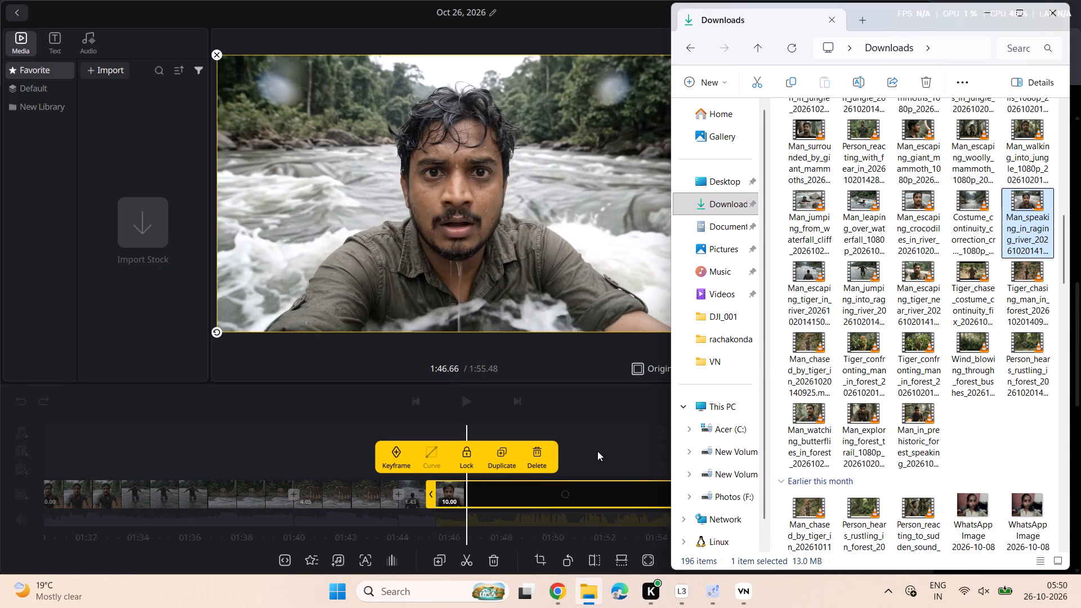
scroll(597, 451, left, 4)
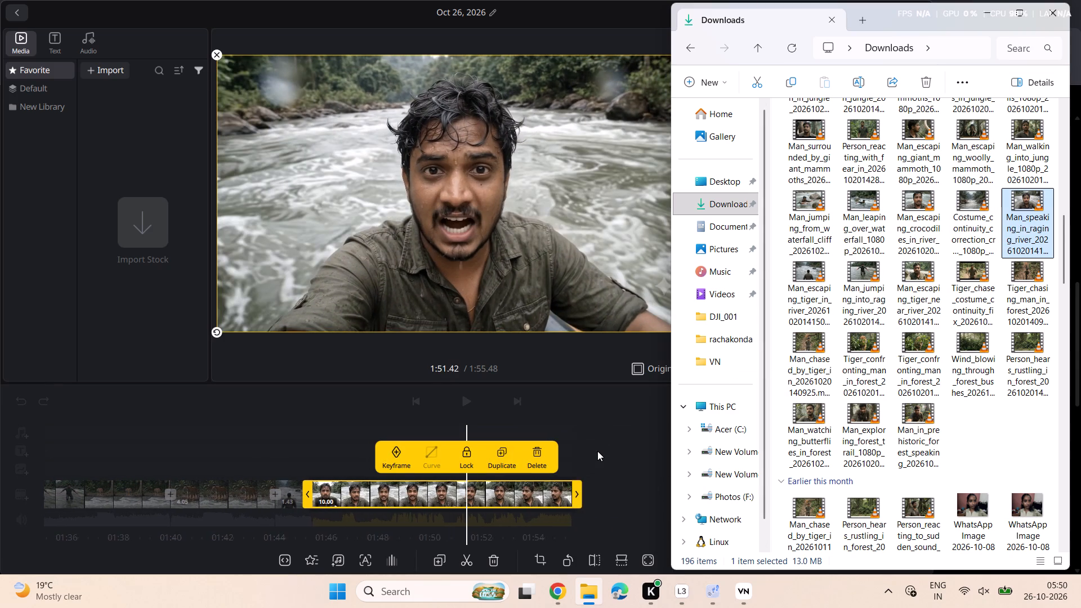
scroll(597, 451, left, 9)
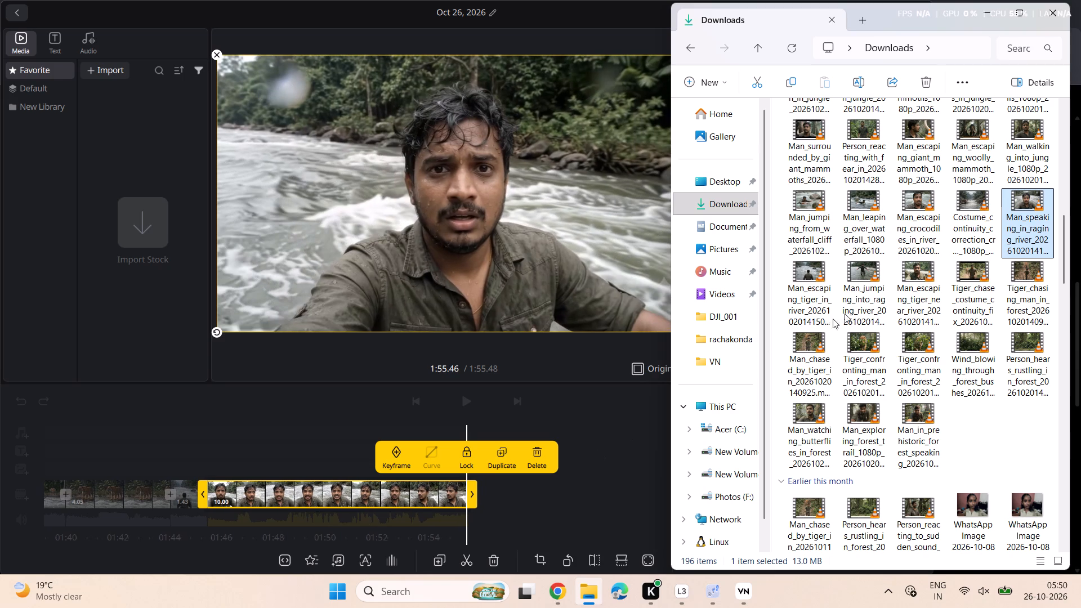
drag(965, 236, 605, 464)
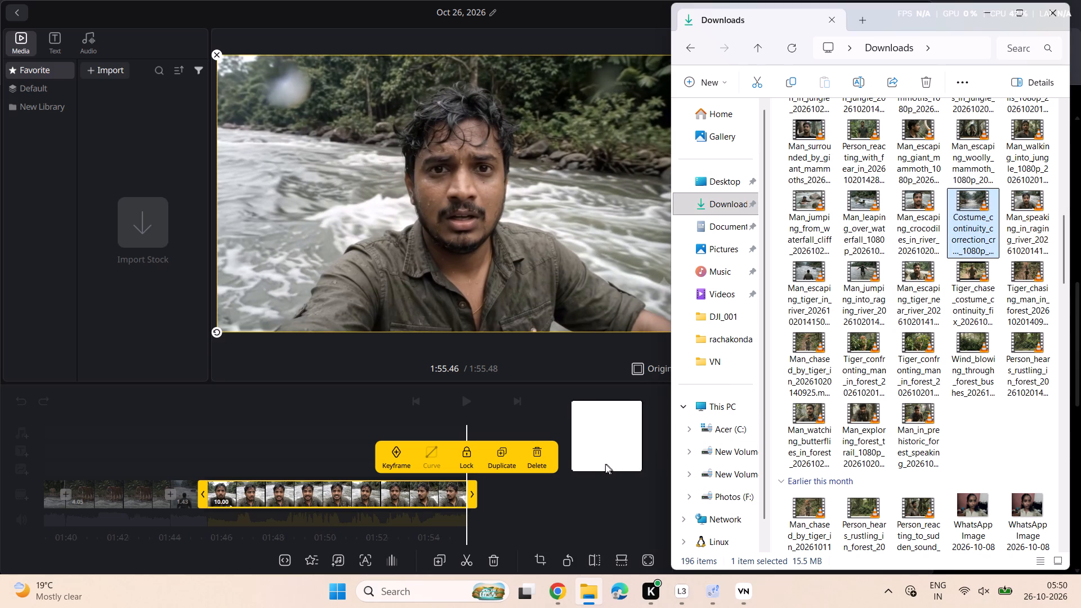
drag(605, 464, 547, 485)
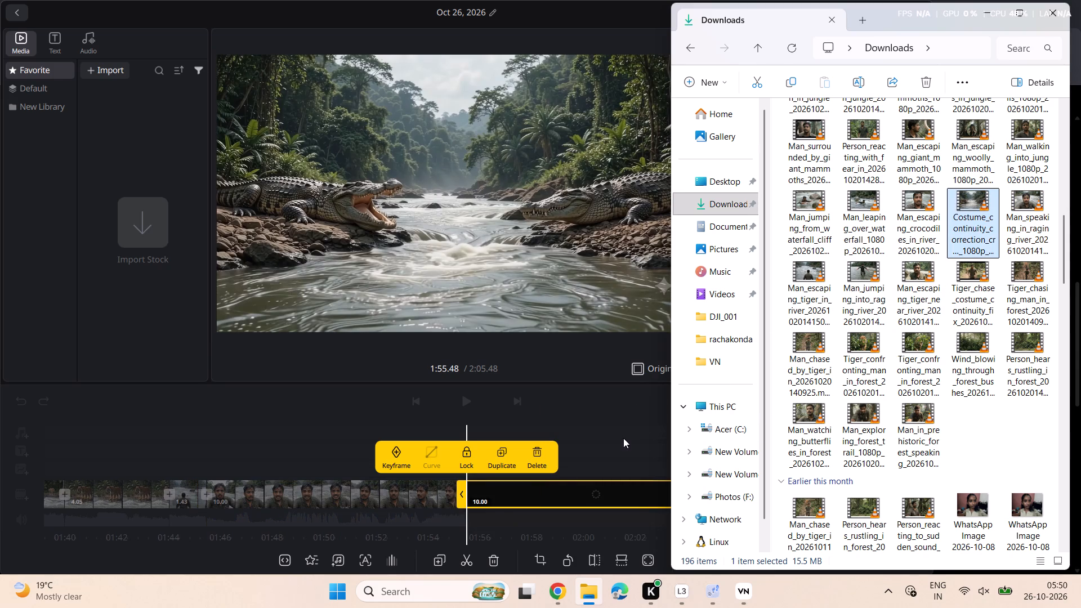
Scrub through the Costume_continuity_correction clip to the end of the track to review its footage.
scroll(631, 441, left, 2)
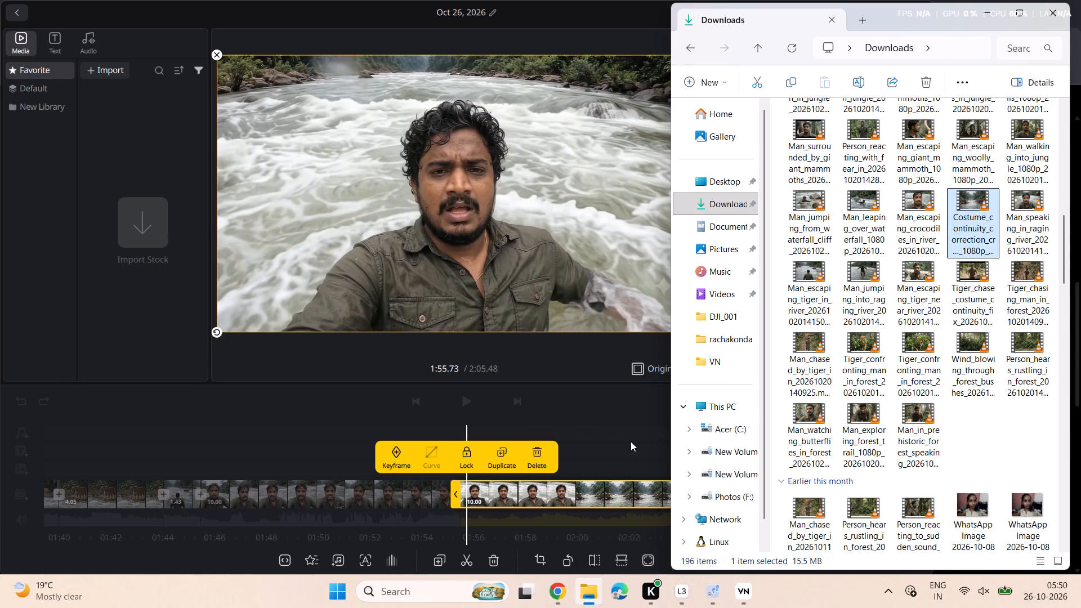
scroll(631, 441, left, 4)
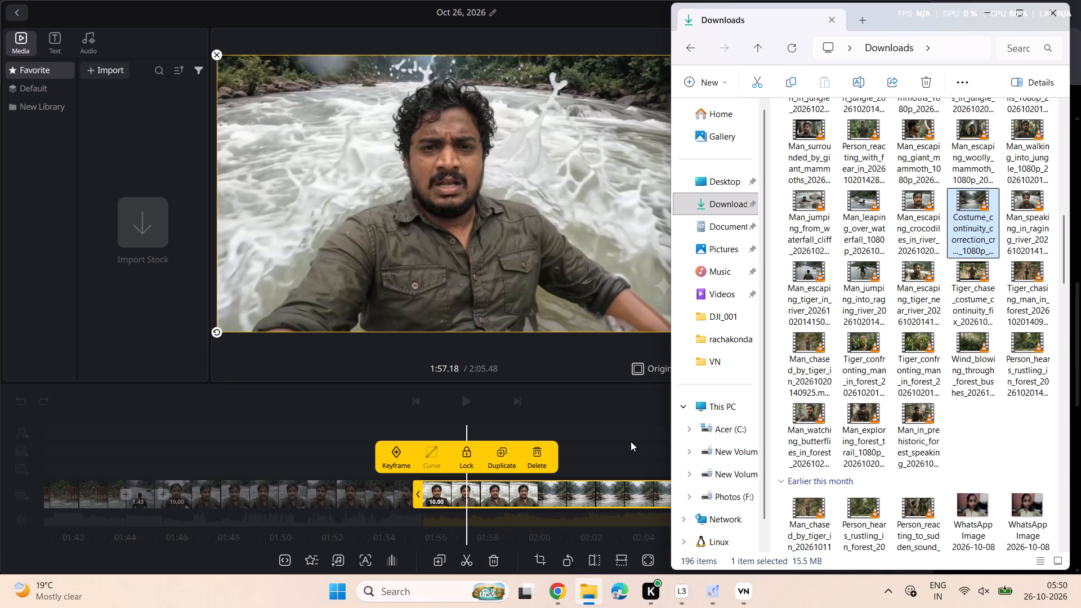
scroll(631, 441, left, 2)
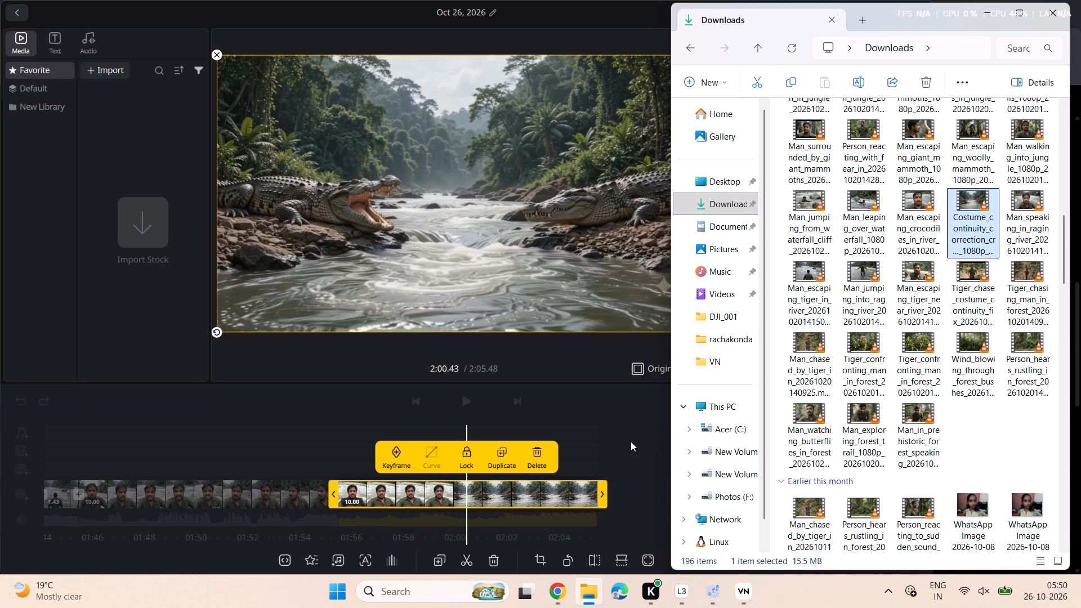
scroll(631, 441, left, 4)
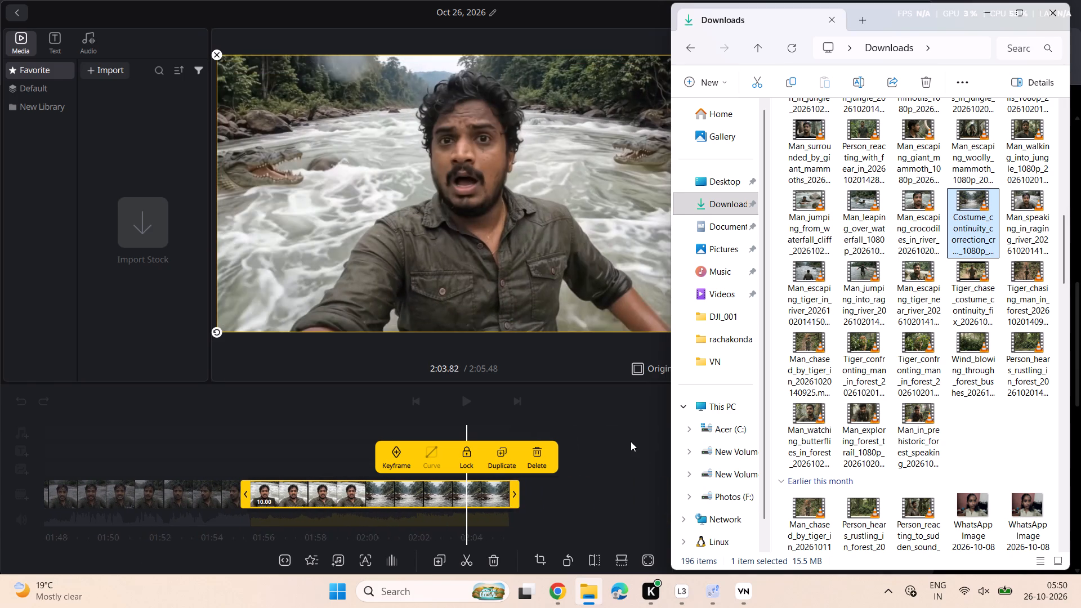
scroll(631, 441, left, 7)
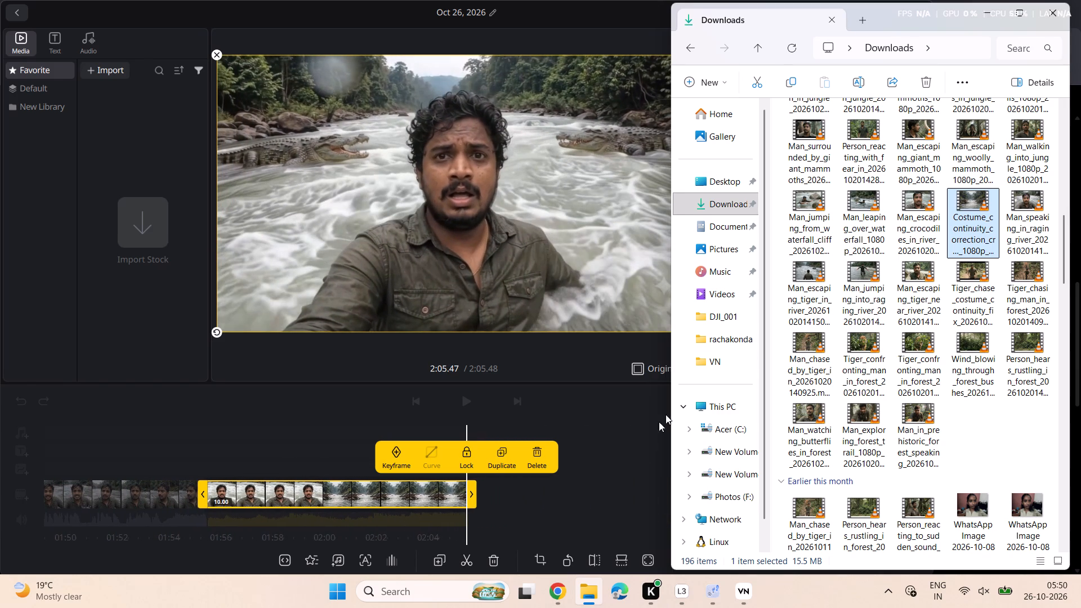
Add the Man_escaping_crocodiles_in_river video to the end of the main track, after the Costume_continuity_correction clip.
drag(924, 234, 542, 488)
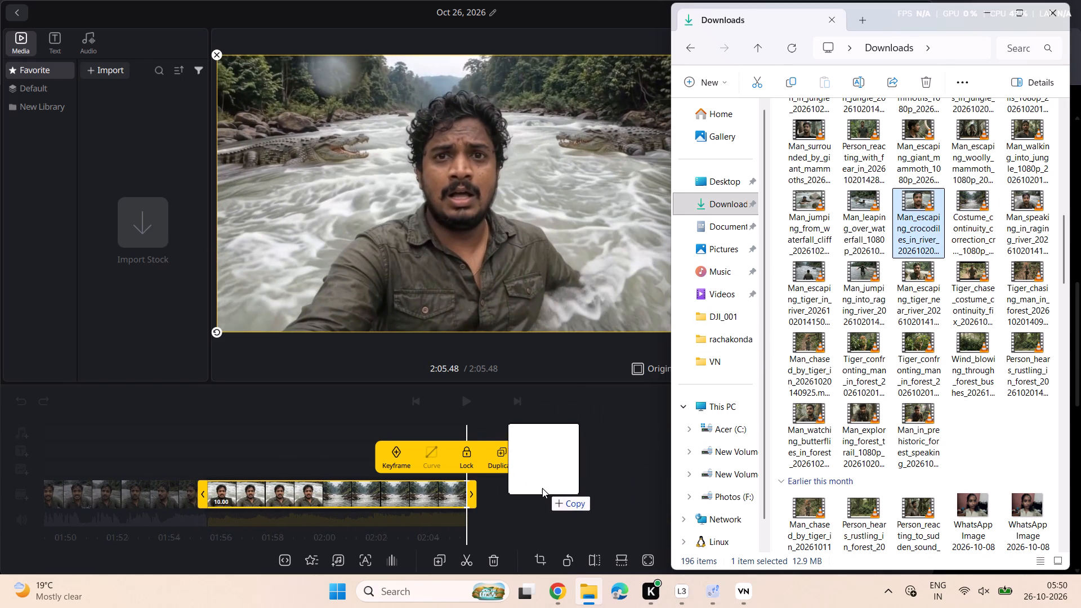
drag(542, 488, 539, 493)
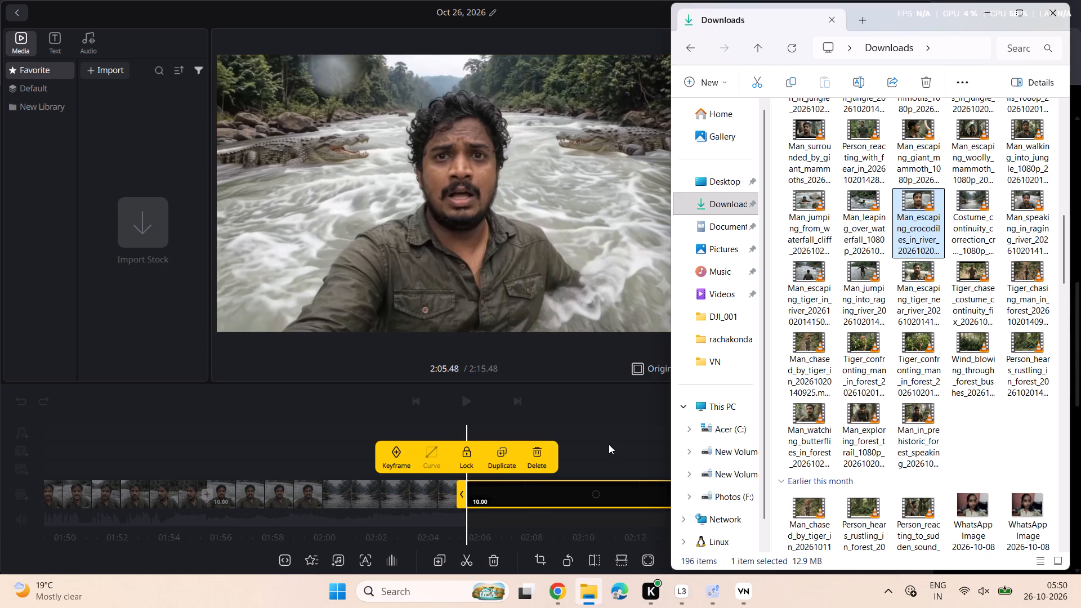
Scrub through the Man_escaping_crocodiles_in_river clip to the end of the track to review its footage.
scroll(609, 444, left, 4)
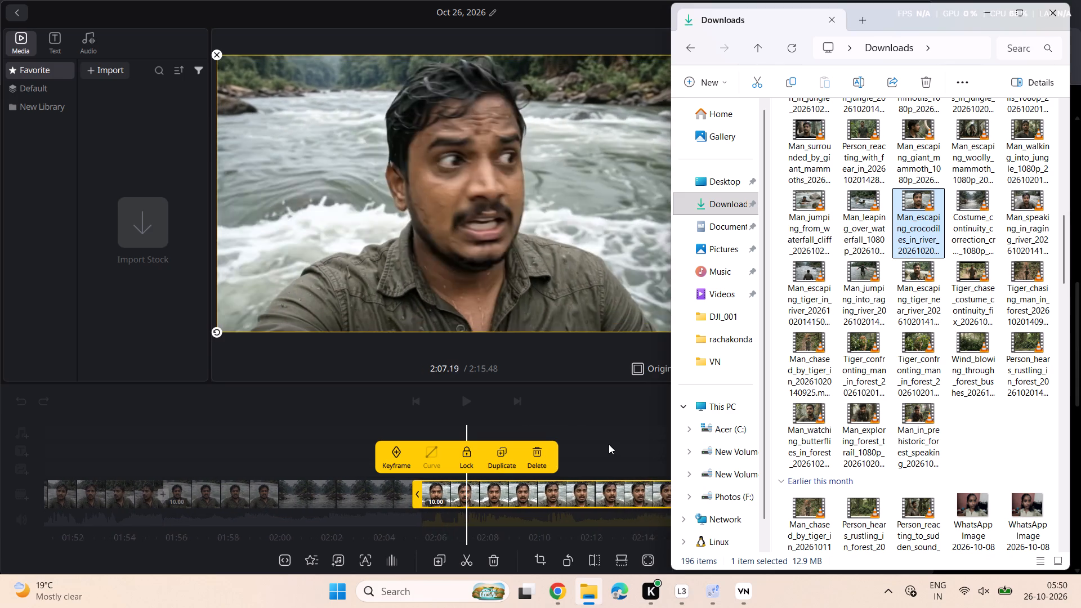
scroll(609, 444, left, 4)
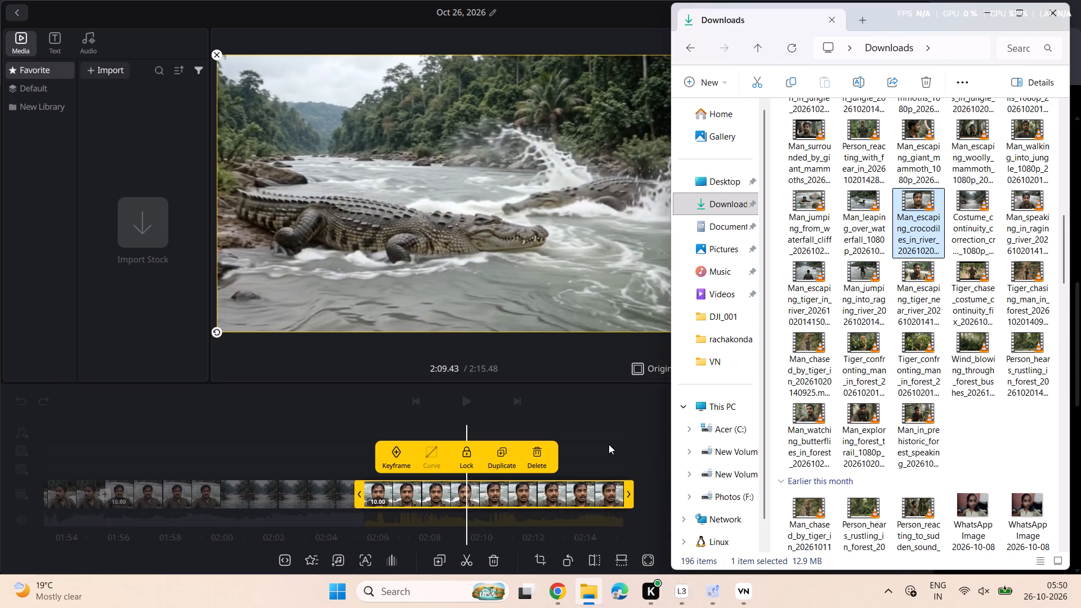
scroll(609, 444, left, 3)
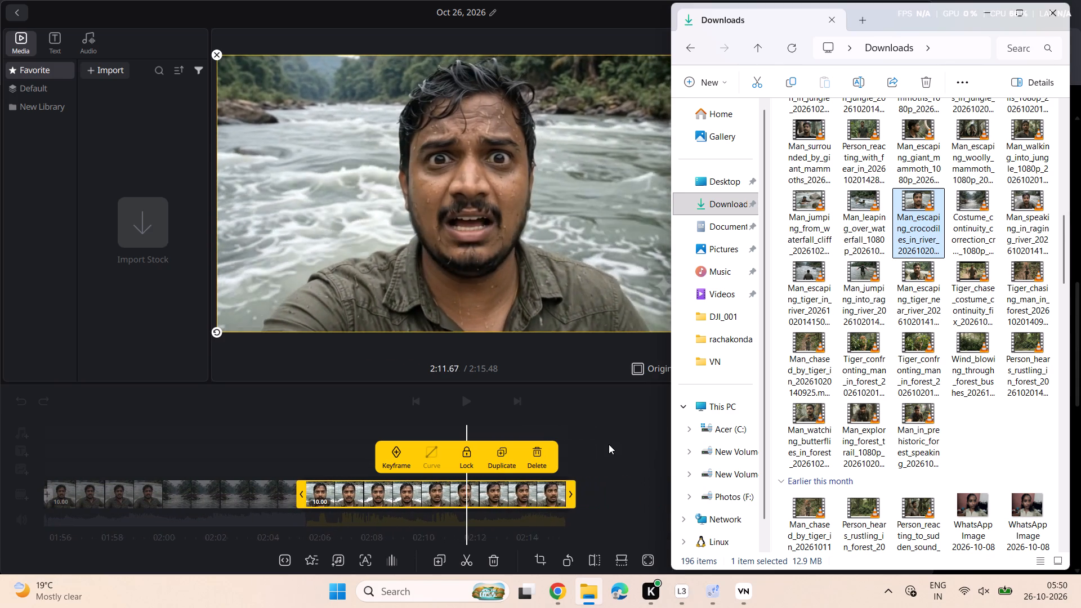
scroll(609, 444, left, 3)
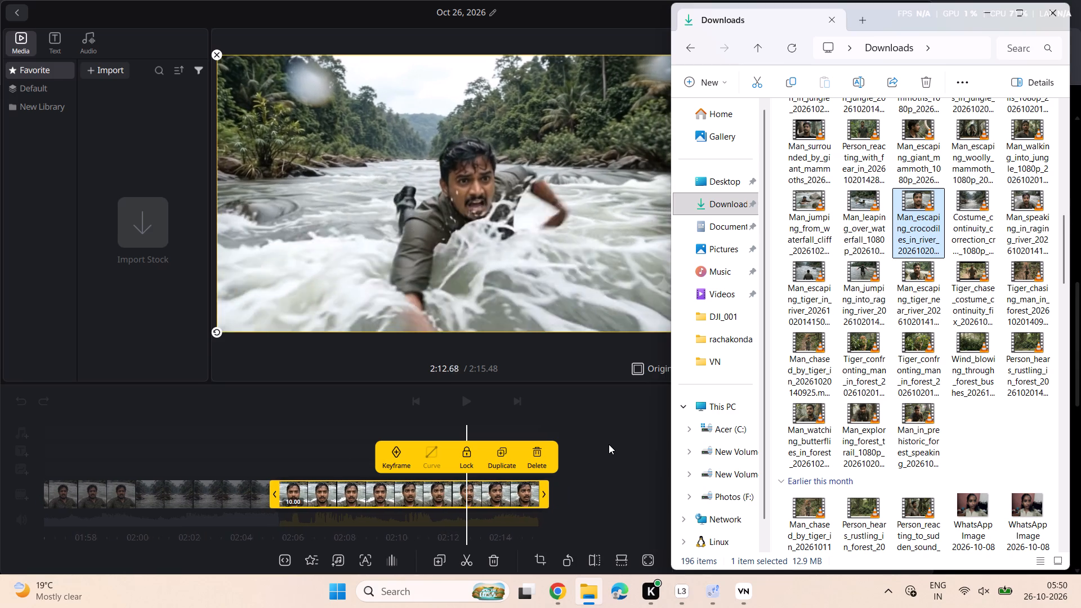
scroll(609, 444, left, 2)
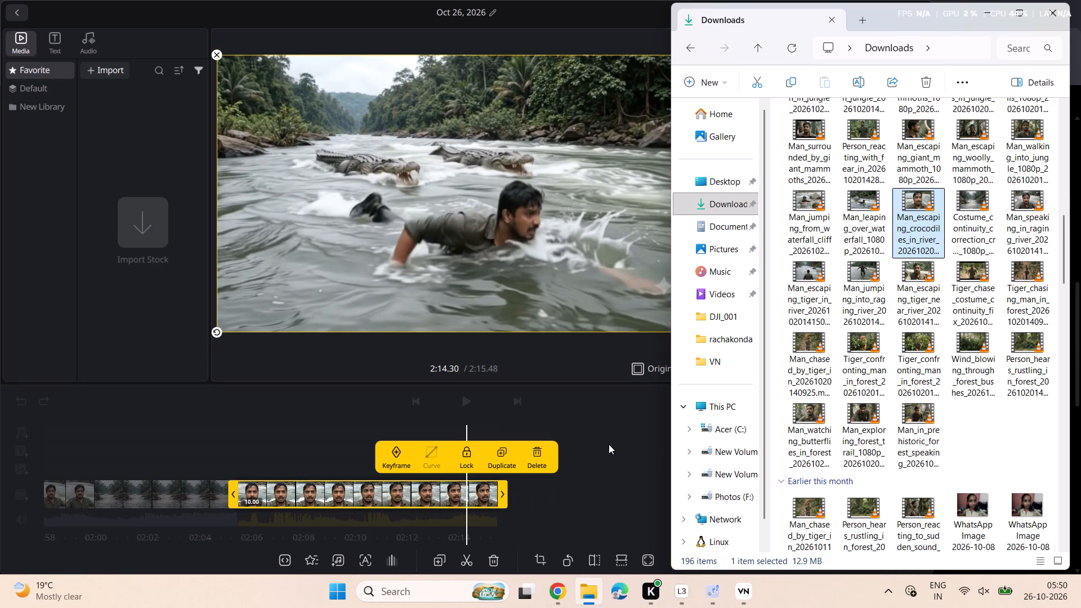
scroll(609, 444, left, 4)
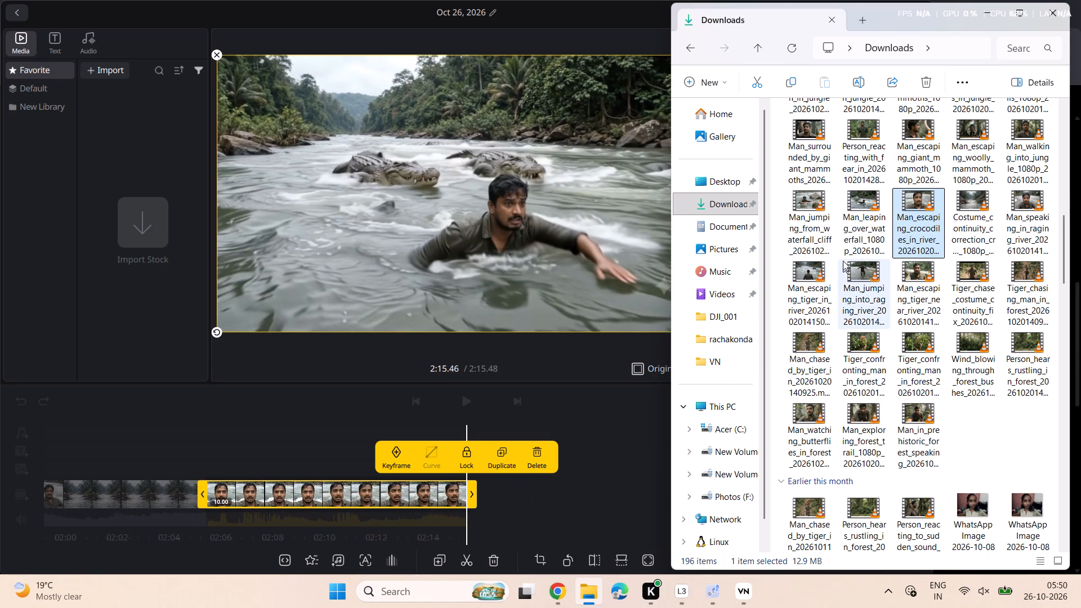
Add the Man_leaping_over_waterfall video to the end of the main track, after the Man_escaping_crocodiles_in_river clip.
drag(855, 236, 522, 499)
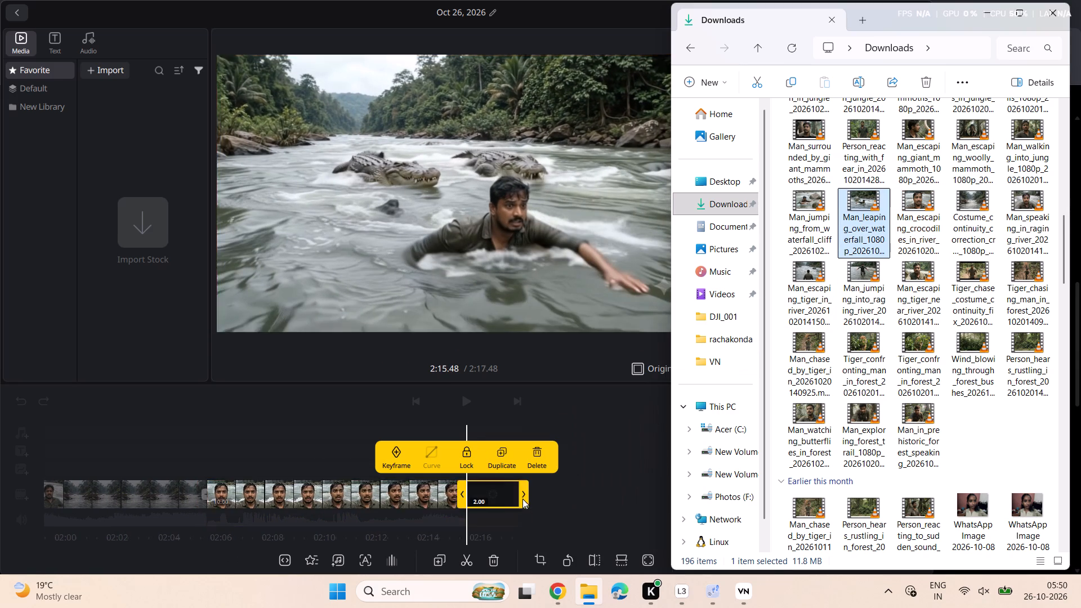
Scrub through the Man_leaping_over_waterfall clip to the end of the track to review its footage.
scroll(619, 417, left, 1)
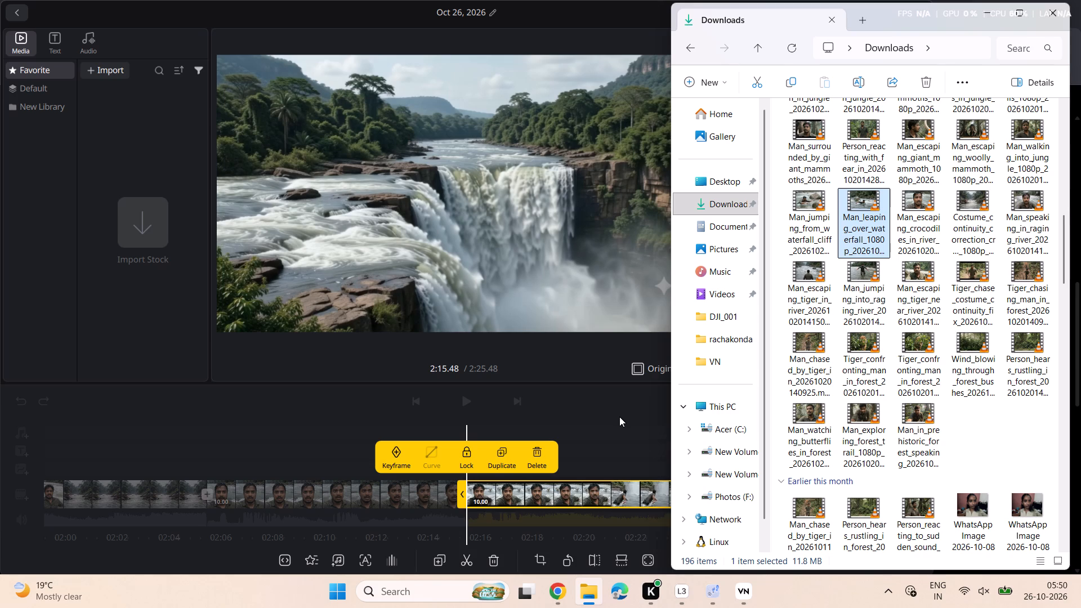
scroll(619, 417, left, 3)
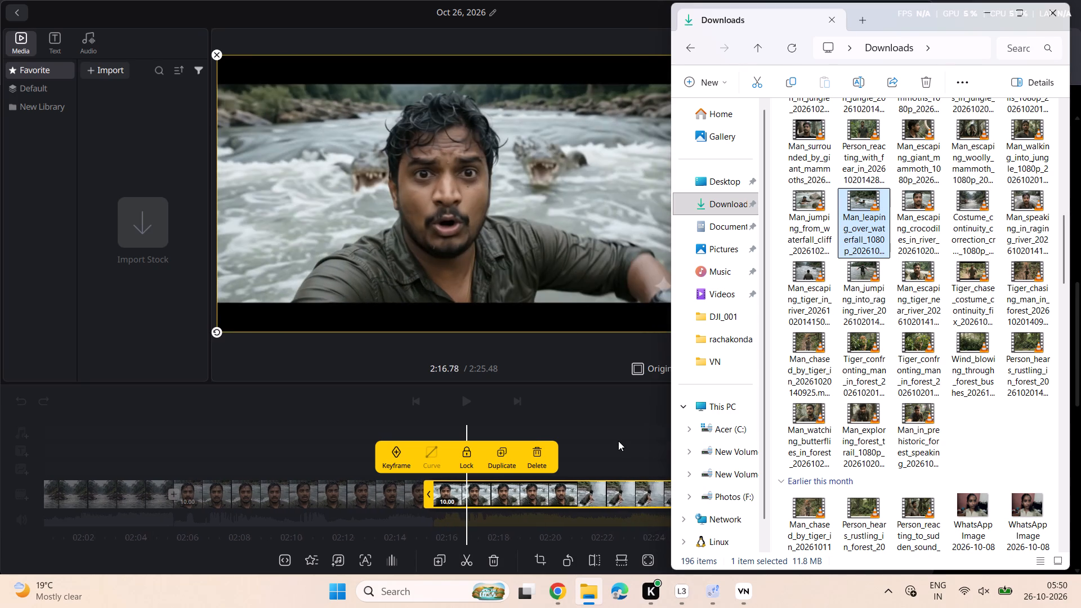
scroll(618, 441, left, 3)
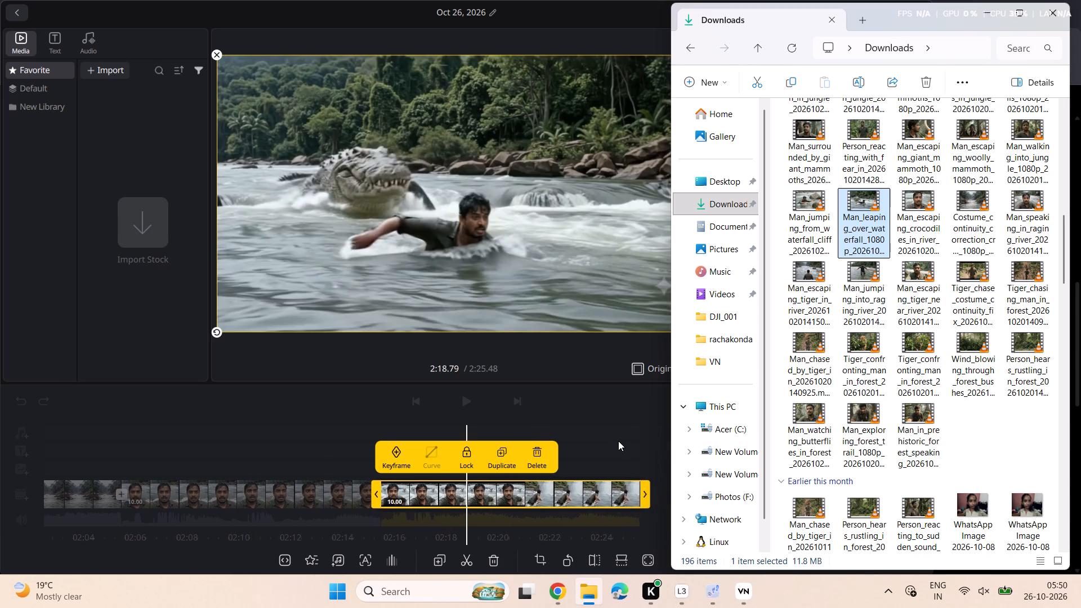
scroll(618, 441, left, 3)
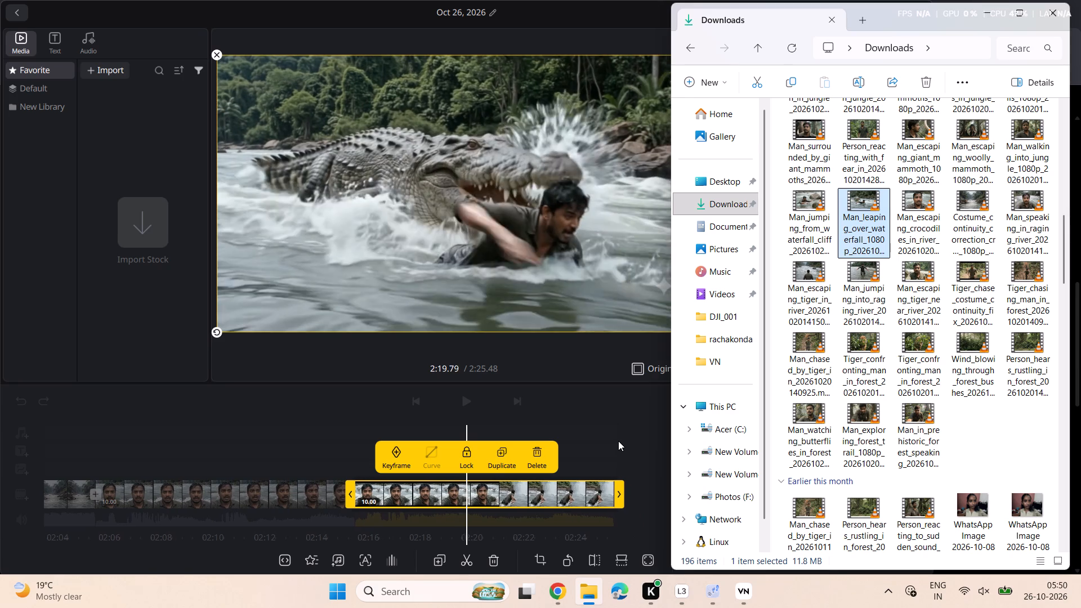
scroll(618, 441, left, 3)
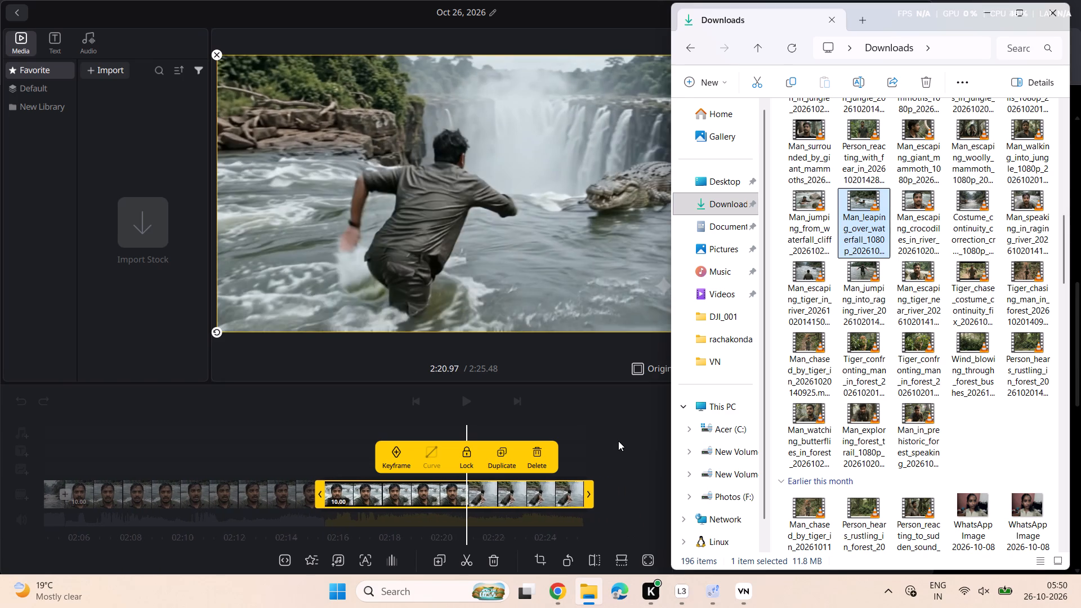
scroll(618, 441, left, 3)
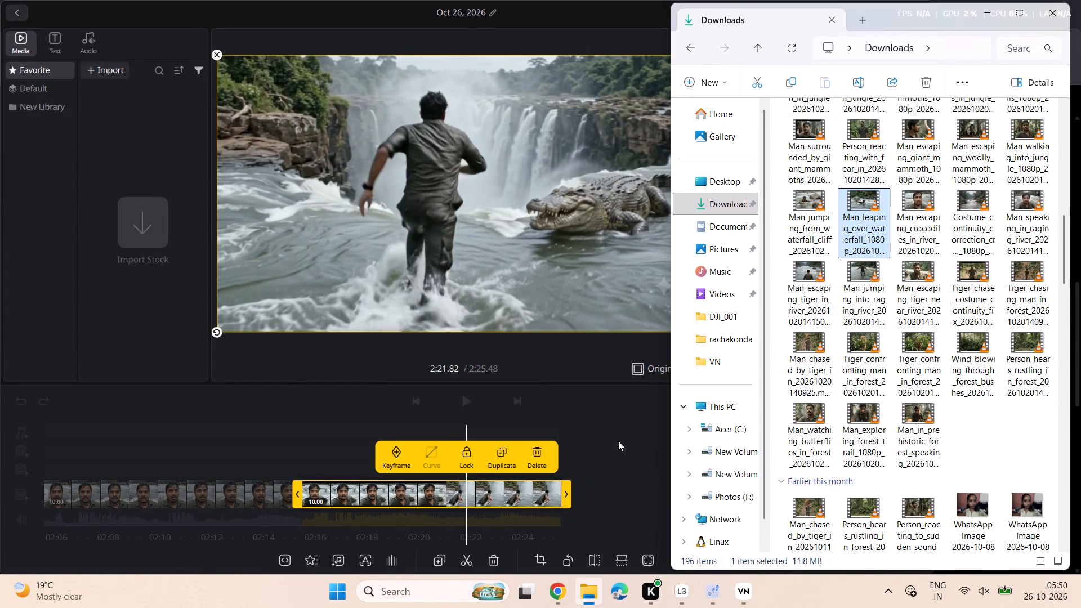
scroll(618, 441, left, 2)
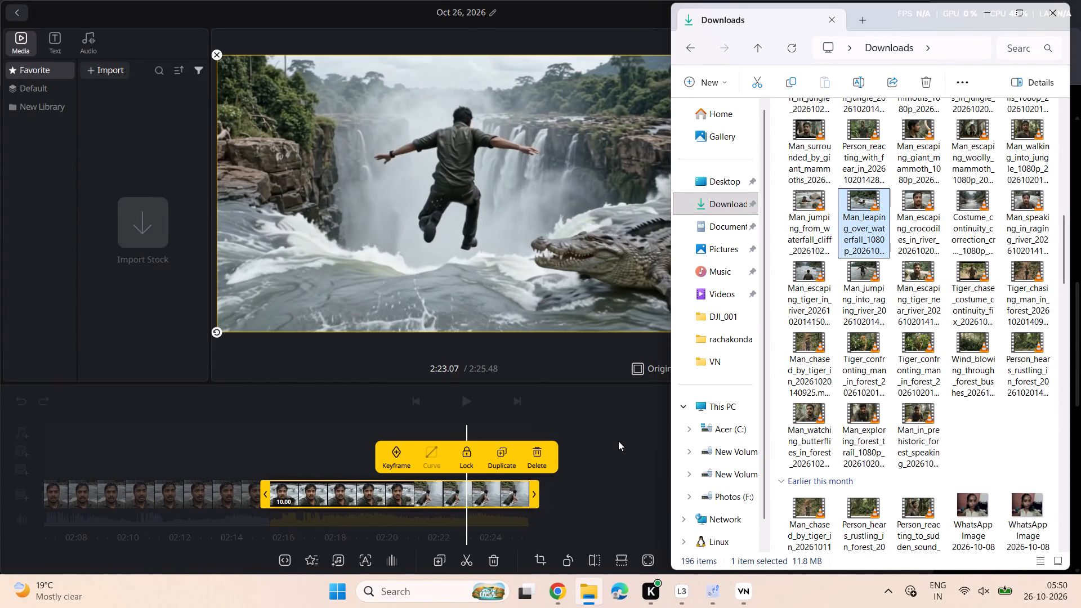
scroll(618, 441, left, 2)
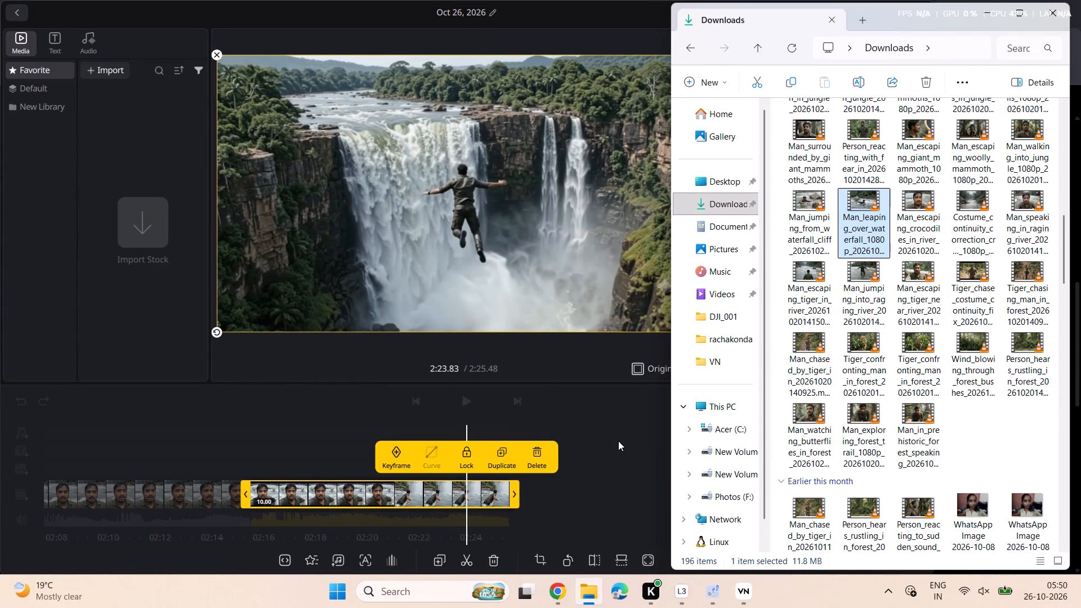
scroll(618, 441, left, 3)
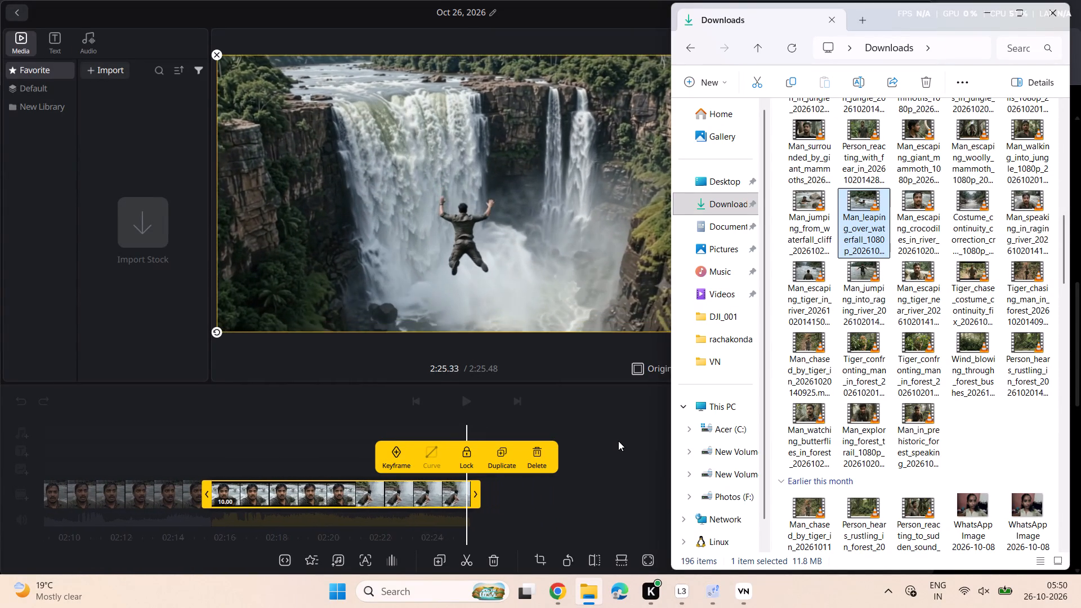
scroll(618, 441, left, 2)
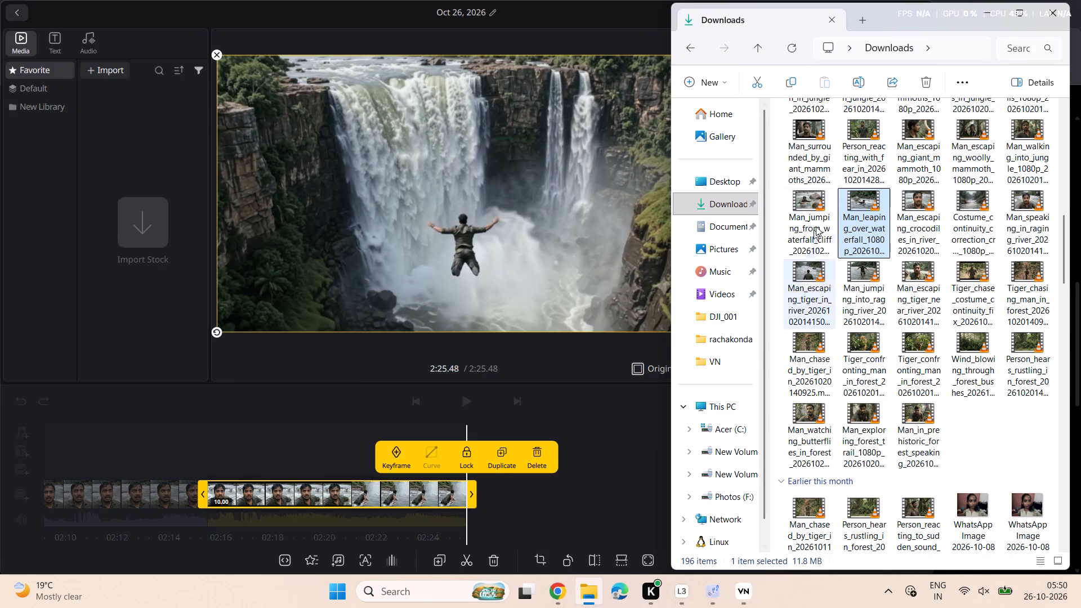
Add the Man_jumping_from_waterfall_cliff video to the end of the main track, after the Man_leaping_over_waterfall clip.
drag(821, 211, 524, 491)
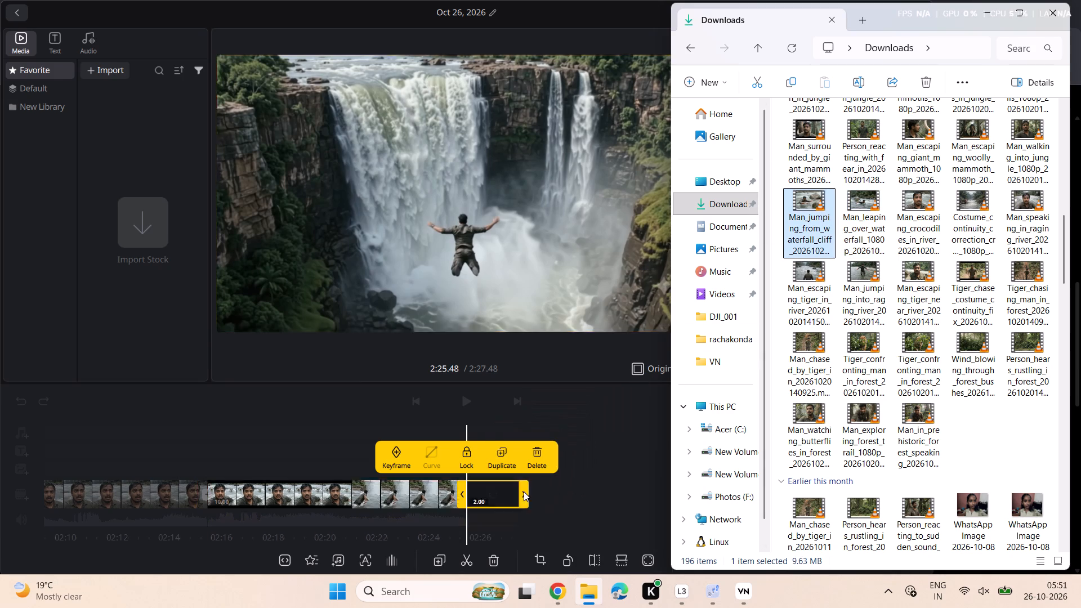
right_click(606, 434)
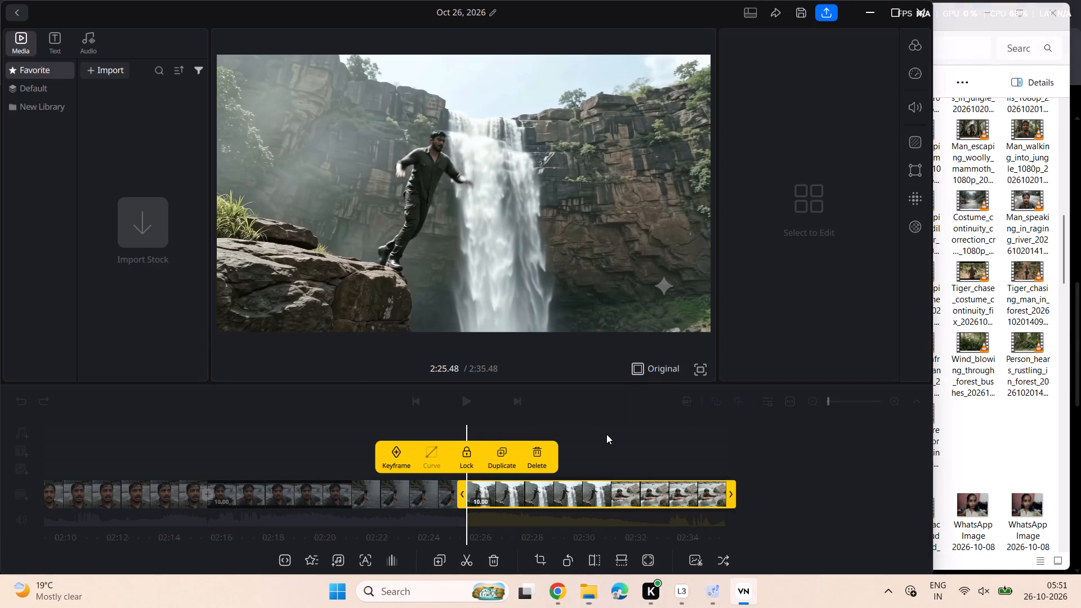
Scrub back and forth over the cut between the Man_leaping_over_waterfall and Man_jumping_from_waterfall_cliff clips to compare the jump action.
scroll(606, 434, left, 3)
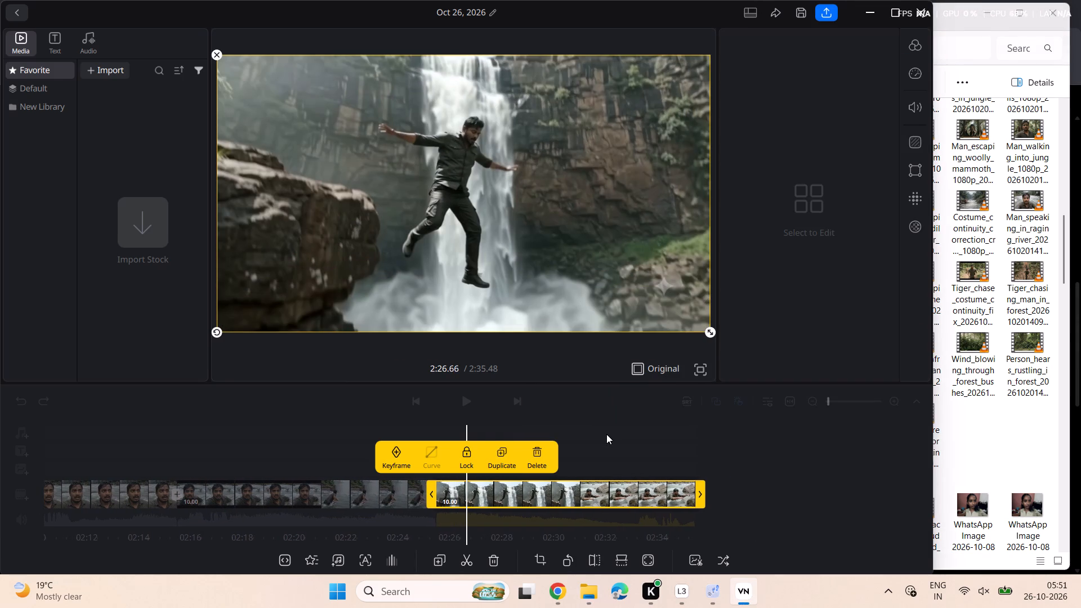
scroll(606, 434, left, 1)
scroll(606, 434, right, 2)
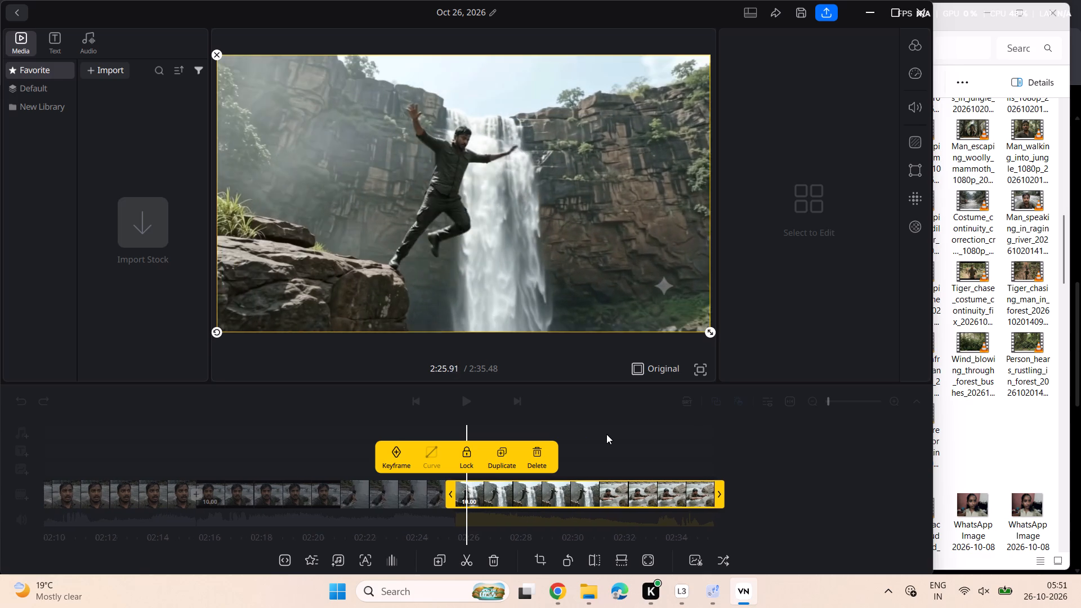
scroll(606, 434, right, 2)
scroll(606, 434, left, 1)
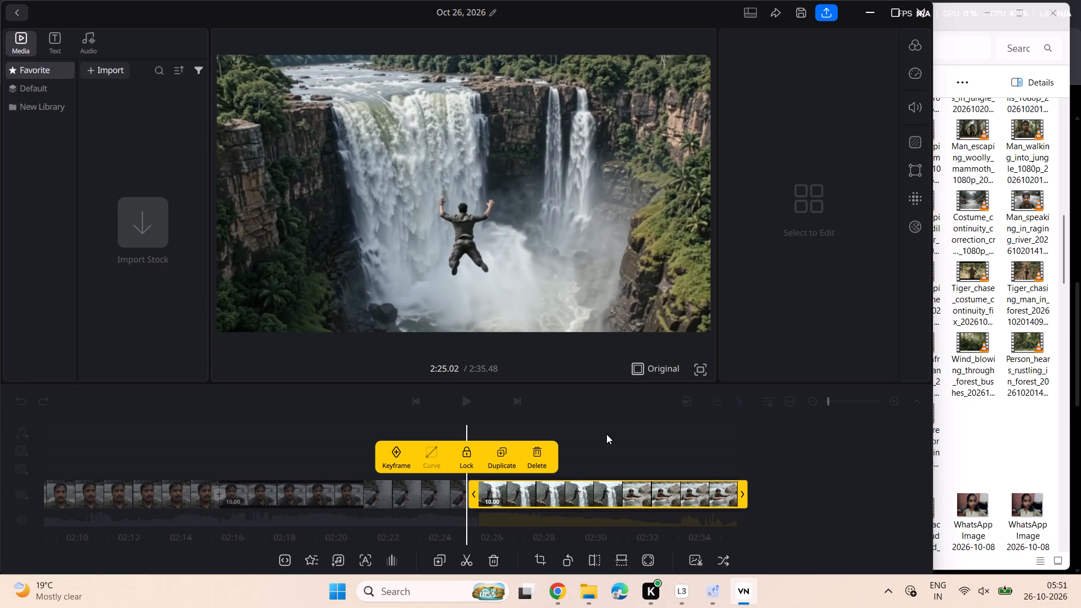
scroll(606, 434, left, 3)
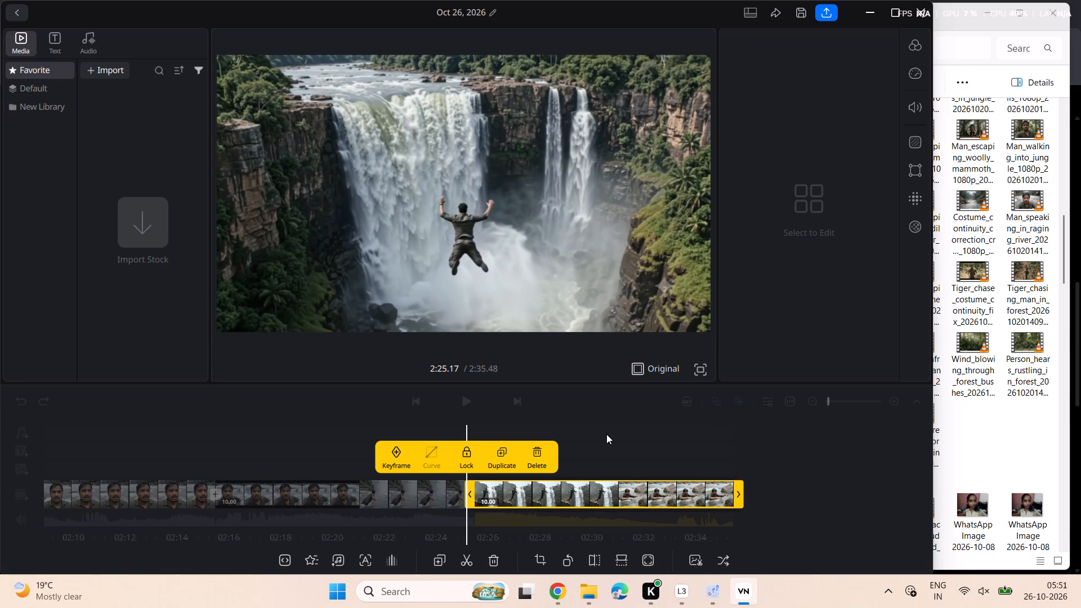
scroll(606, 434, left, 1)
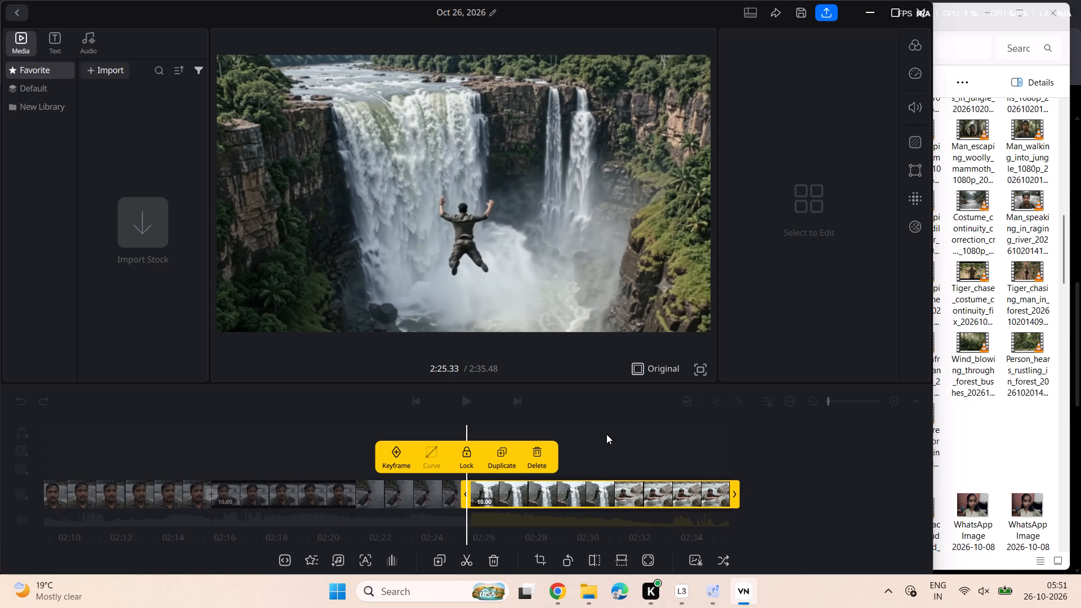
scroll(606, 434, left, 2)
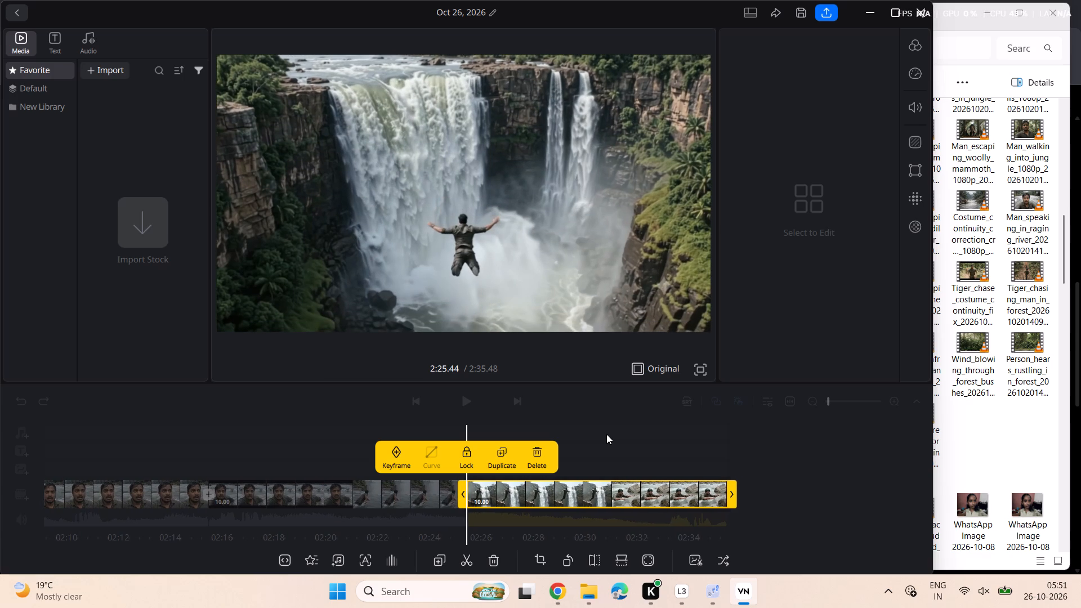
Split the Man_jumping_from_waterfall_cliff clip at 2:26.82, where the man is in mid-air, and delete the part before the split.
scroll(606, 434, left, 1)
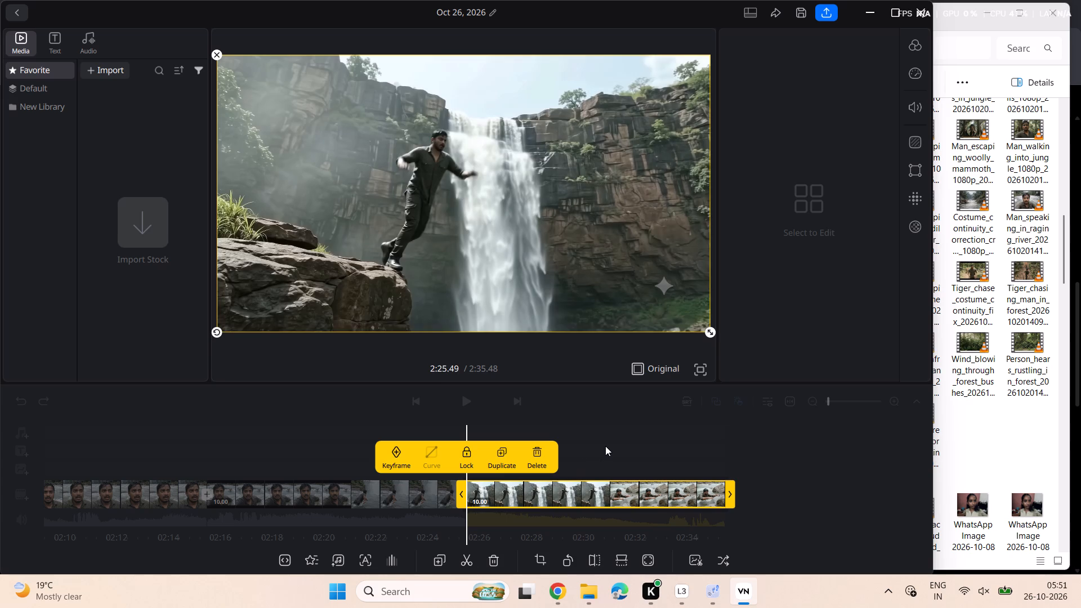
scroll(605, 446, left, 1)
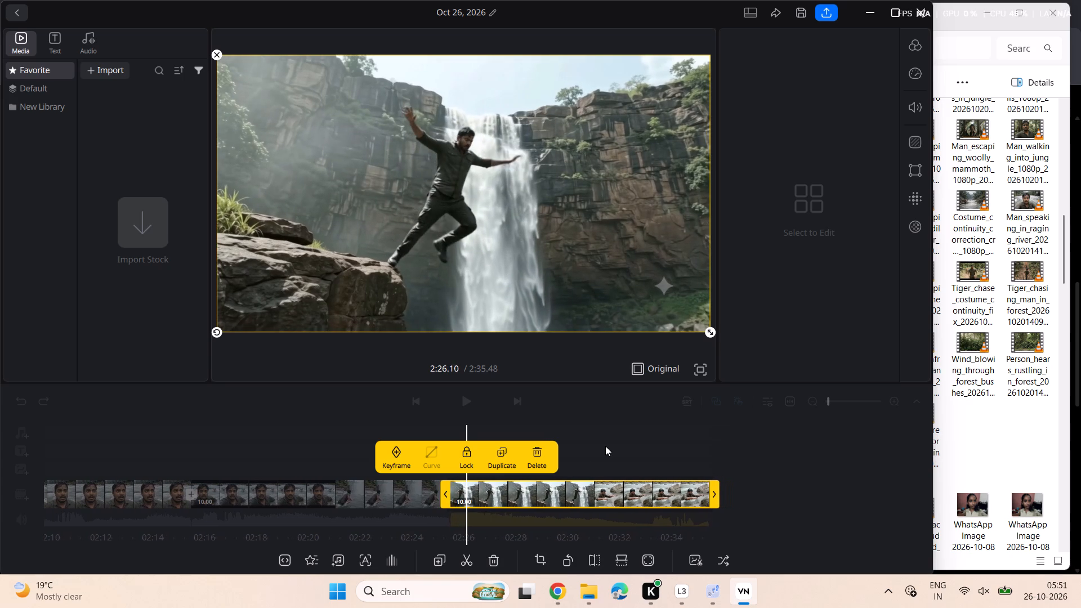
scroll(605, 446, left, 2)
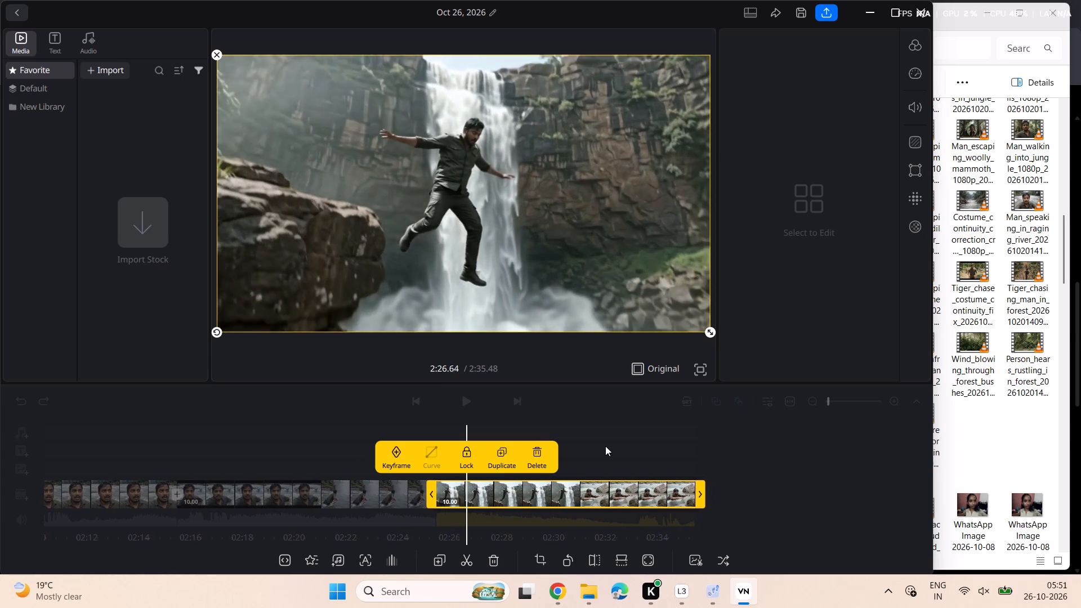
scroll(605, 446, left, 1)
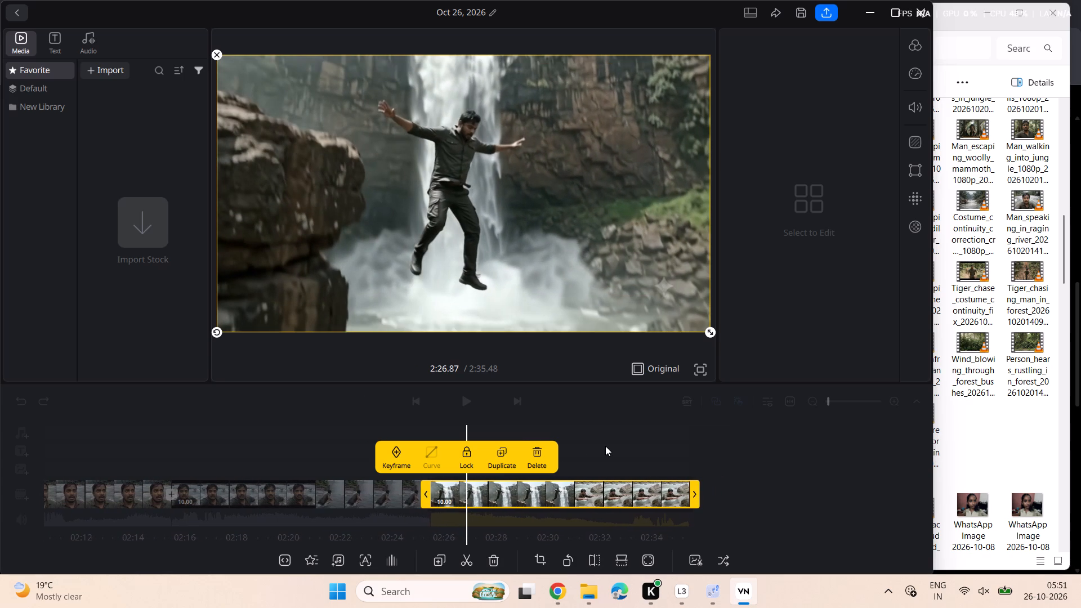
scroll(605, 446, left, 1)
click(472, 562)
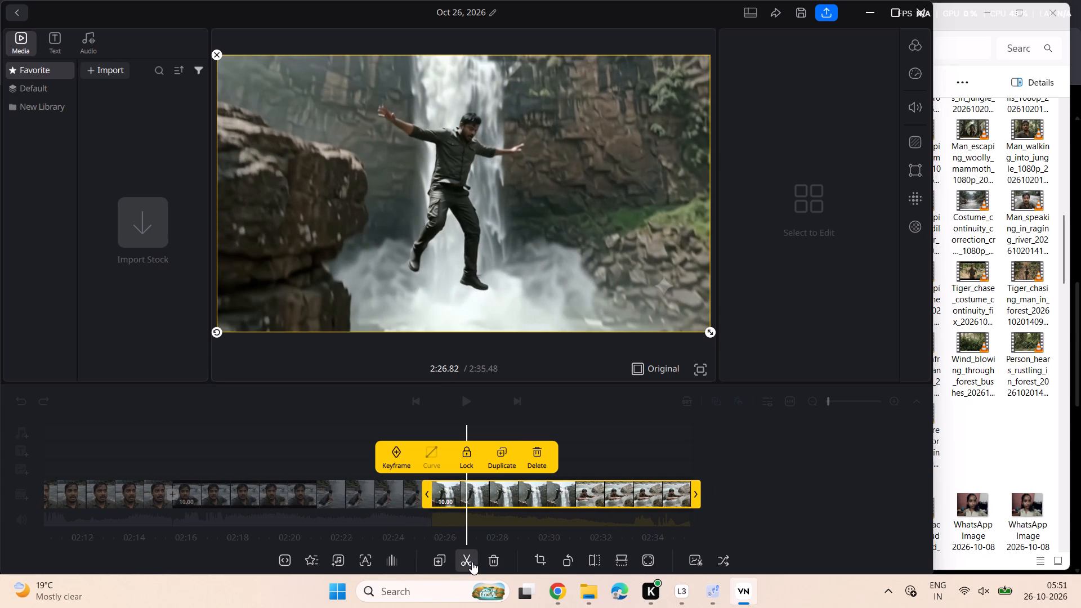
scroll(602, 431, right, 1)
click(530, 451)
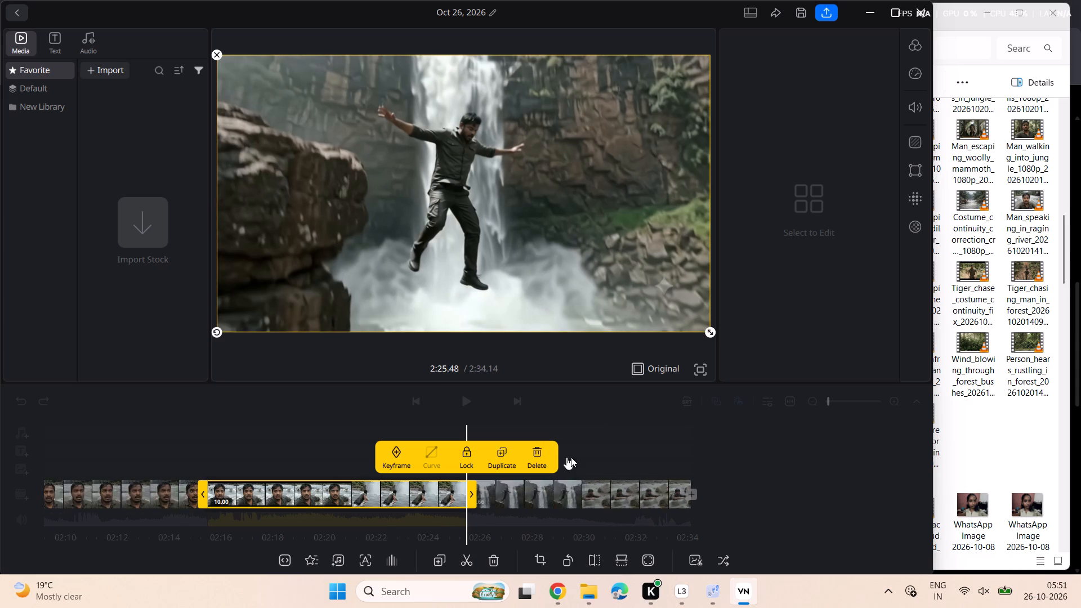
Play the timeline from the end of the Man_leaping_over_waterfall clip through the trimmed cliff jump clip to the end of the track.
scroll(583, 444, right, 2)
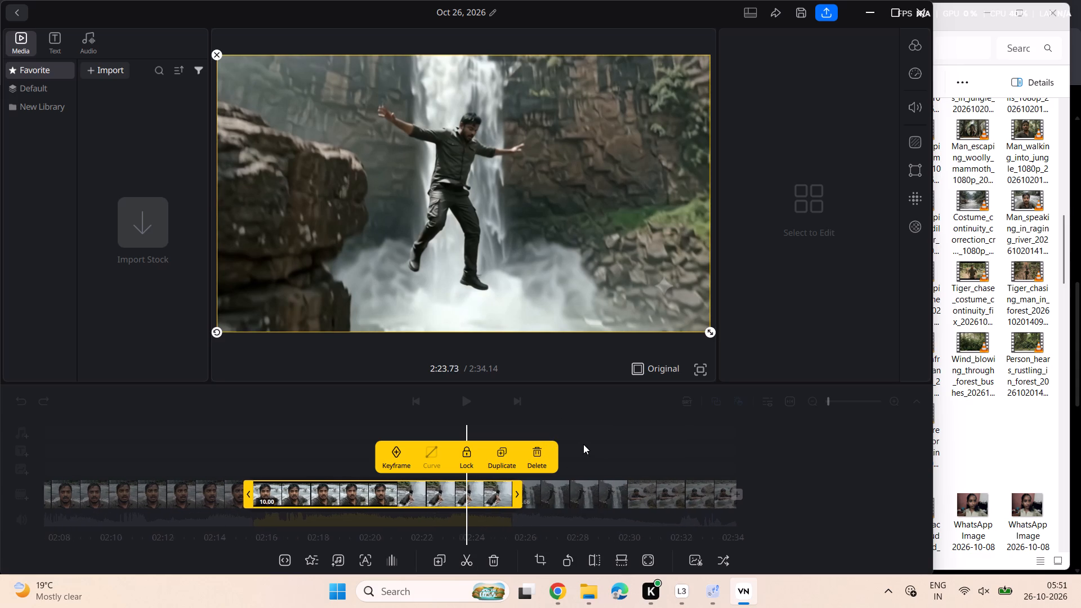
scroll(583, 444, right, 1)
click(466, 396)
click(466, 397)
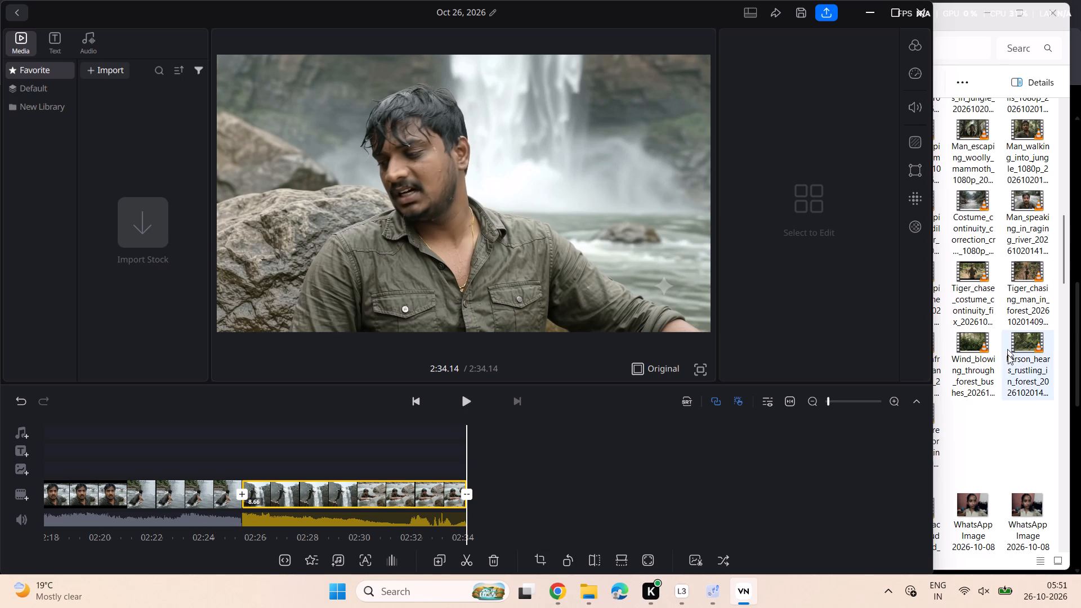
Add the Man_walking_into_jungle video from Downloads to the end of the main track, after the trimmed waterfall cliff clip.
click(1024, 441)
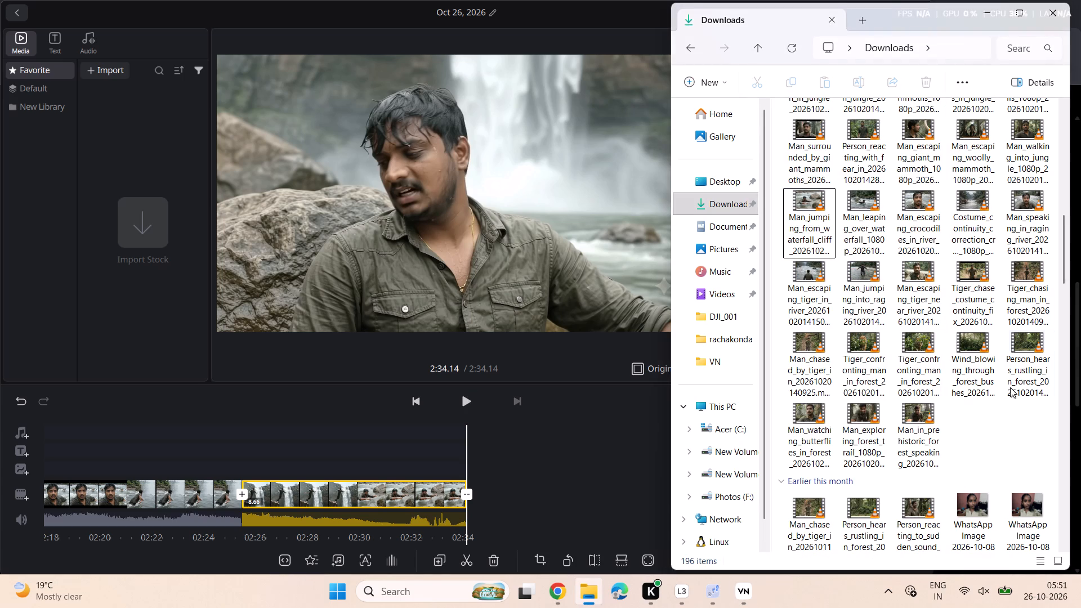
scroll(917, 284, up, 1)
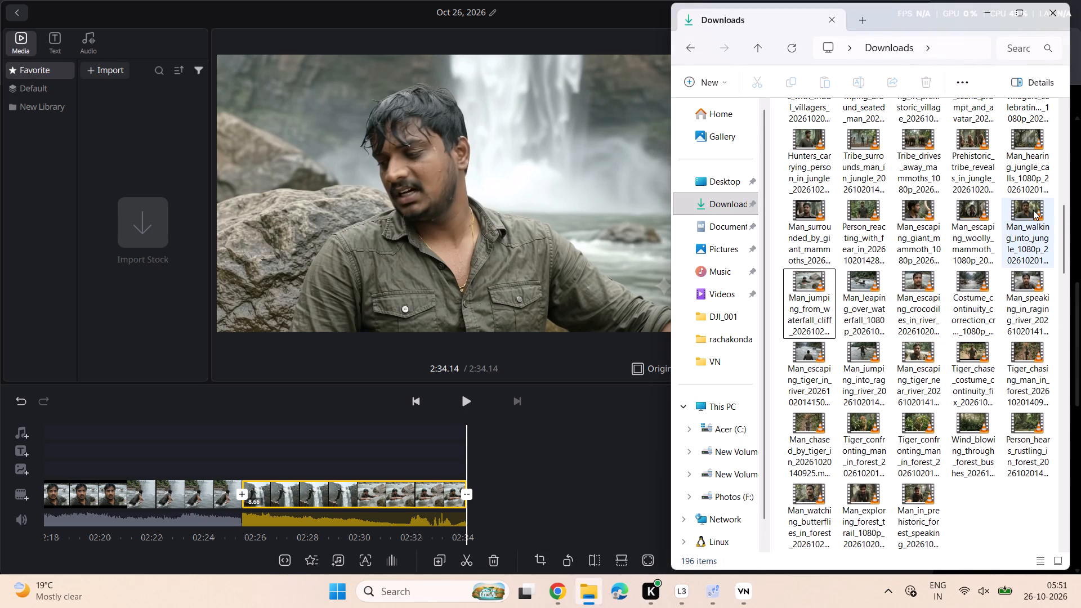
drag(1033, 210, 511, 505)
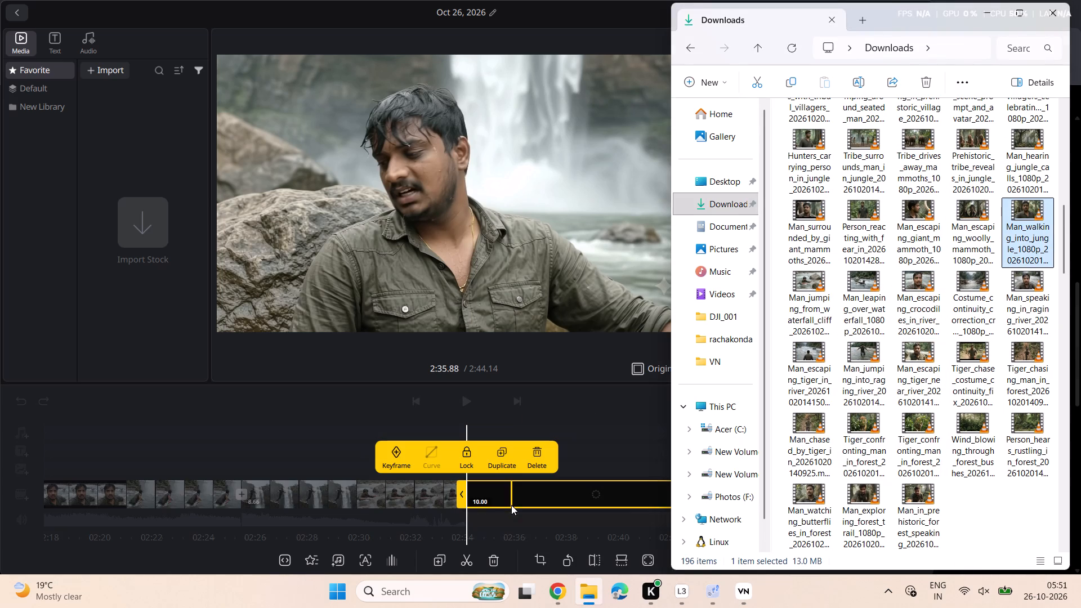
Scrub through the Man_walking_into_jungle clip to the end of the track to review its footage.
scroll(617, 436, left, 2)
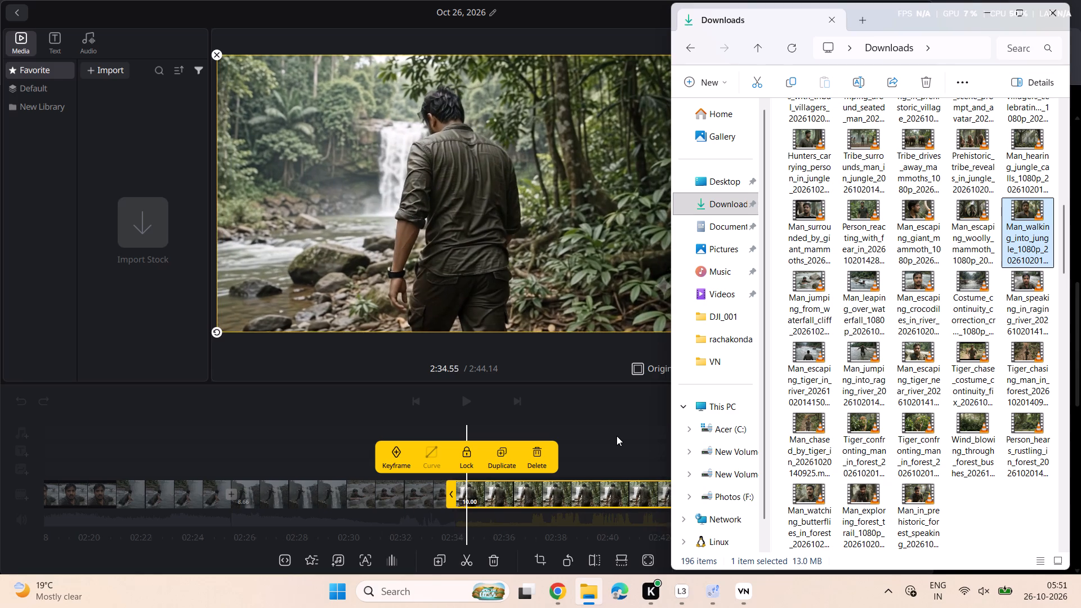
scroll(617, 436, left, 6)
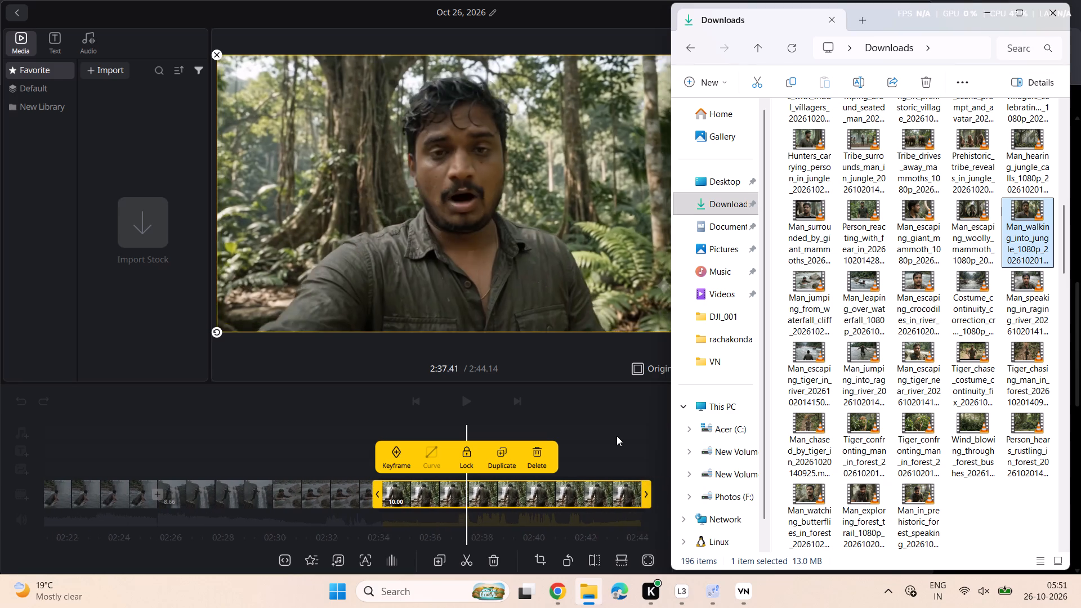
scroll(617, 436, left, 3)
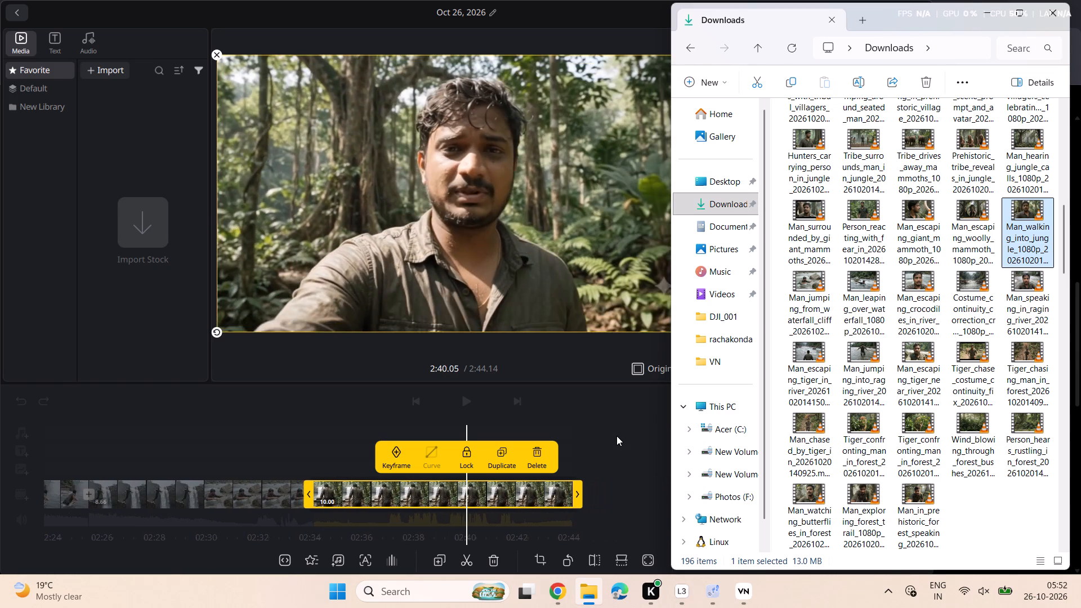
scroll(617, 436, left, 4)
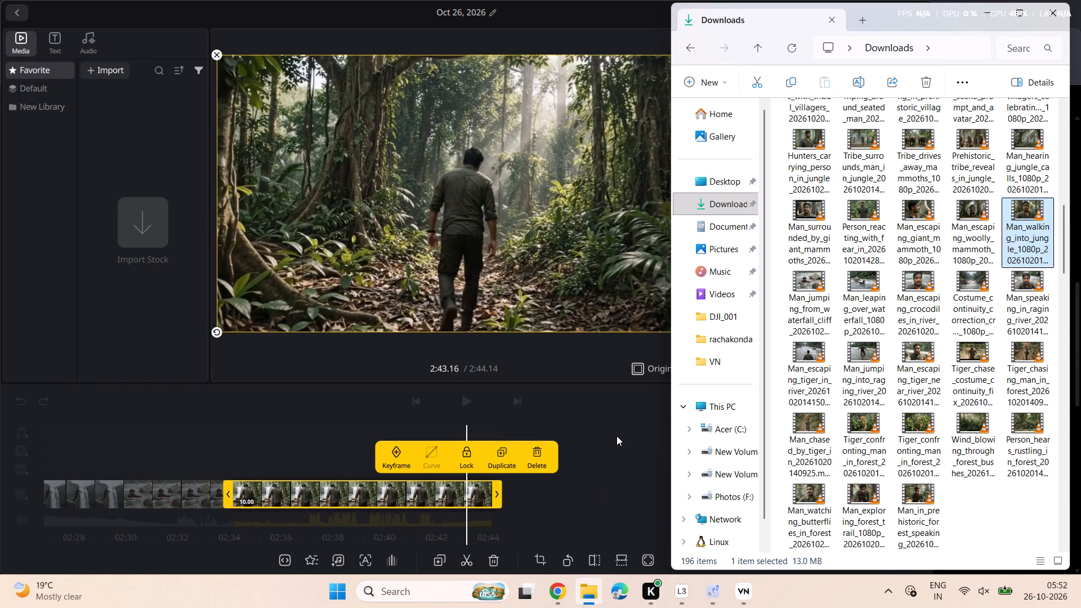
scroll(617, 436, left, 5)
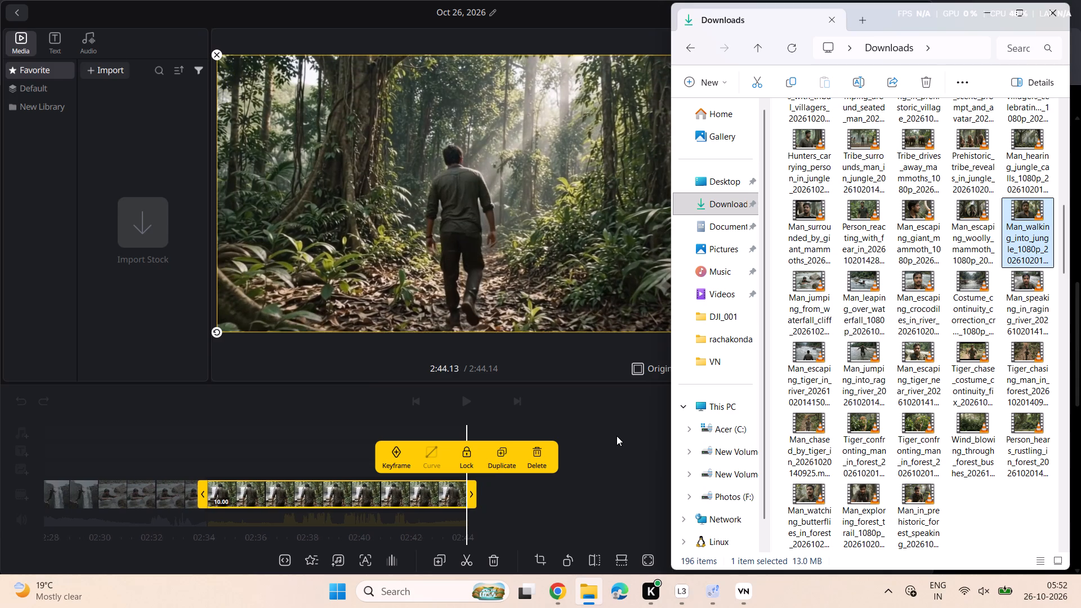
Add the Man_escaping_woolly_mammoth video to the end of the main track, after the Man_walking_into_jungle clip.
drag(962, 218, 679, 421)
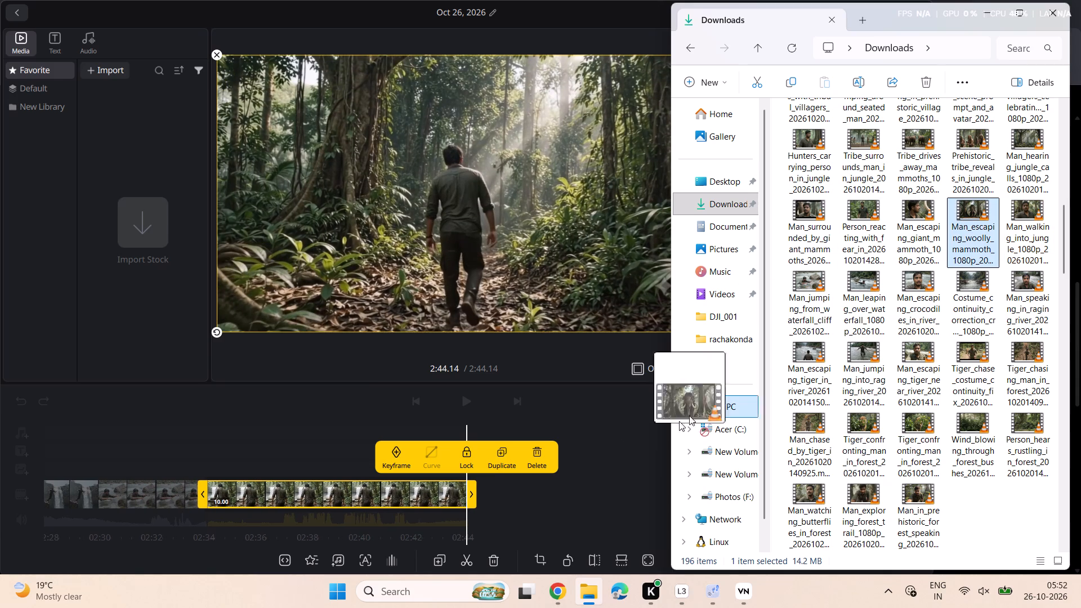
drag(679, 421, 568, 504)
Scrub through the Man_escaping_woolly_mammoth clip to the end of the track to review its footage.
scroll(628, 422, left, 1)
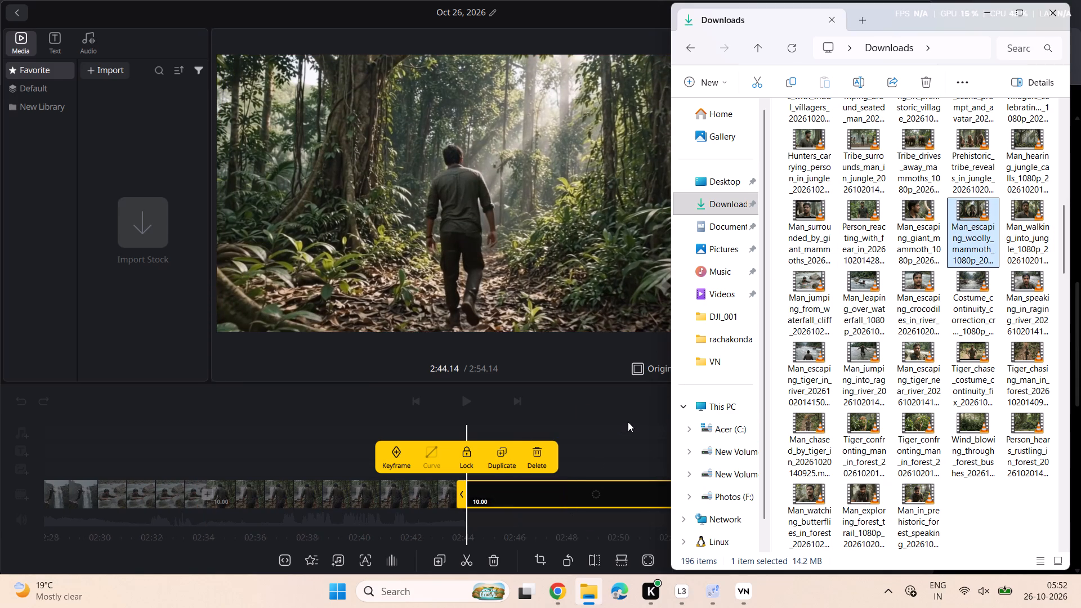
scroll(628, 422, left, 3)
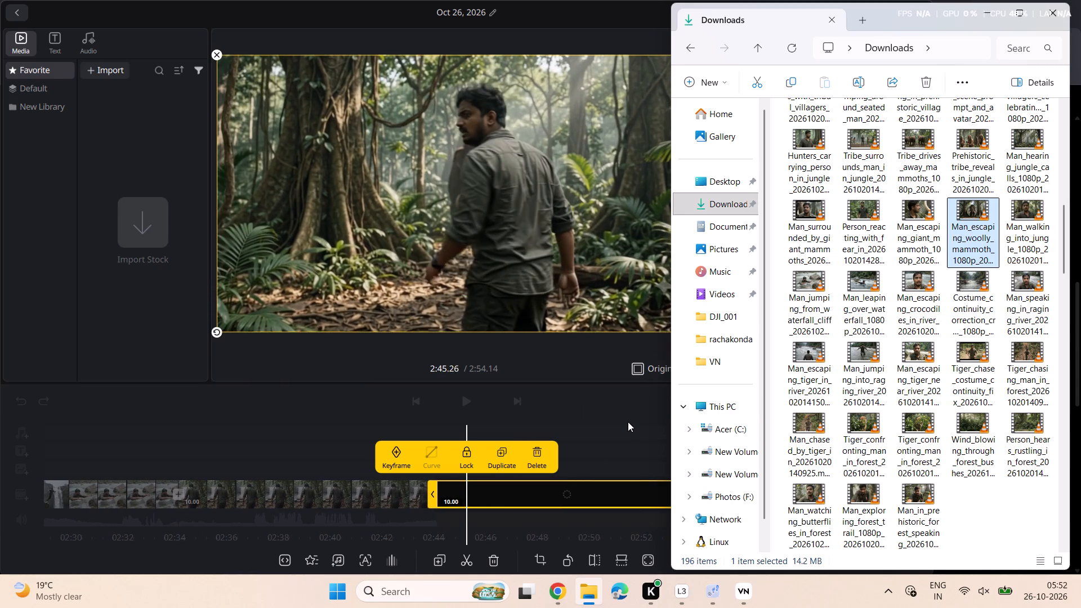
scroll(628, 422, left, 3)
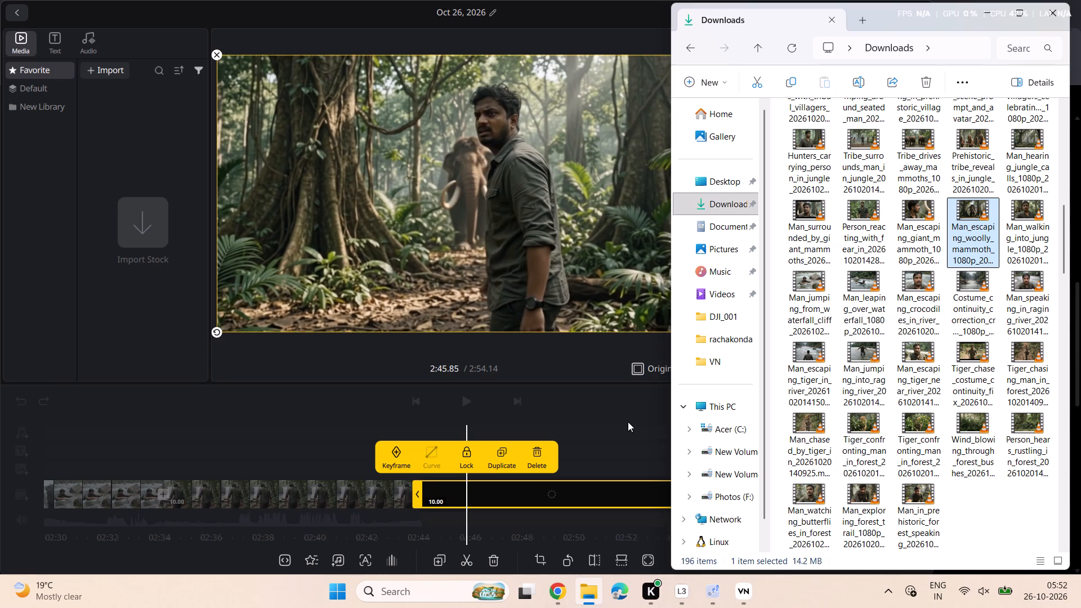
scroll(628, 422, left, 3)
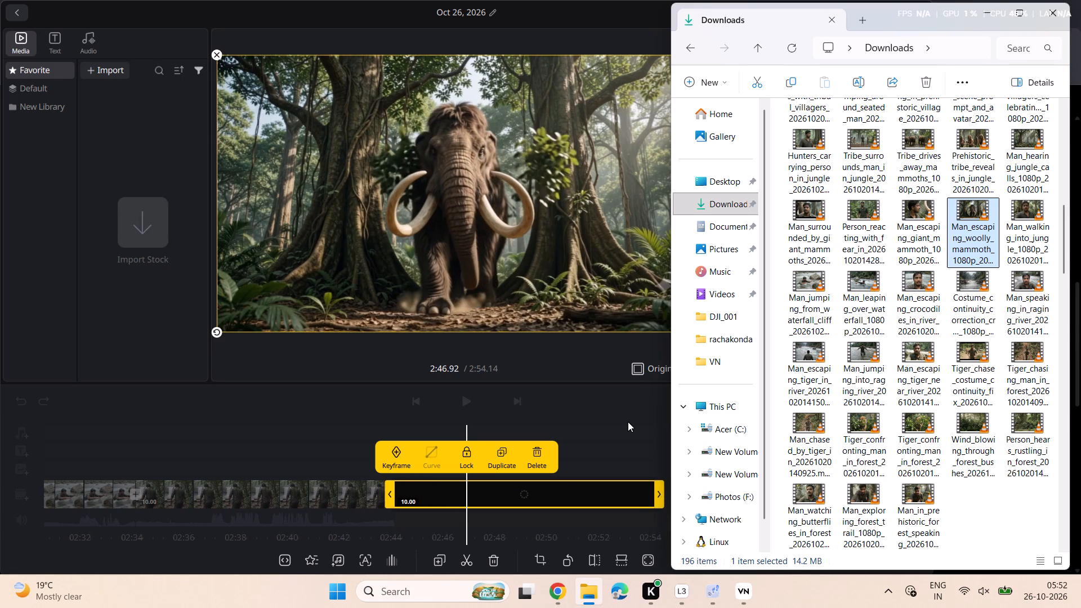
scroll(628, 422, left, 2)
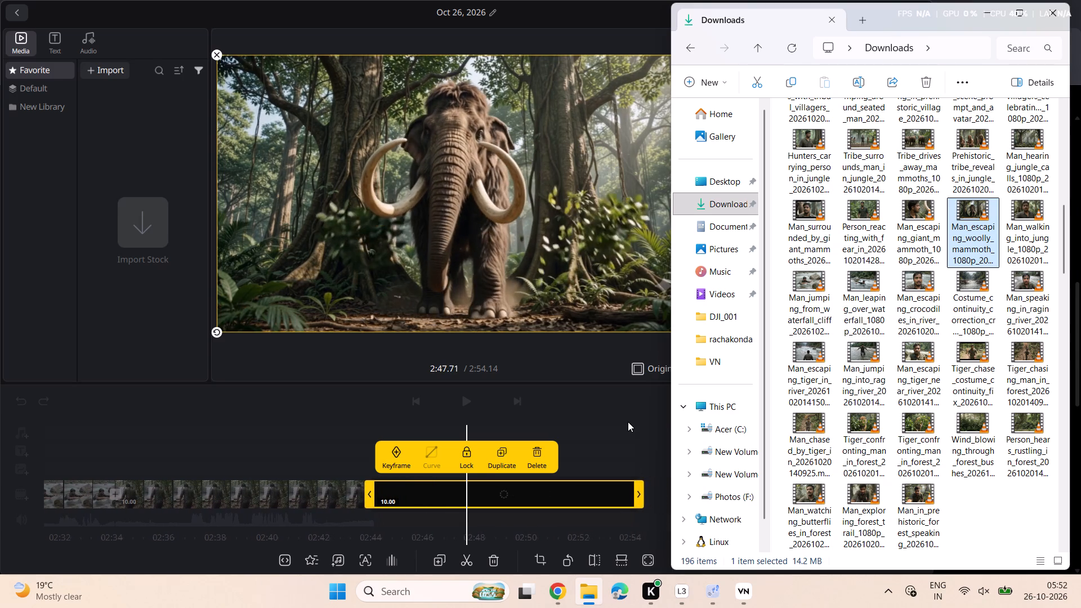
scroll(628, 422, left, 6)
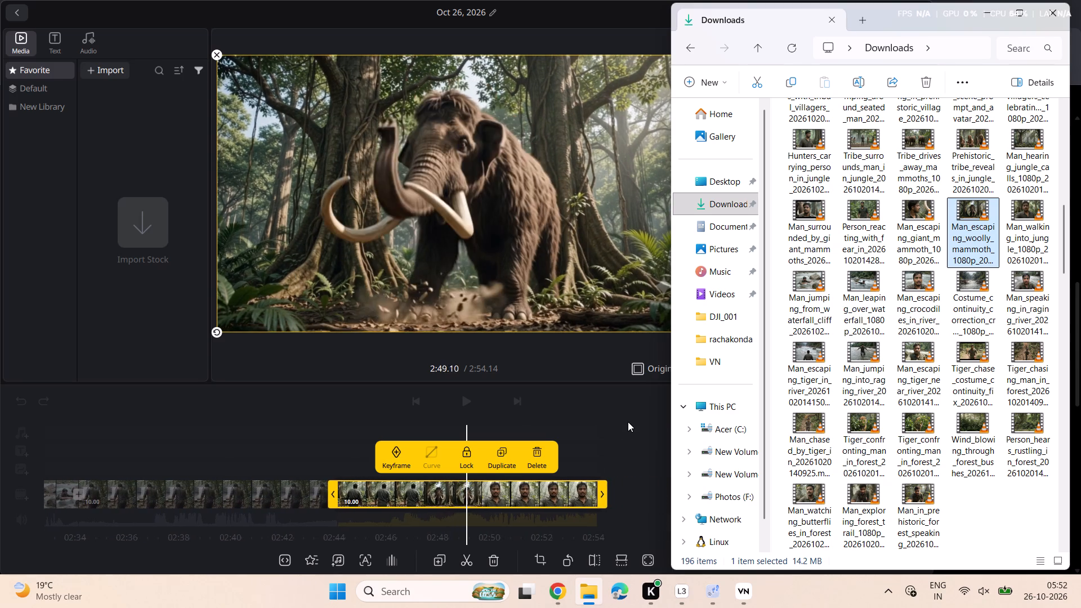
scroll(628, 422, left, 3)
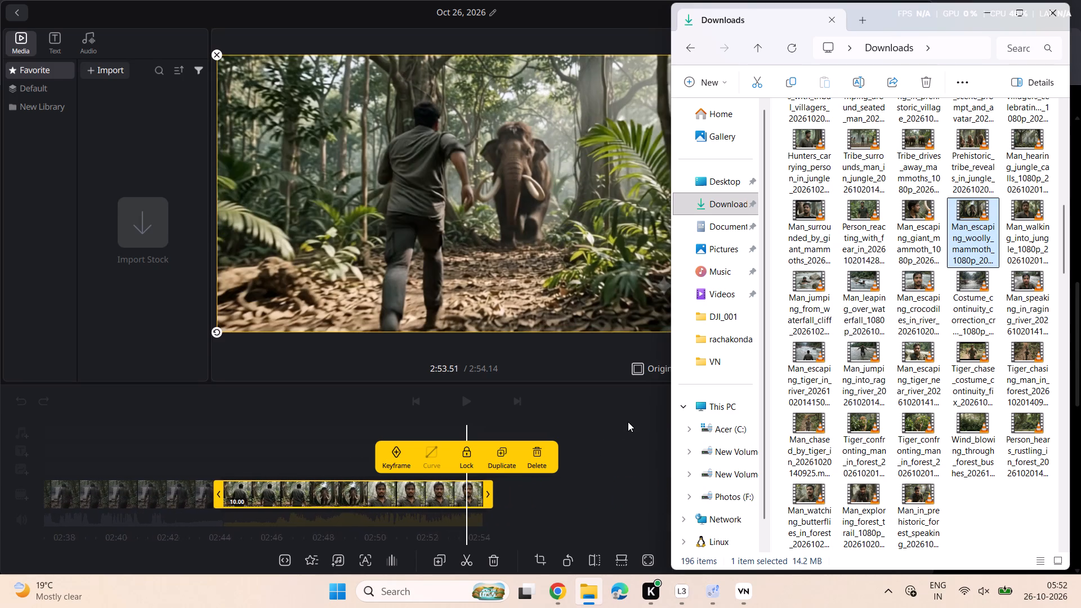
scroll(628, 422, left, 2)
Scrub back into the Man_walking_into_jungle clip and review its ending up to the join with the woolly mammoth clip.
scroll(628, 422, right, 5)
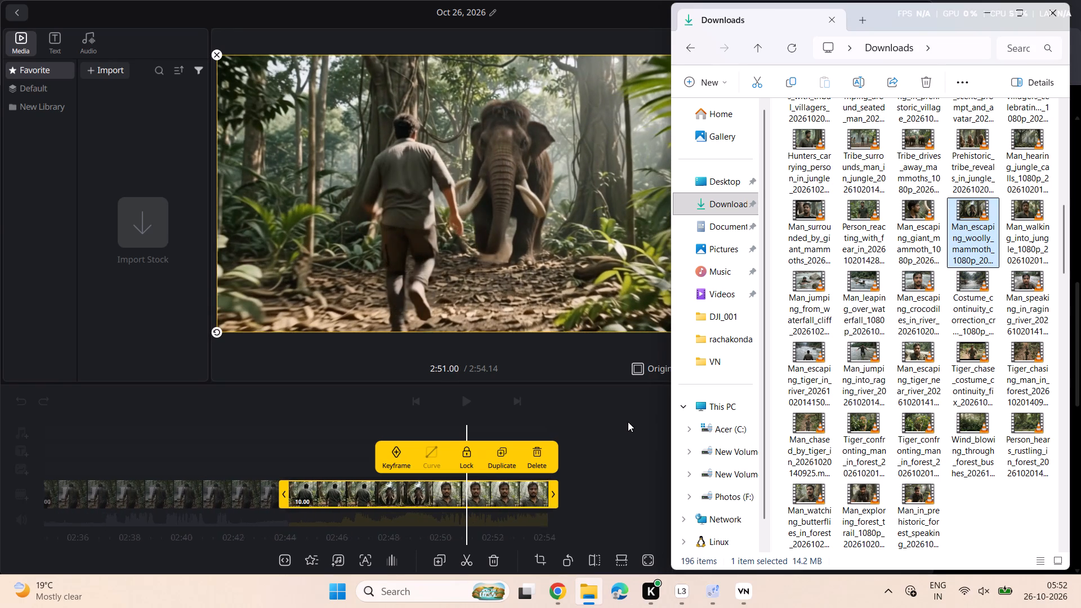
scroll(628, 422, right, 6)
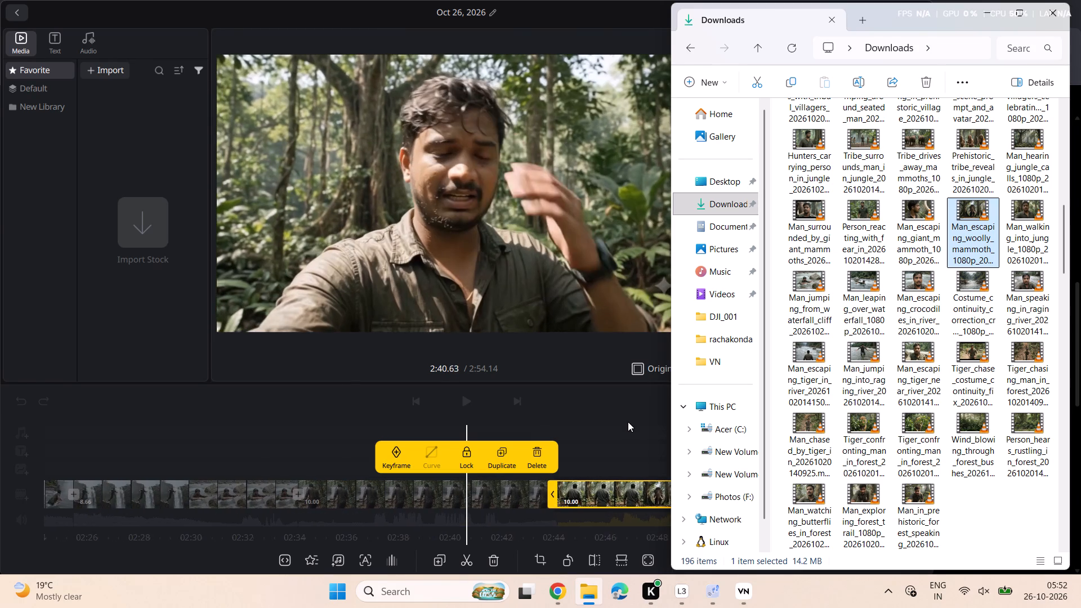
scroll(628, 422, left, 2)
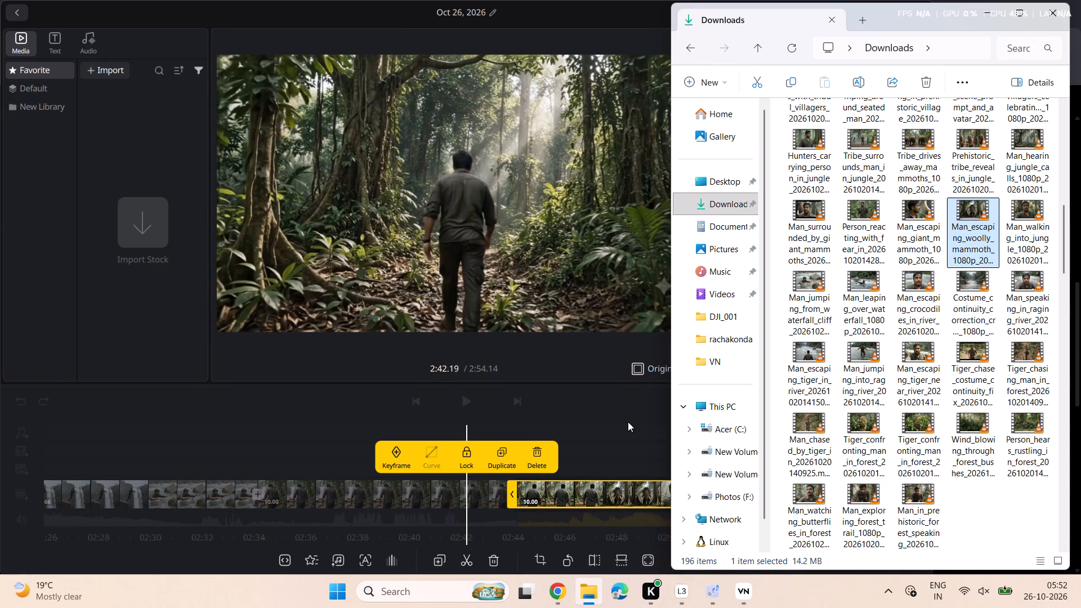
scroll(628, 422, left, 4)
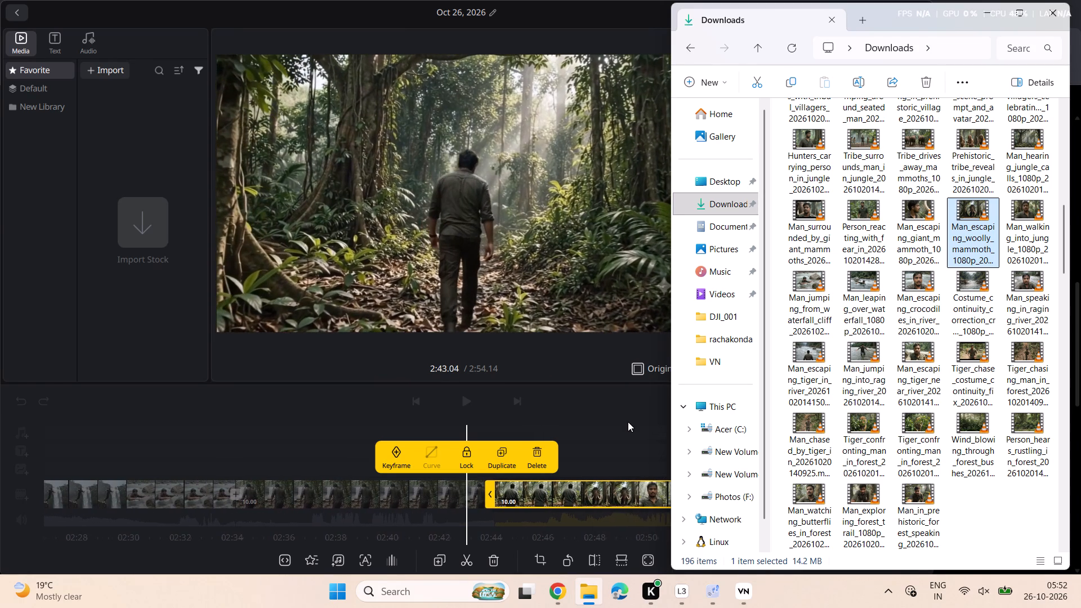
scroll(628, 422, left, 3)
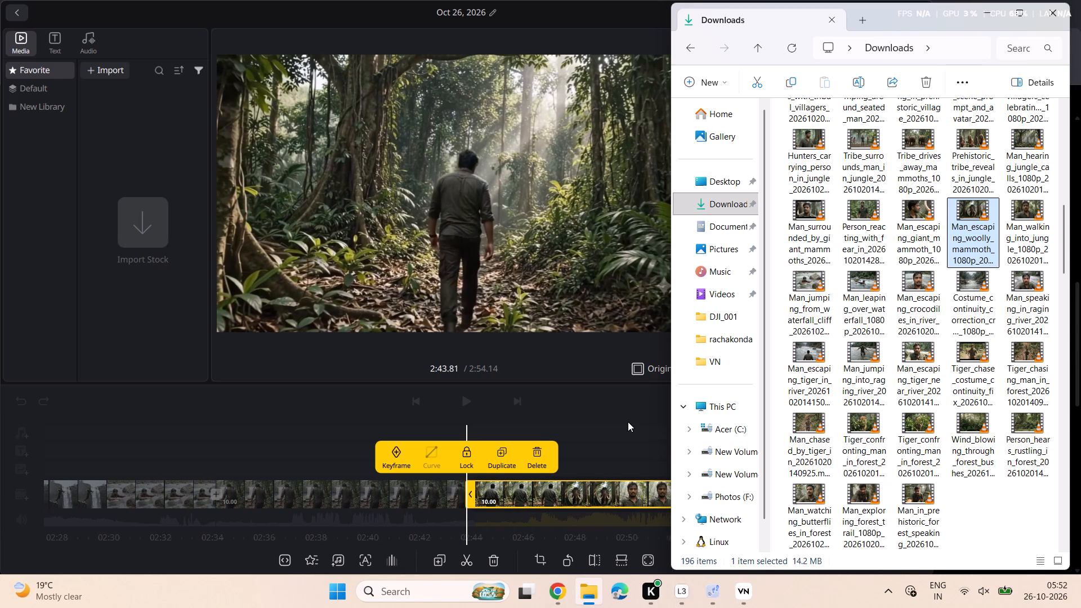
Split the Man_escaping_woolly_mammoth clip at 2:46.20, where the mammoth front shot starts, and delete the piece before the split.
scroll(628, 422, left, 2)
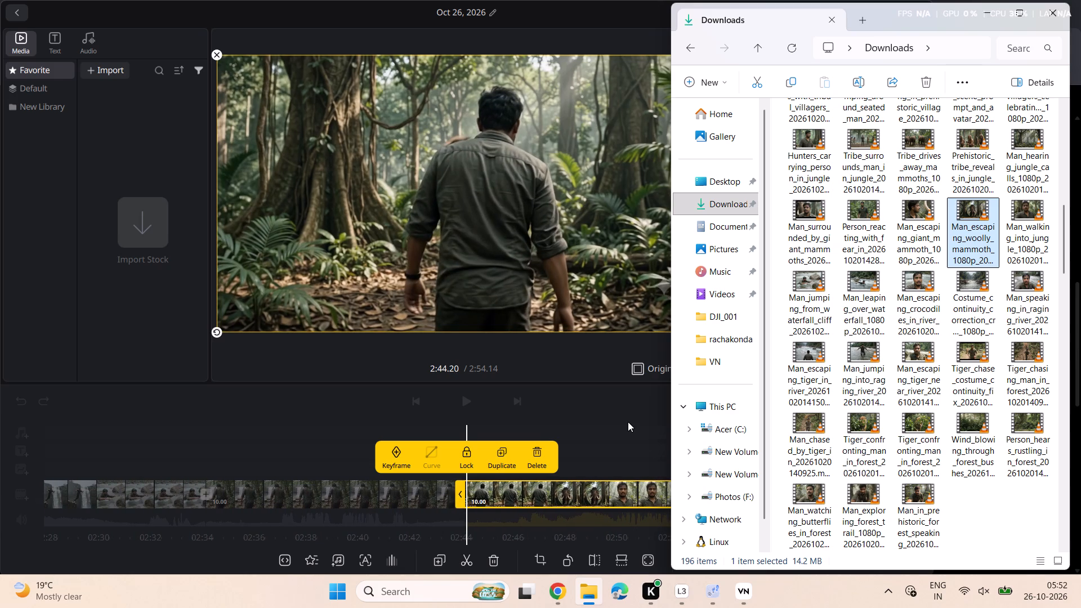
scroll(628, 422, left, 1)
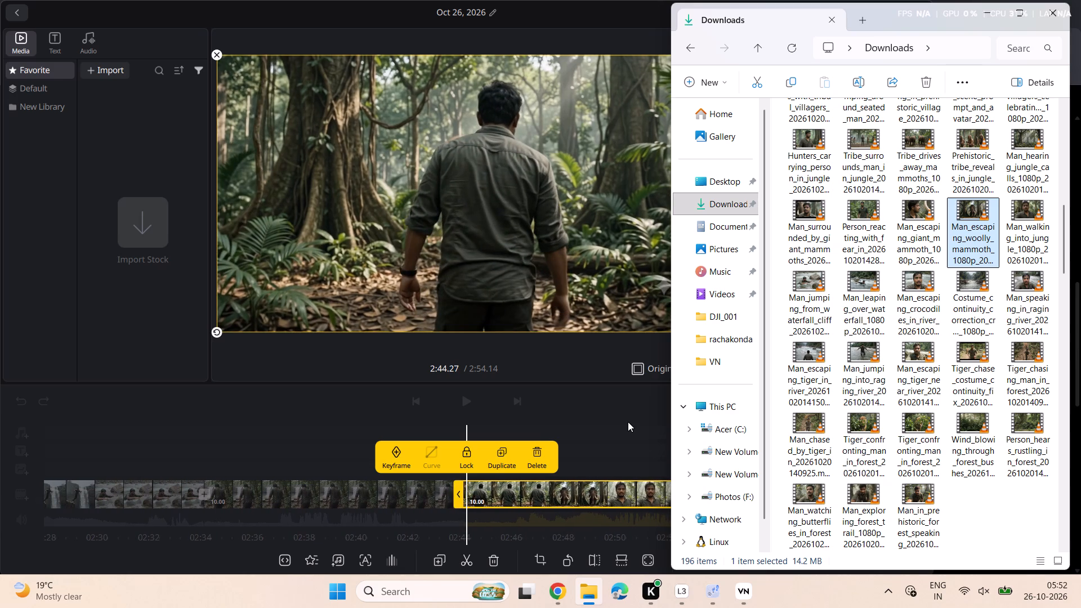
scroll(628, 422, left, 1)
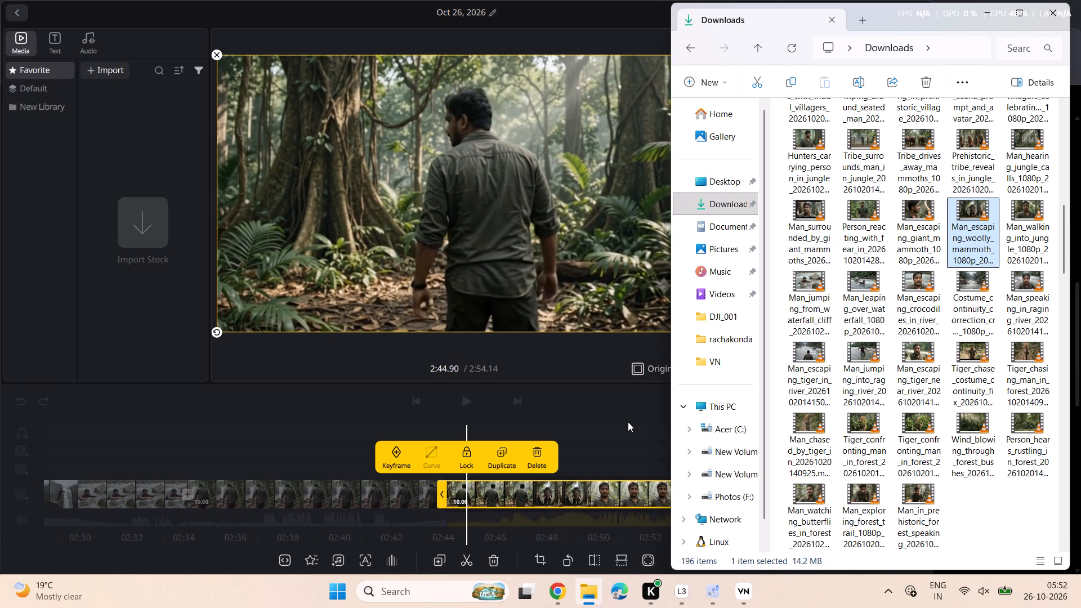
scroll(628, 422, left, 2)
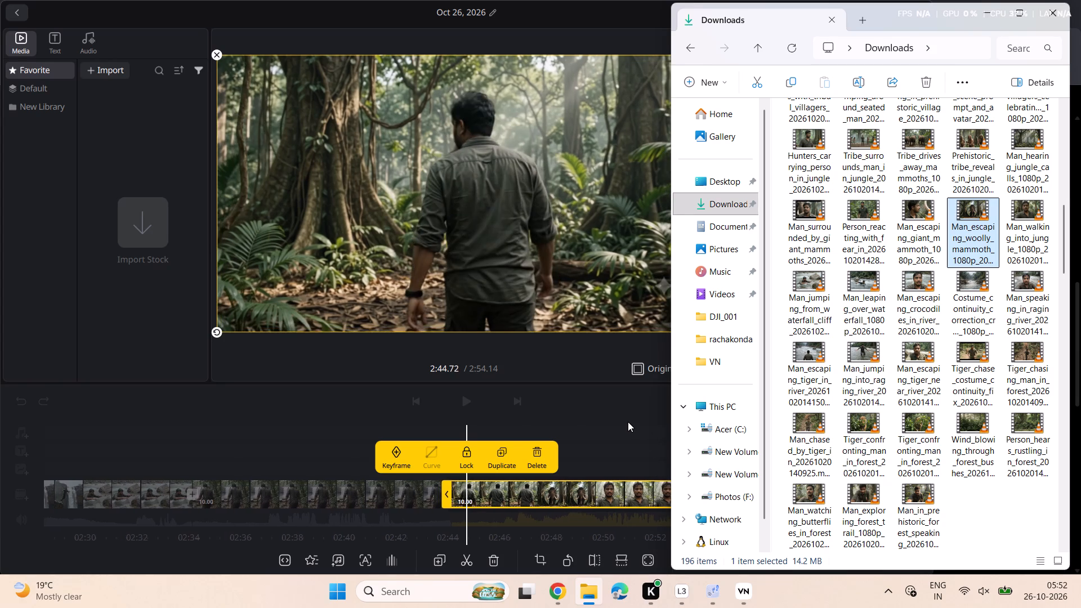
scroll(628, 422, left, 2)
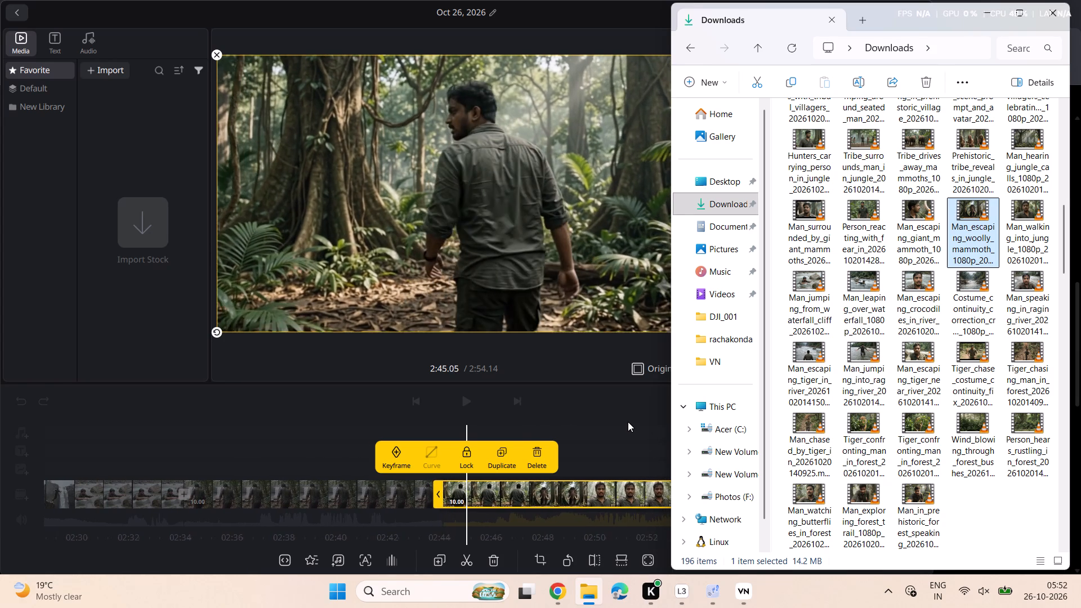
scroll(628, 422, left, 2)
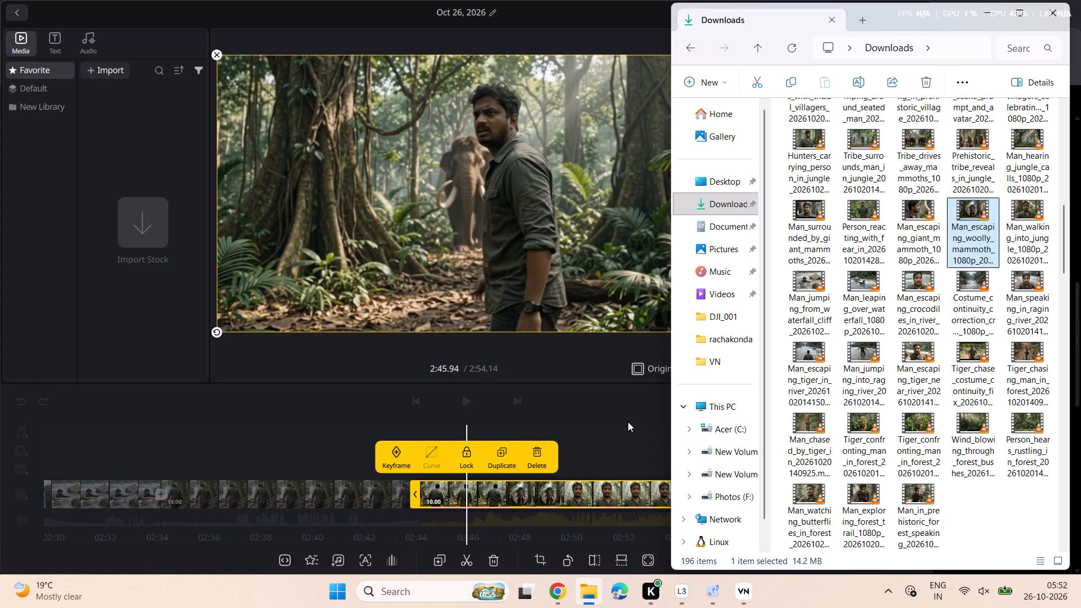
scroll(628, 422, left, 2)
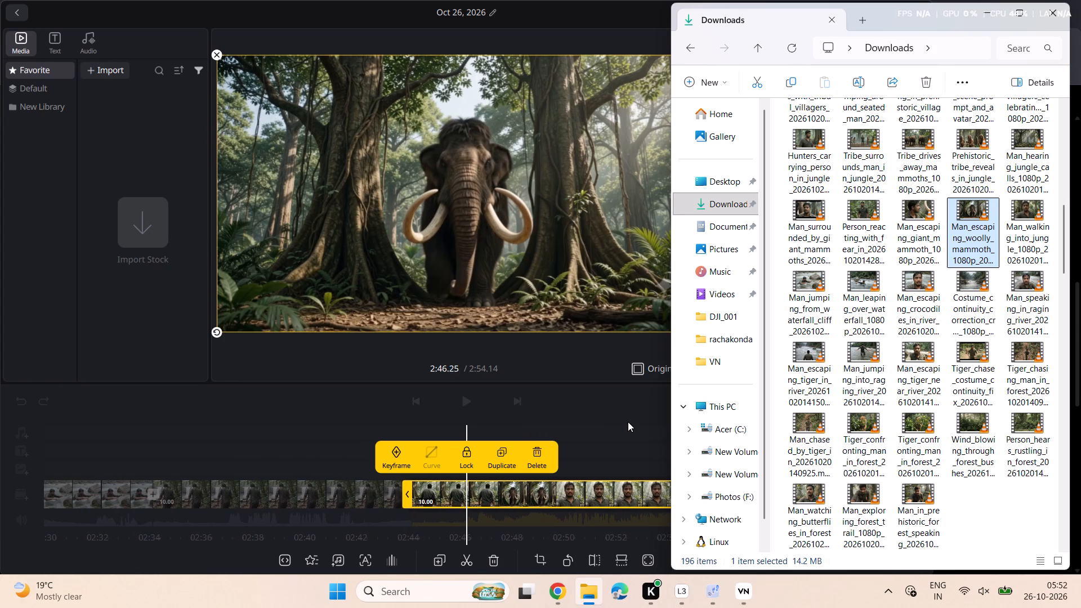
scroll(628, 422, left, 1)
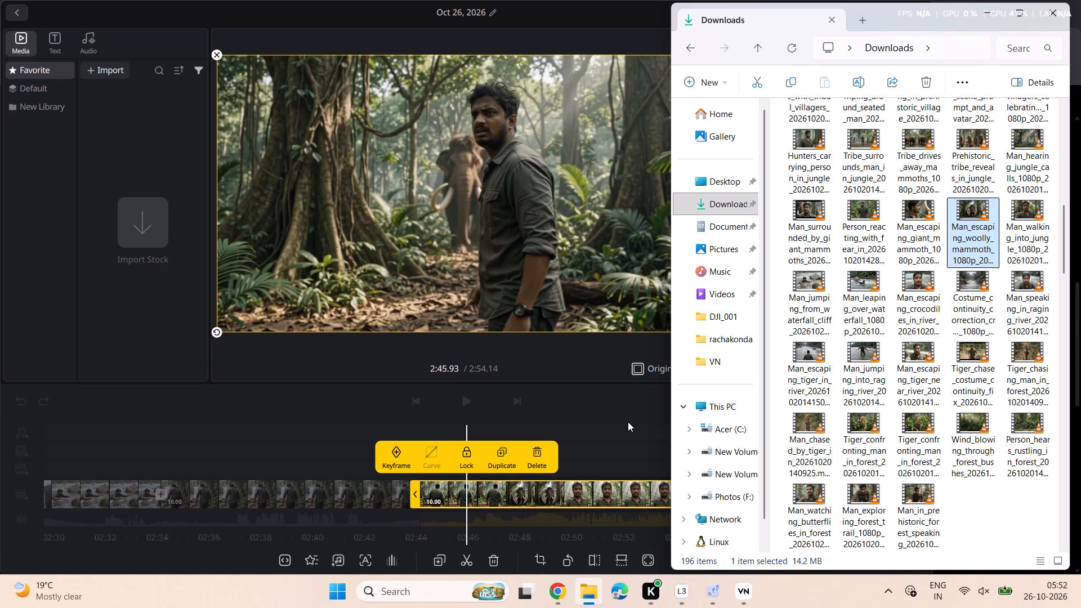
scroll(628, 422, left, 1)
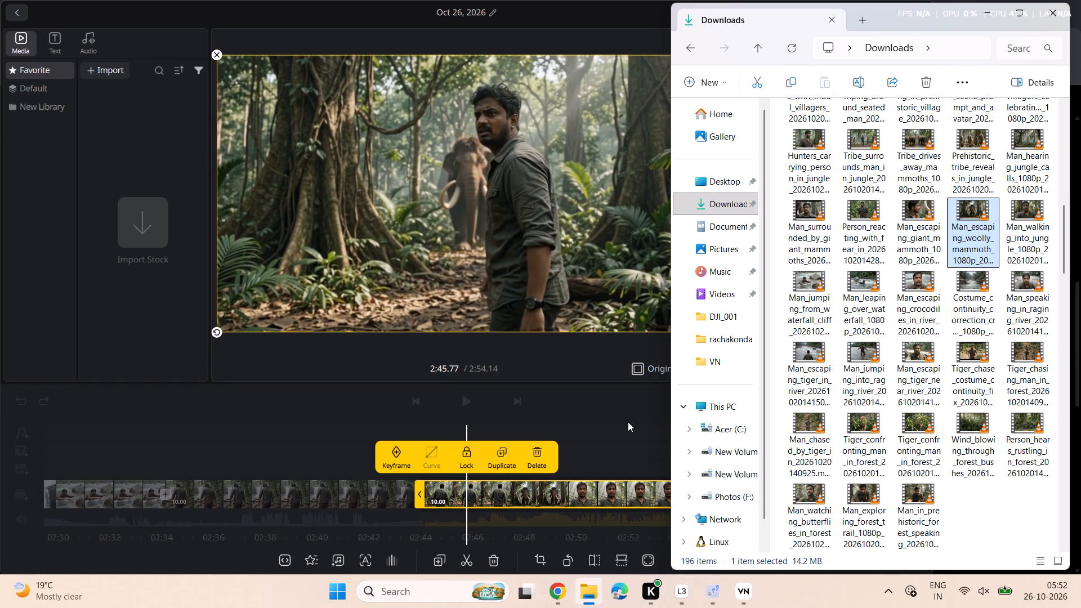
scroll(628, 422, left, 1)
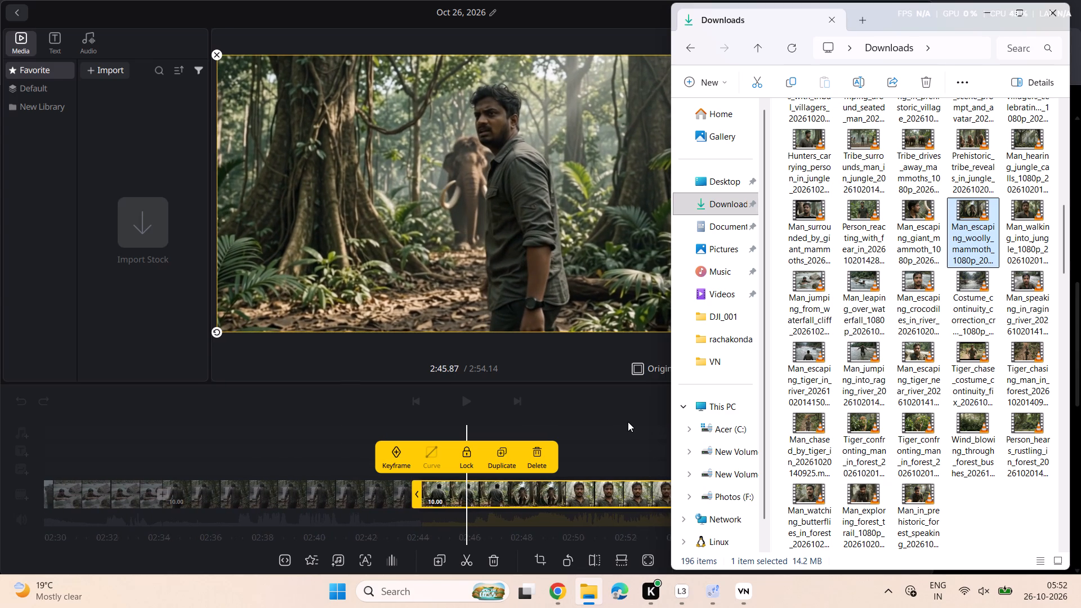
scroll(628, 422, left, 1)
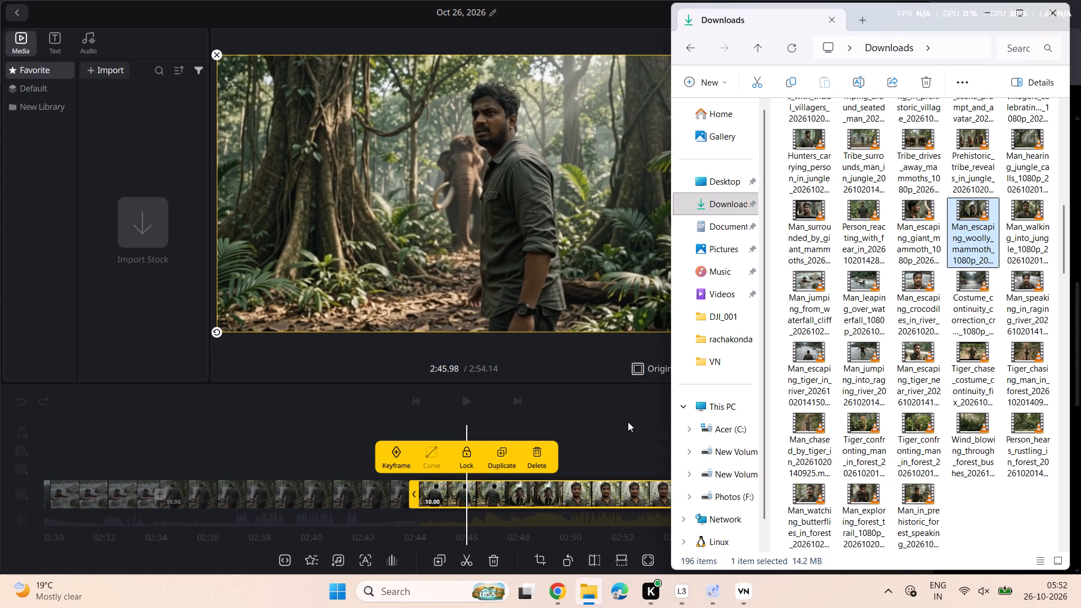
scroll(628, 422, left, 1)
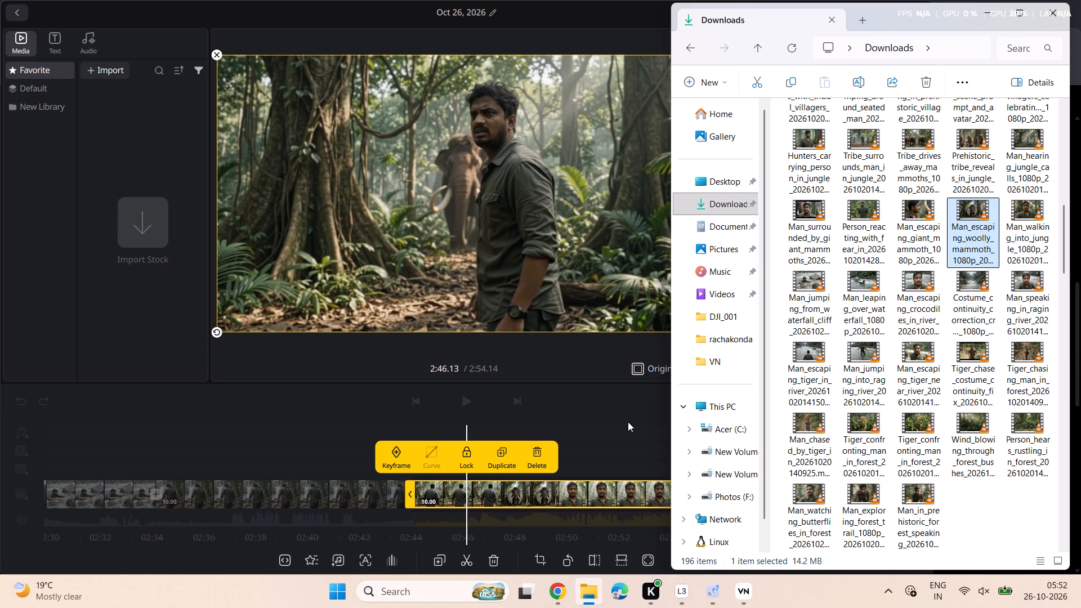
scroll(628, 422, left, 1)
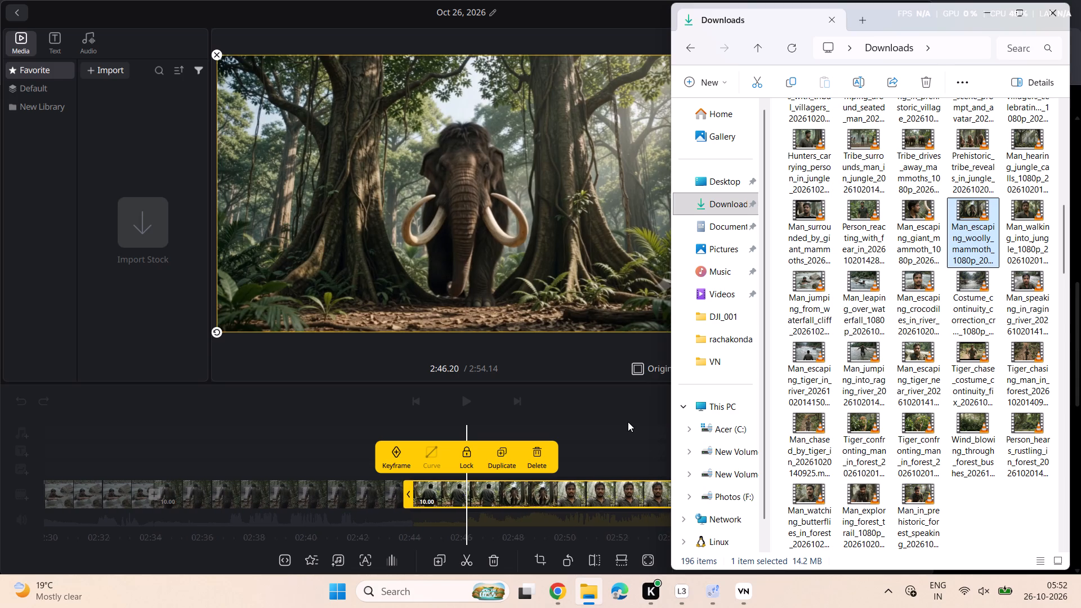
click(463, 558)
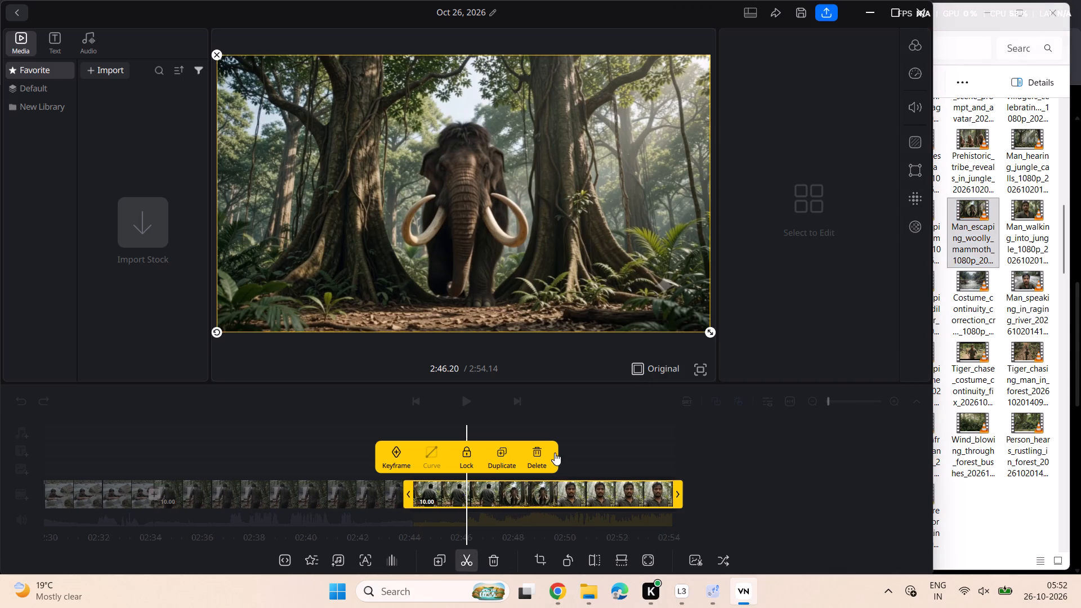
scroll(598, 430, right, 1)
click(534, 449)
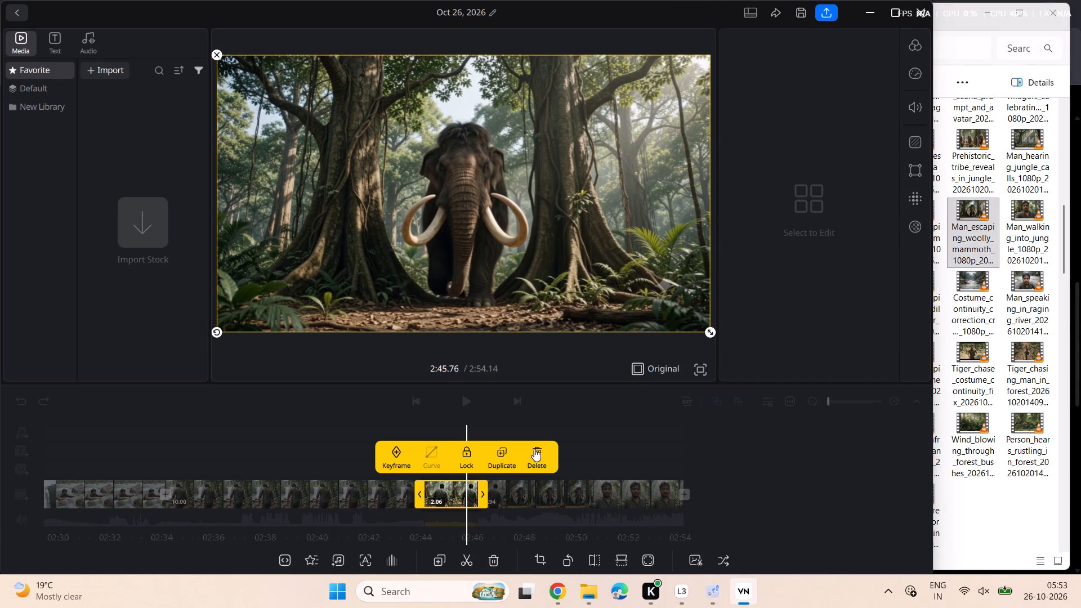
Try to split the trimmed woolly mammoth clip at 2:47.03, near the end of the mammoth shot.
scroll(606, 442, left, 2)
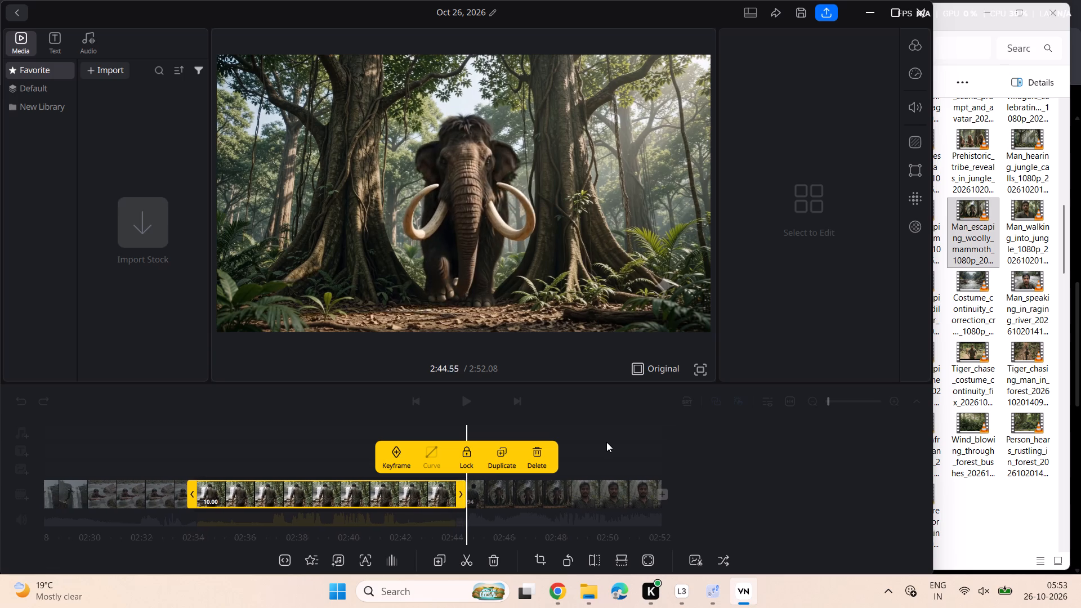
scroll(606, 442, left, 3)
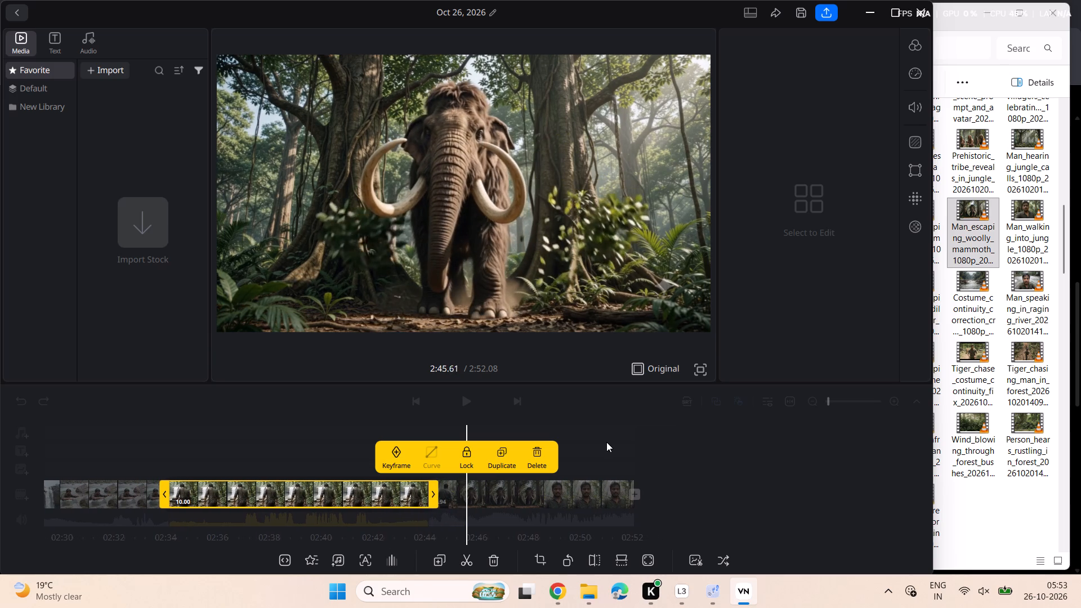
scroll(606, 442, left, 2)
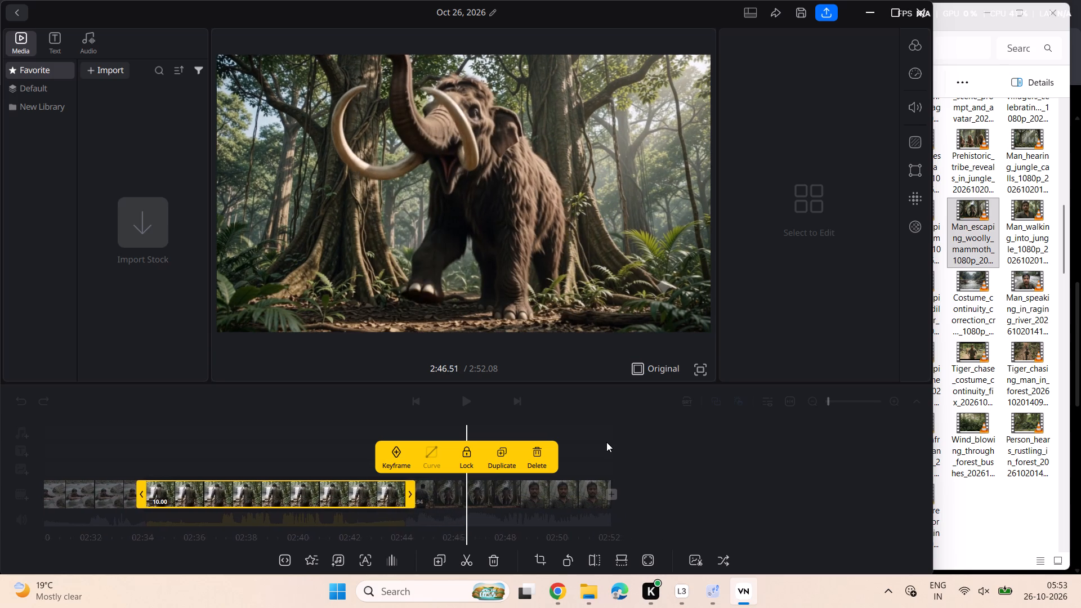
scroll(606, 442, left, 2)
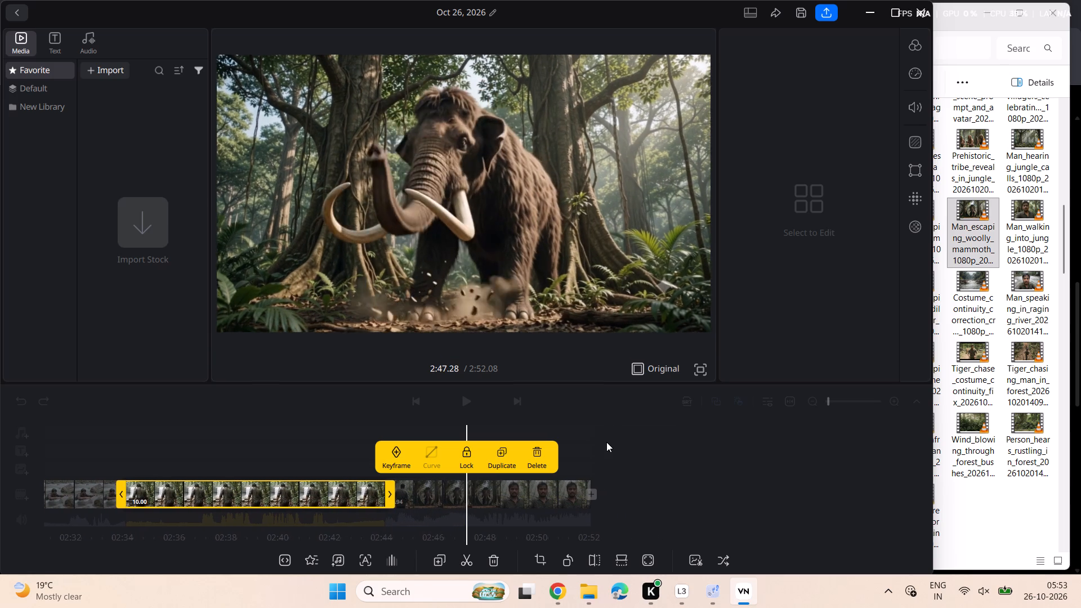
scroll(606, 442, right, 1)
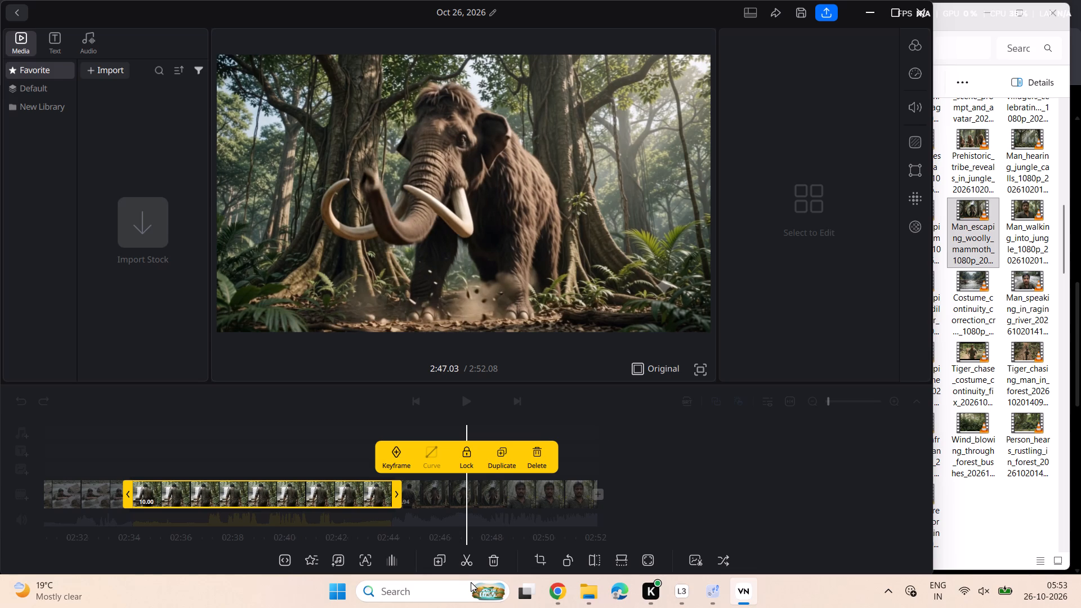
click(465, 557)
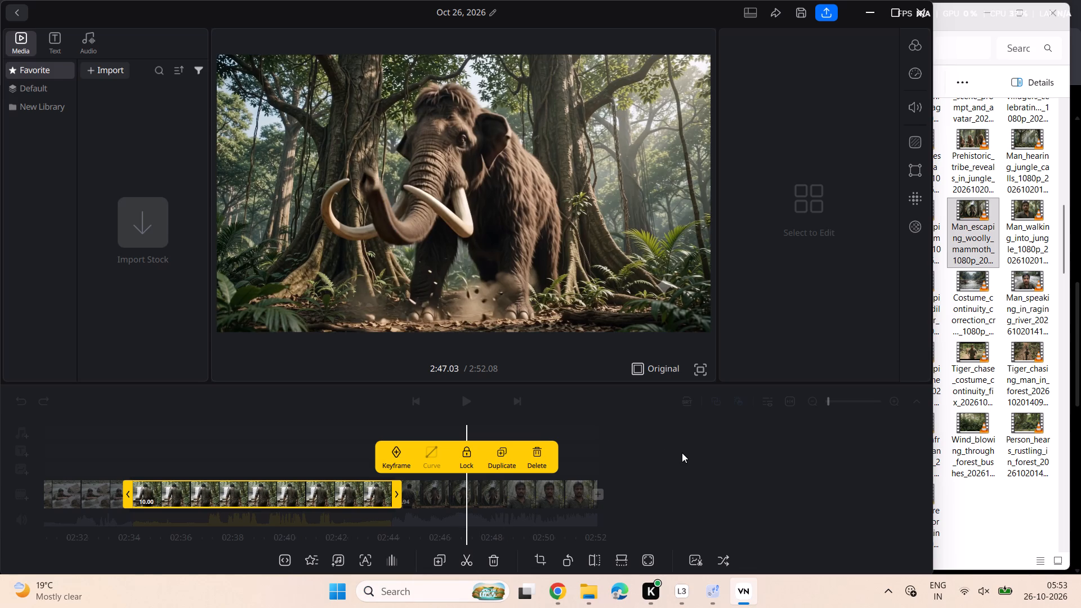
Select the trimmed woolly mammoth clip and scrub around 2:47 to locate where the mammoth shot changes to the selfie shot.
scroll(685, 454, left, 1)
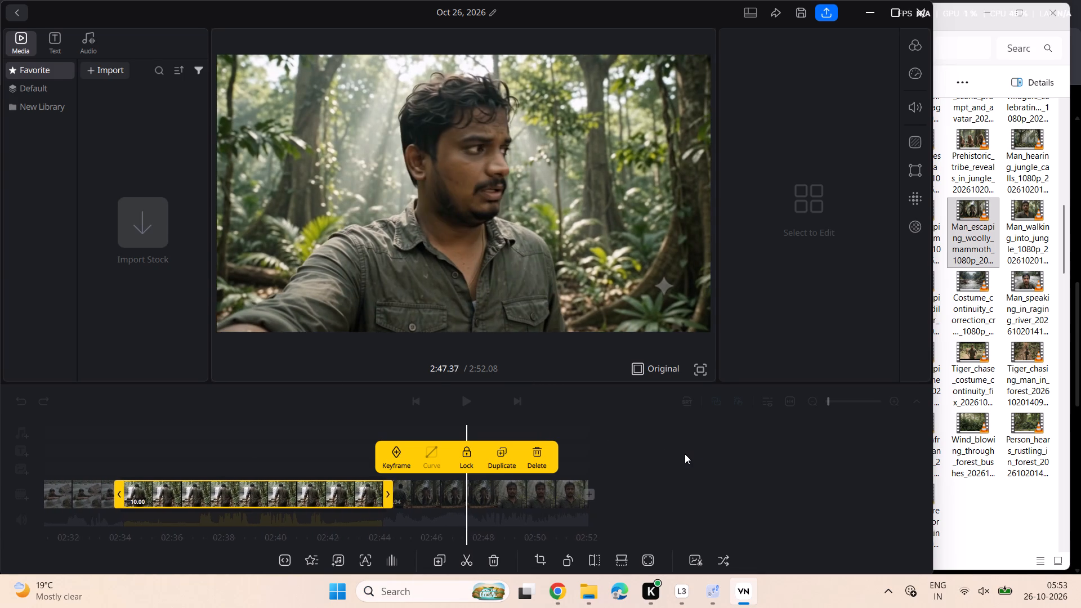
click(524, 487)
scroll(616, 453, right, 1)
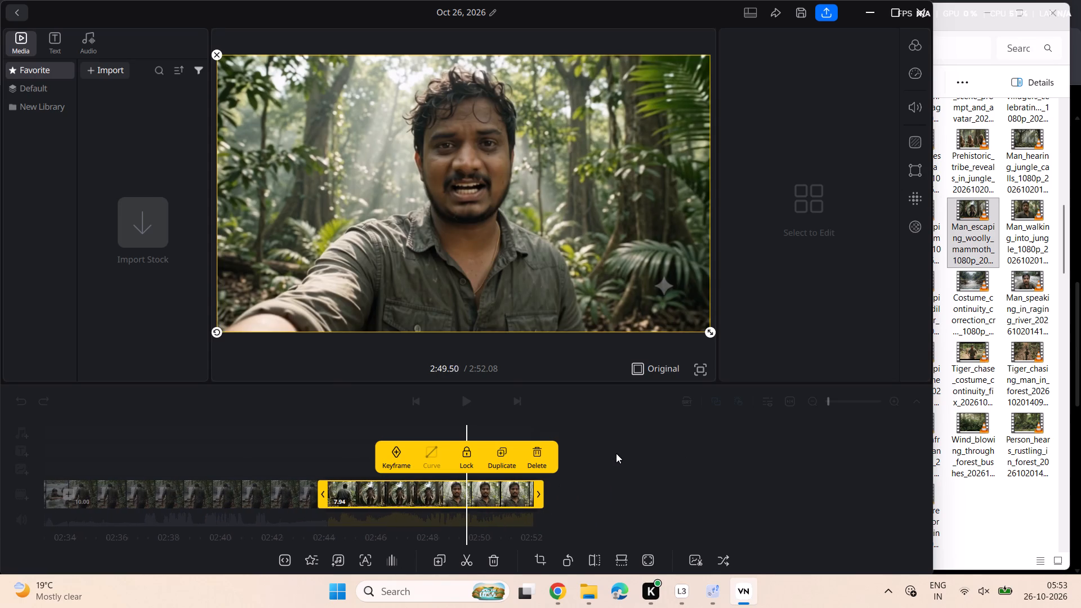
scroll(616, 453, right, 3)
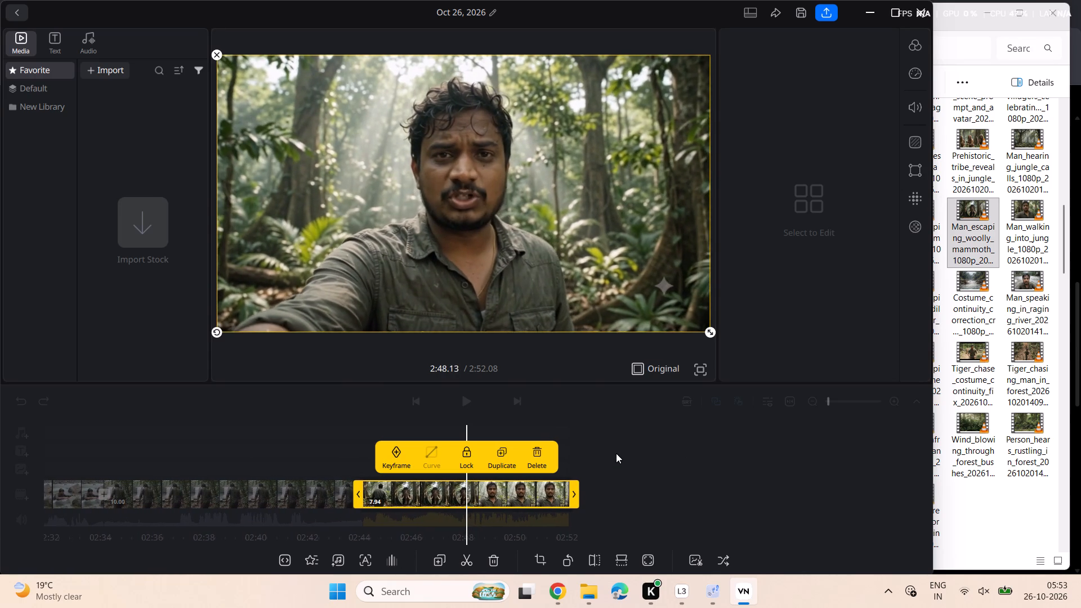
scroll(616, 453, right, 2)
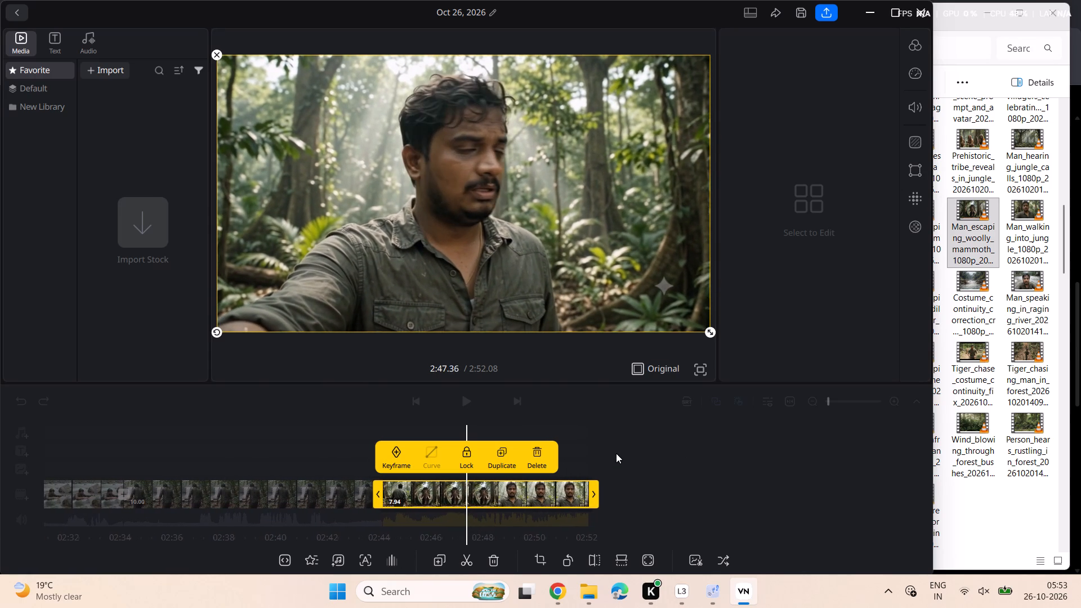
scroll(616, 453, right, 1)
scroll(616, 453, left, 1)
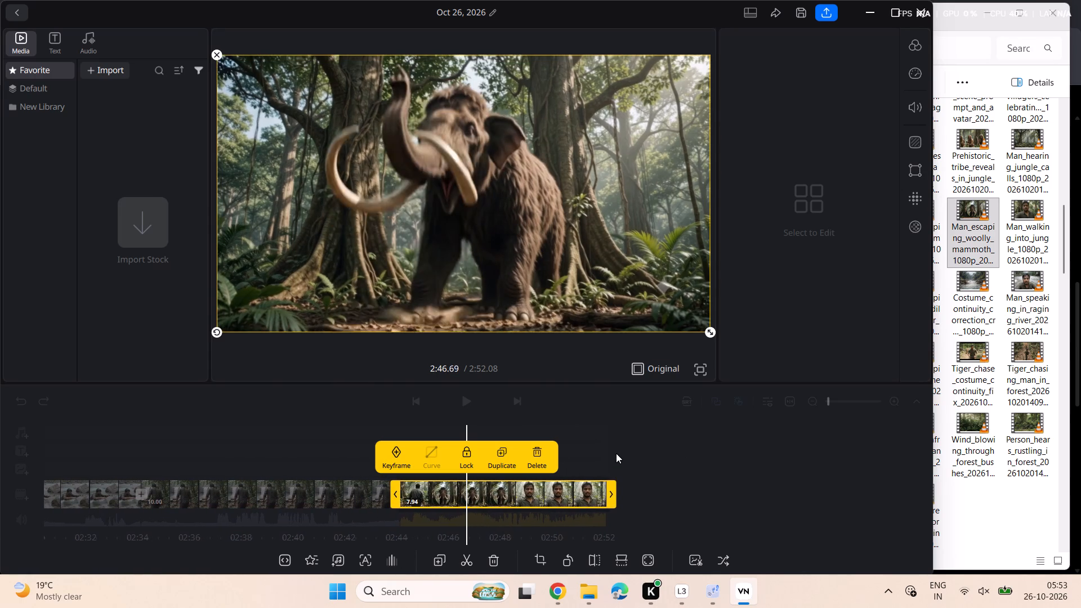
scroll(616, 453, left, 2)
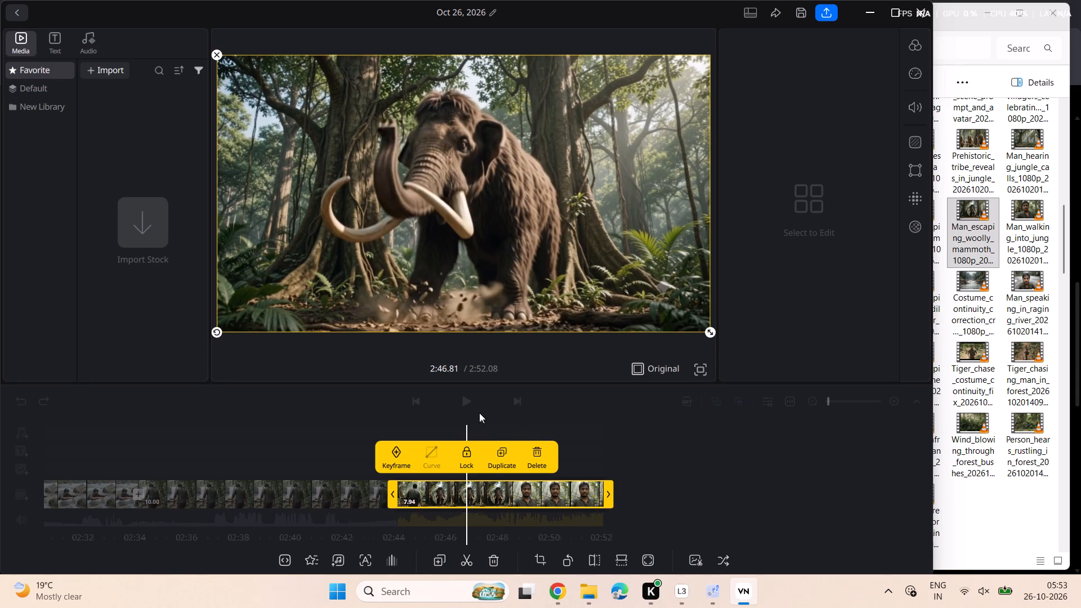
Play back the trimmed woolly mammoth clip across the change from the mammoth shot to the selfie shot.
click(471, 405)
click(471, 405)
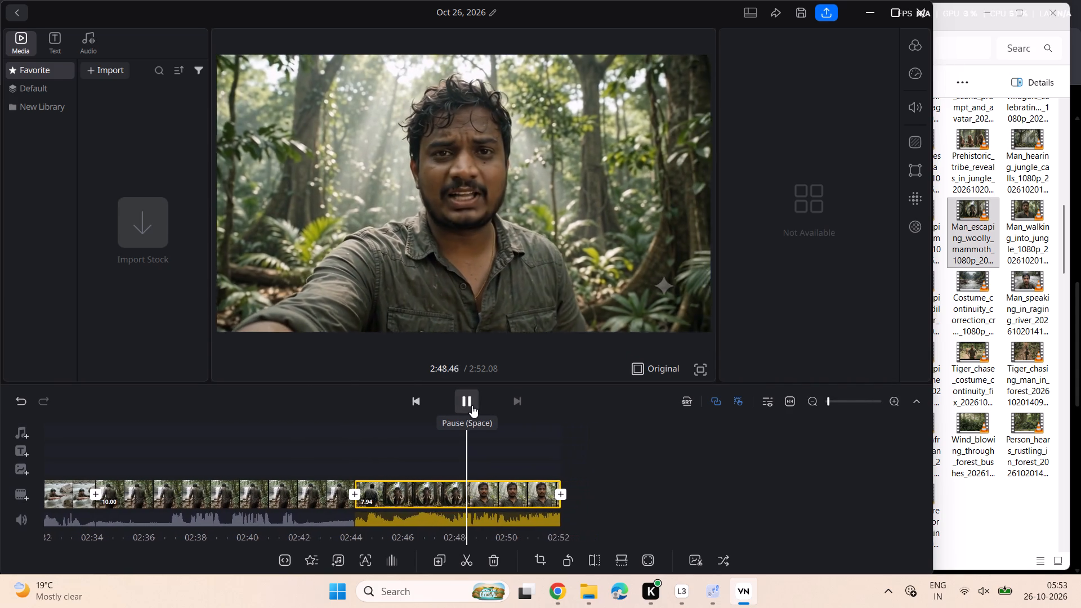
scroll(564, 432, right, 8)
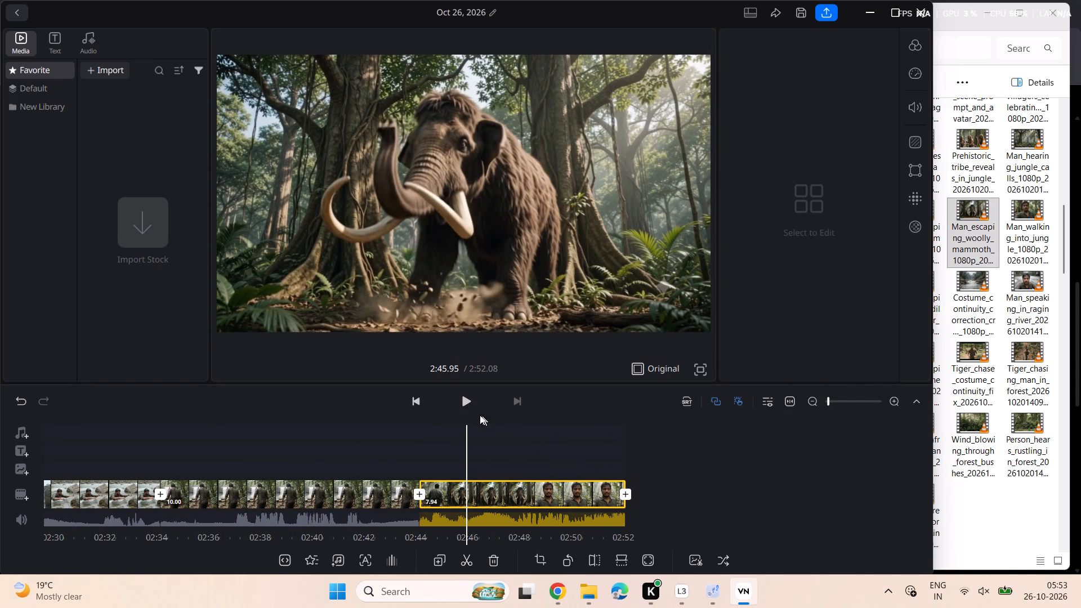
click(463, 401)
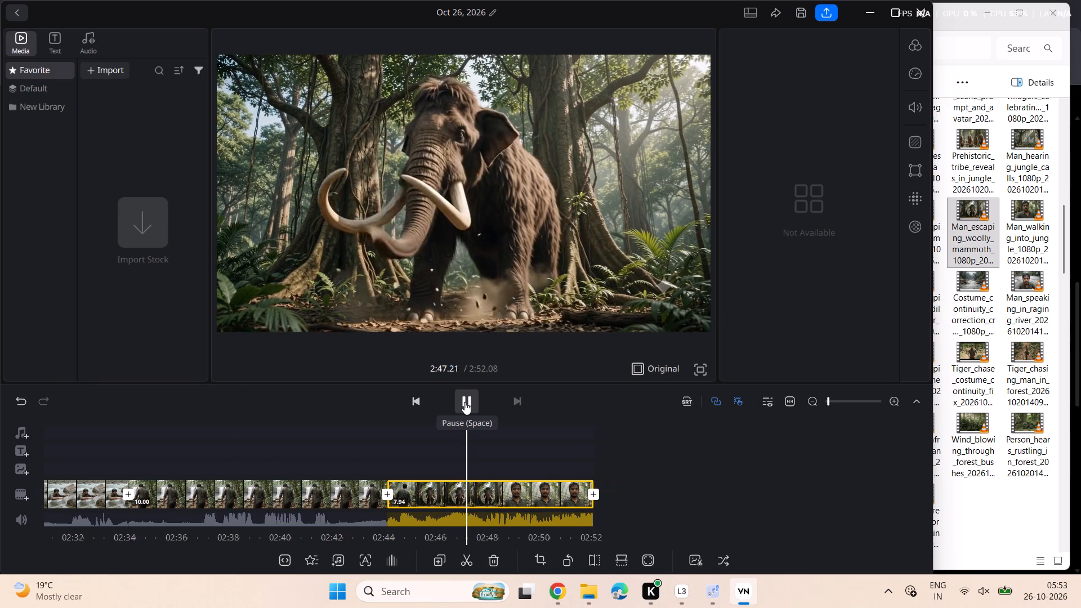
Split the trimmed woolly mammoth clip at 2:47.11, near the end of the mammoth shot before the selfie shot.
scroll(642, 470, right, 1)
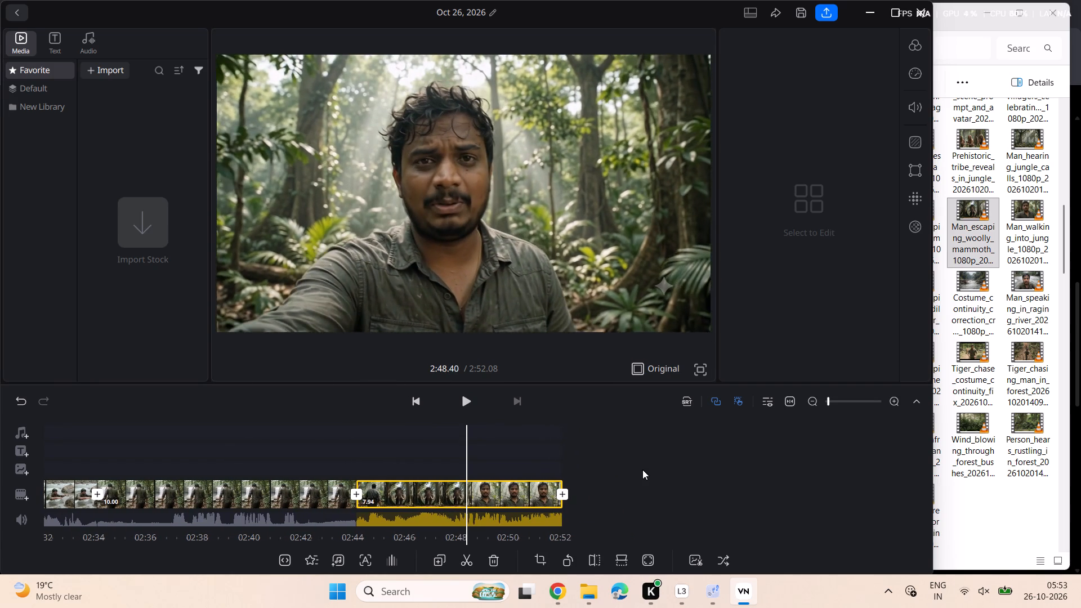
scroll(642, 470, right, 1)
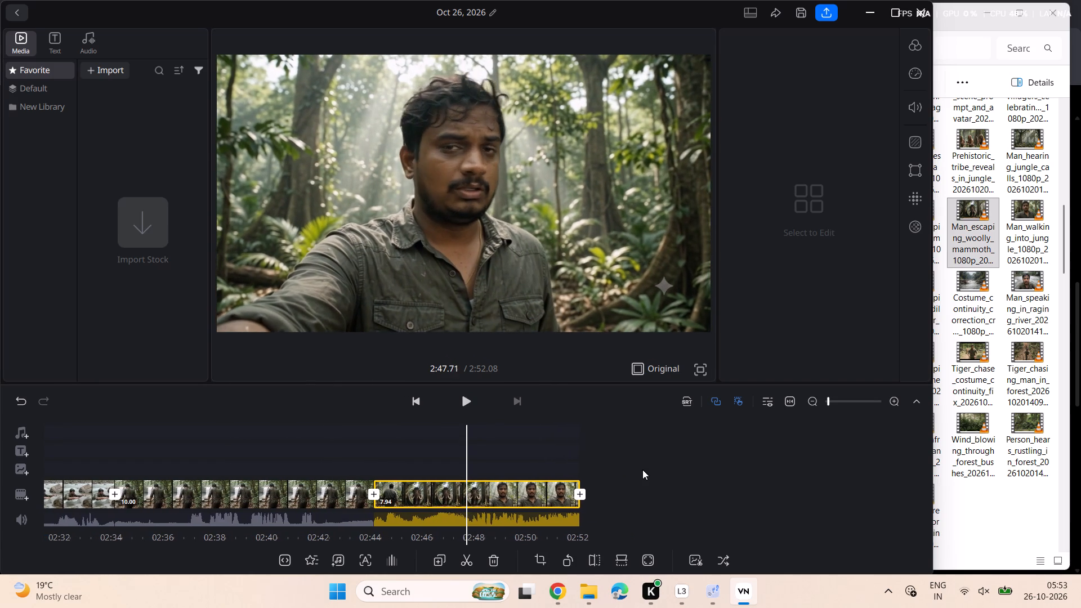
scroll(642, 470, right, 1)
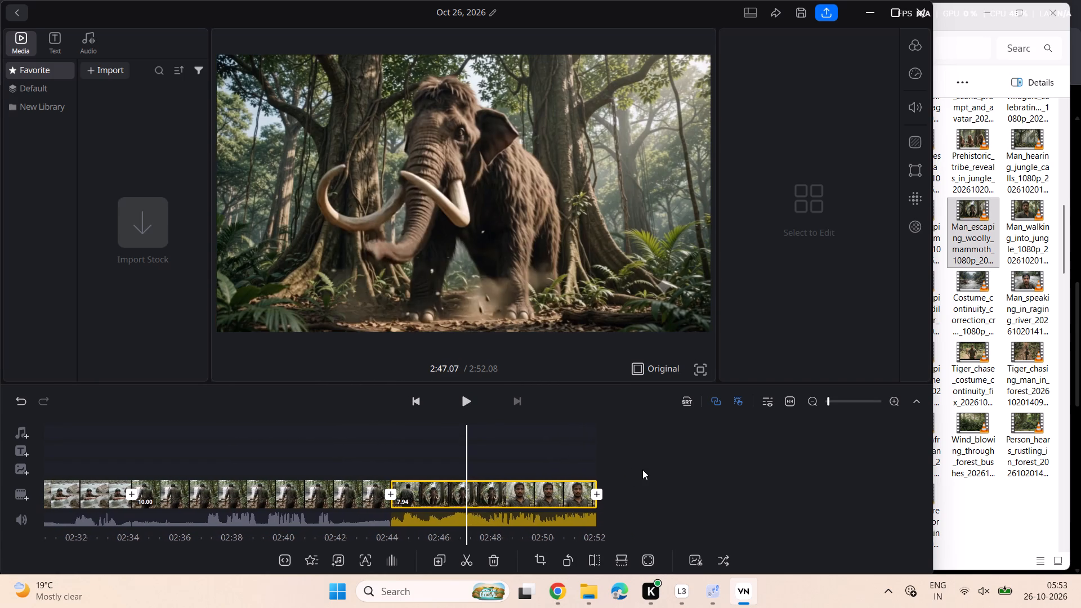
scroll(642, 470, right, 2)
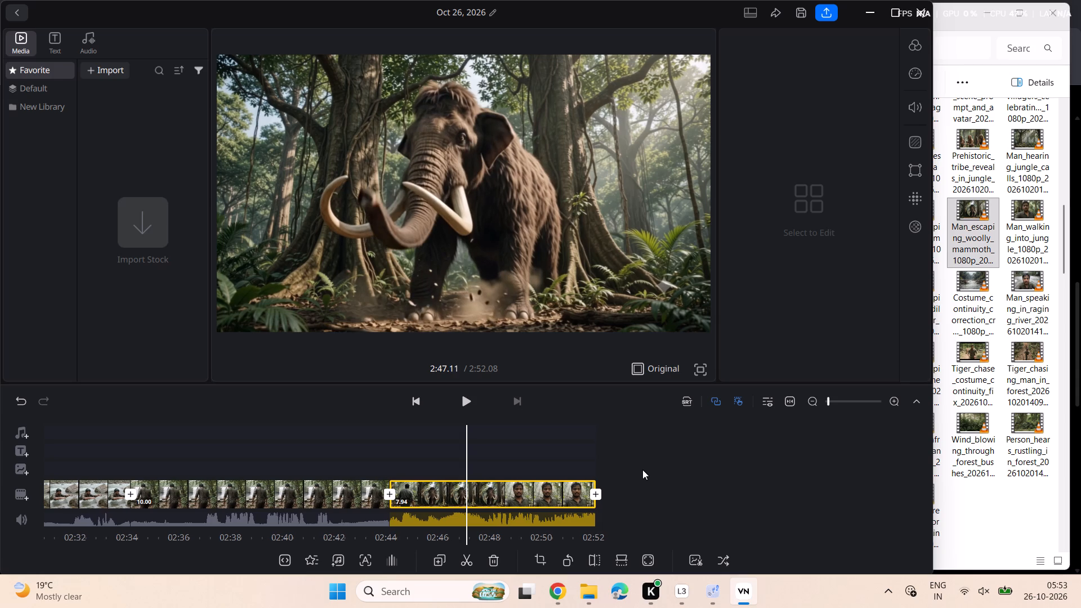
scroll(642, 470, right, 1)
click(467, 554)
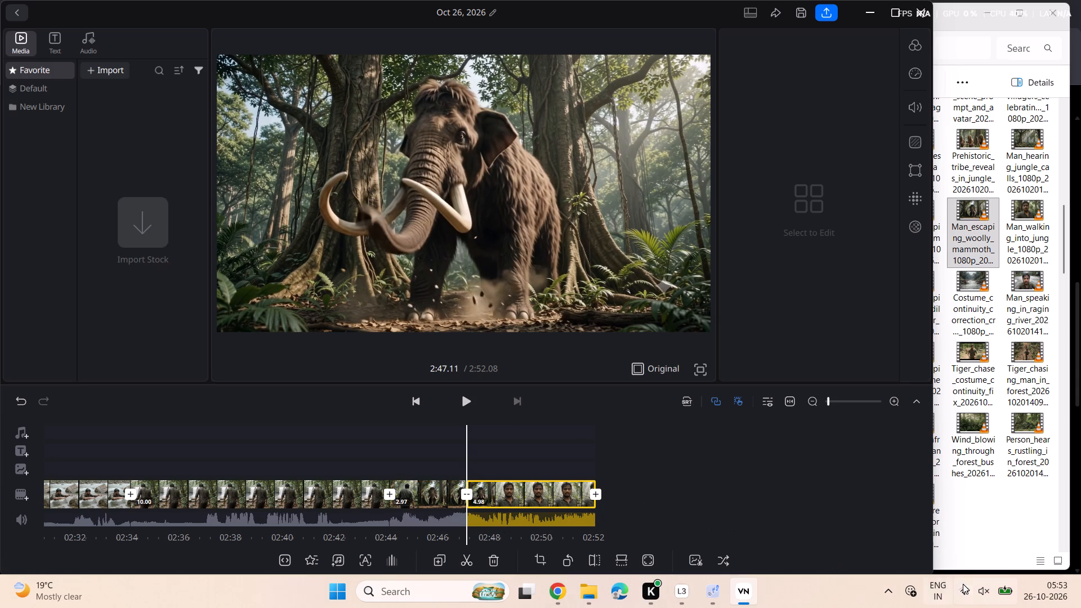
Unmute the system sound and lower the computer's volume slightly.
click(977, 588)
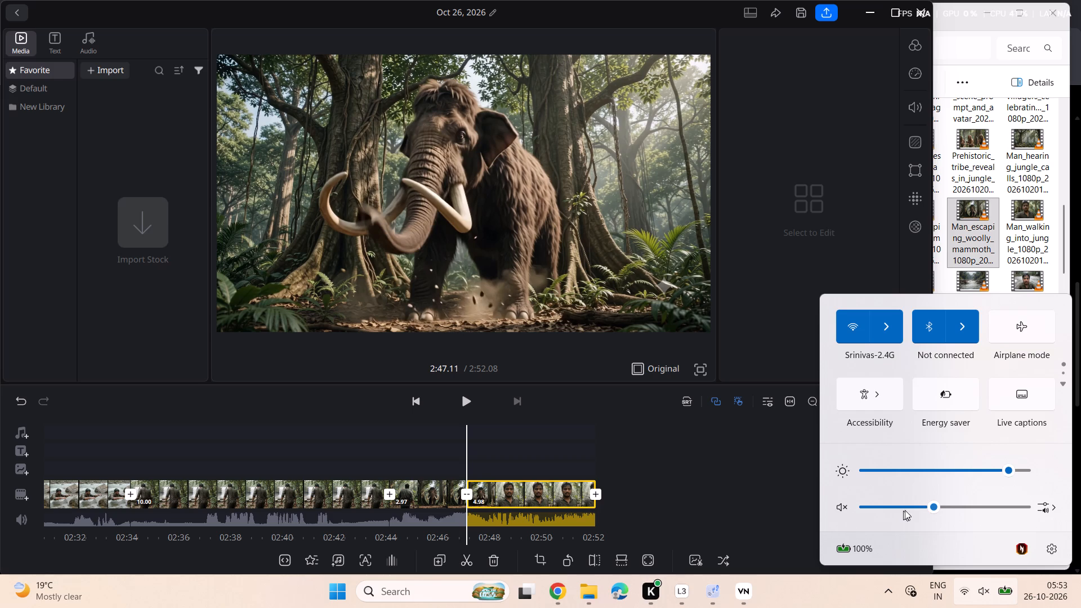
click(934, 508)
click(918, 508)
Play back the piece after the split with sound, replaying the selfie shot from about 2:47.6.
click(459, 403)
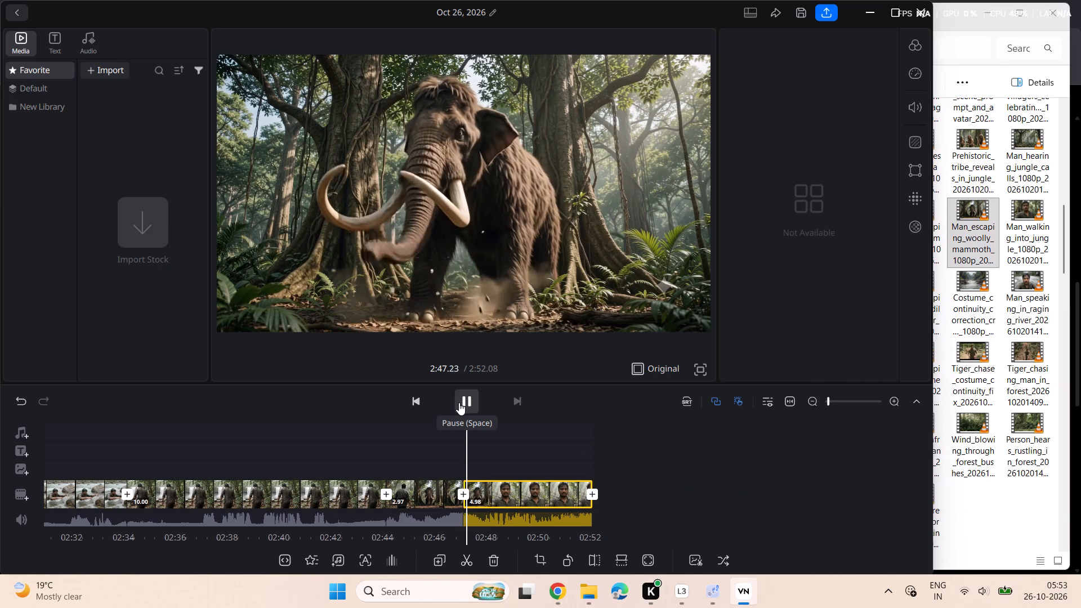
click(461, 405)
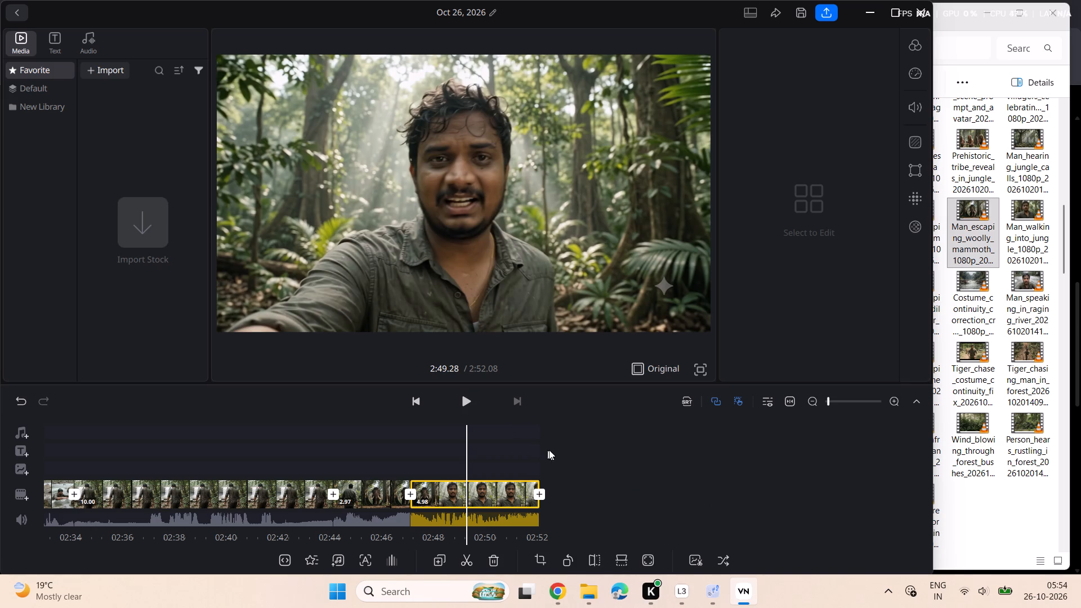
scroll(561, 451, right, 1)
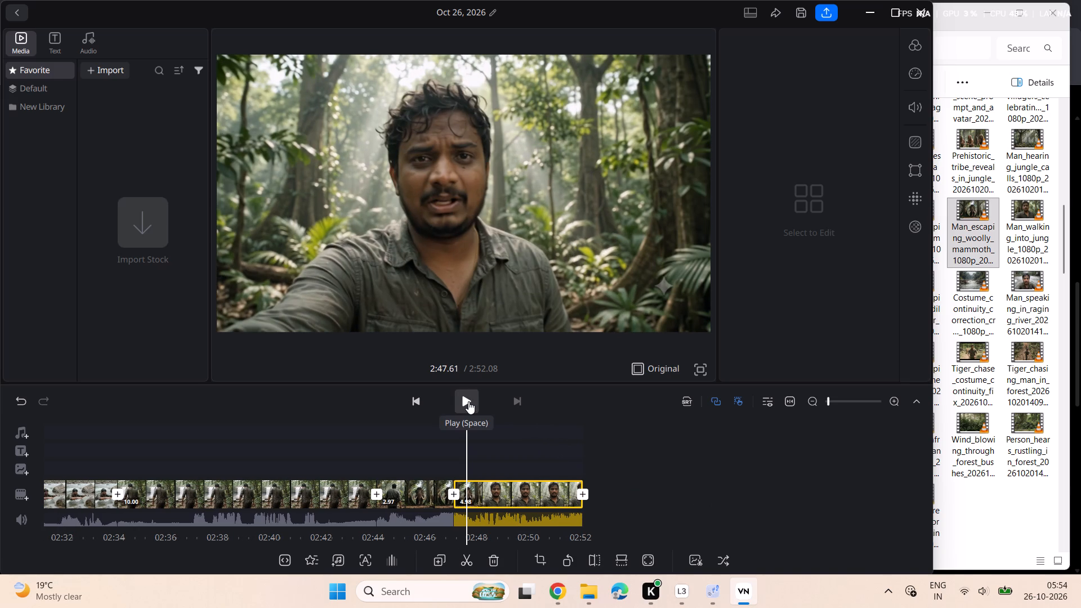
click(468, 401)
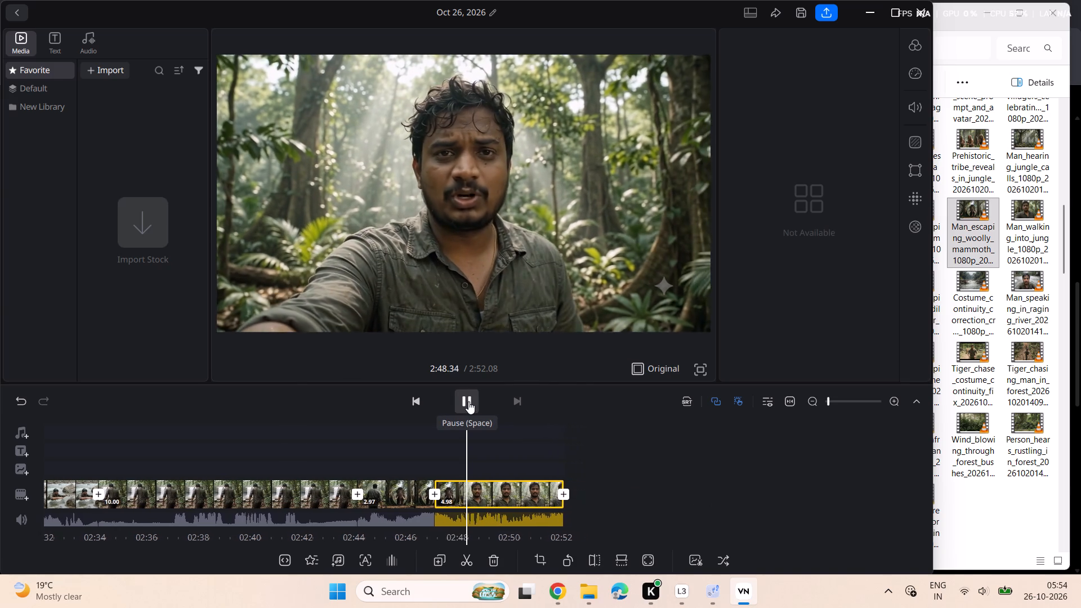
Split the trimmed woolly mammoth clip at 2:50.24, at the end of the selfie shot, and delete the piece after the split.
click(468, 401)
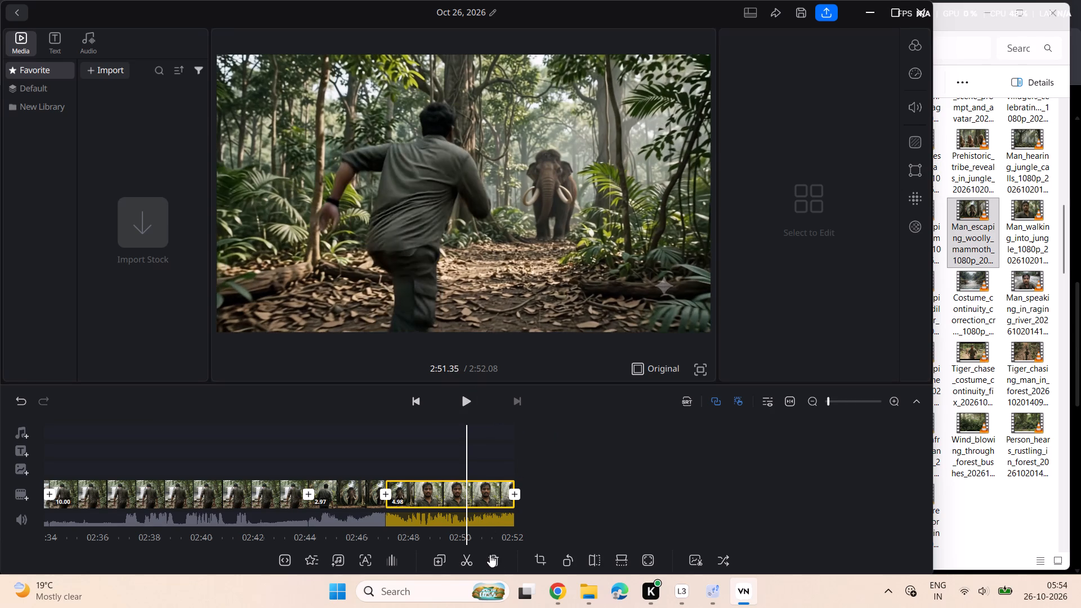
click(468, 557)
scroll(564, 457, left, 1)
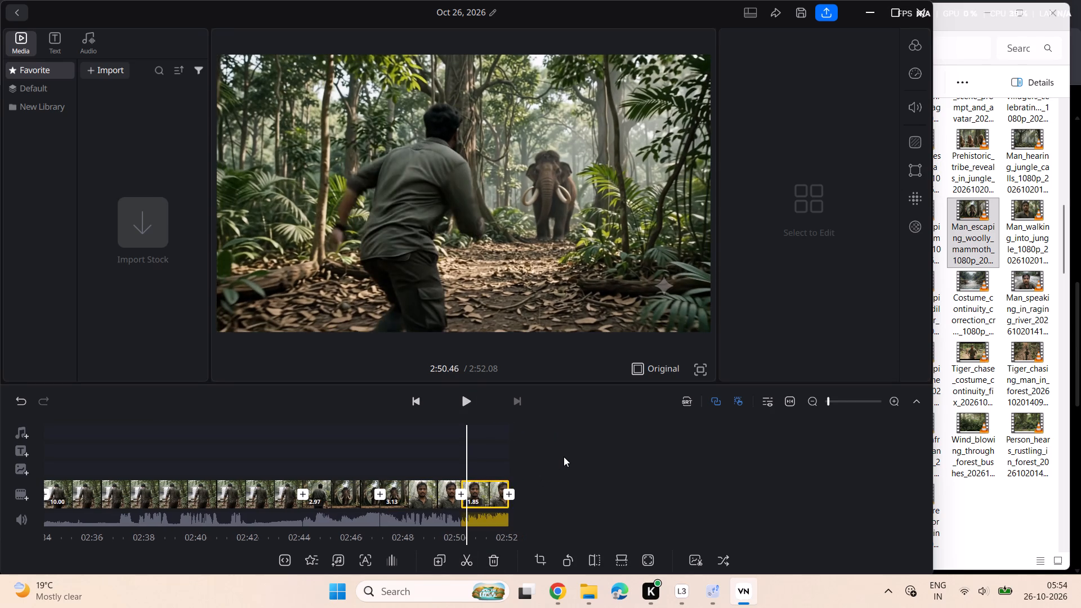
scroll(564, 457, left, 1)
click(499, 565)
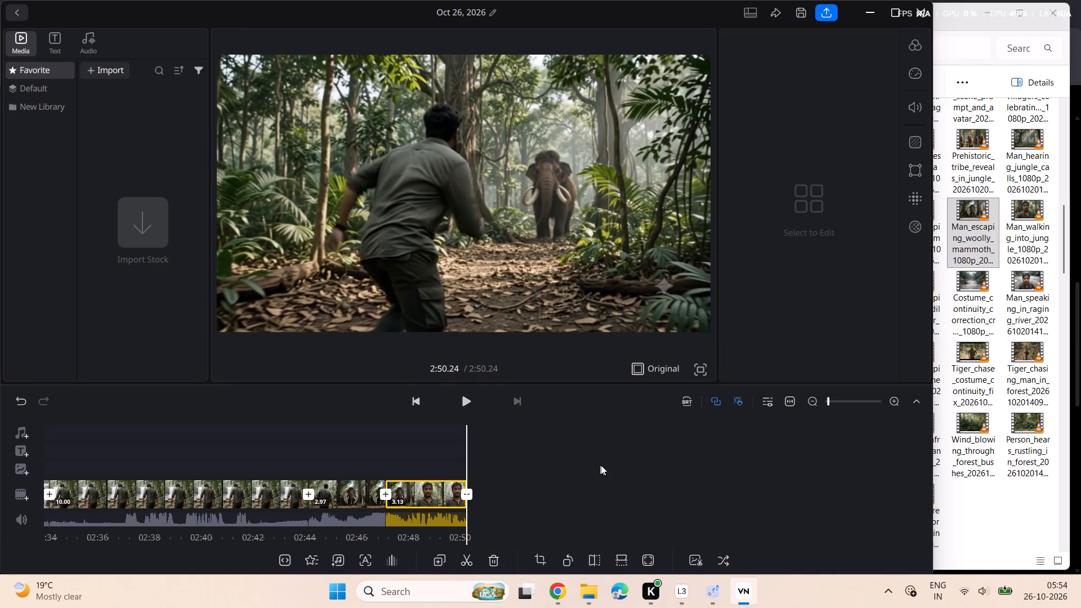
Add the Man_escaping_giant_mammoth clip from Downloads to the end of the main track.
scroll(533, 478, right, 5)
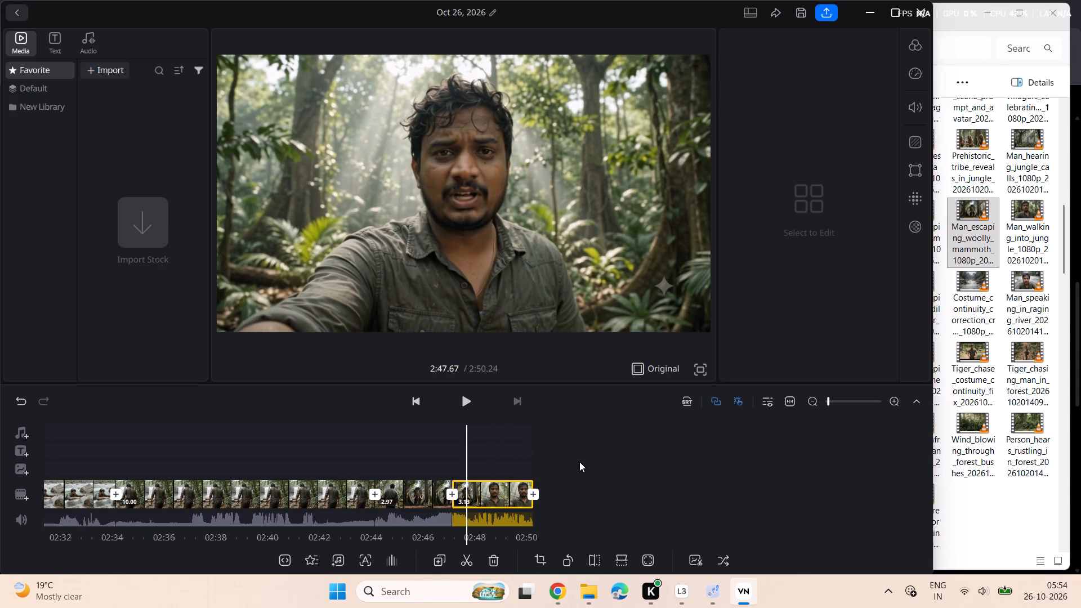
scroll(580, 462, left, 7)
click(1003, 500)
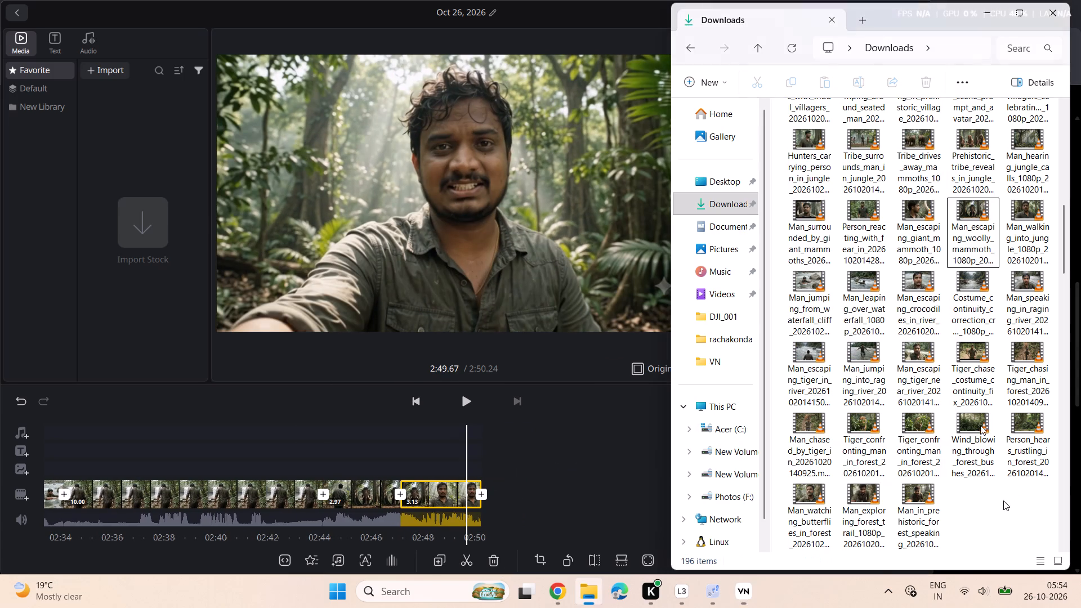
drag(921, 244, 553, 498)
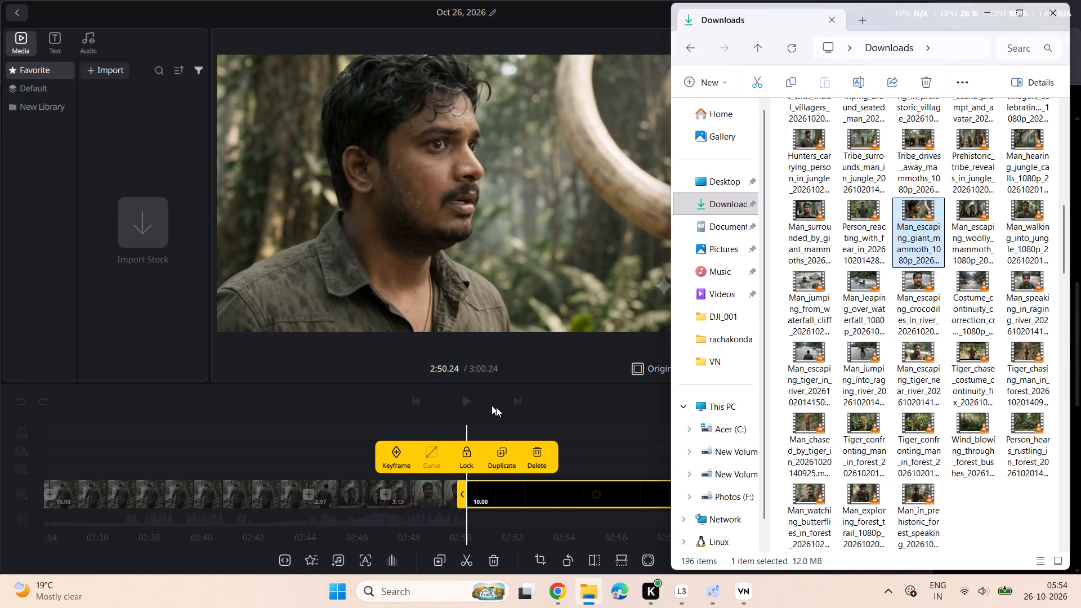
Play back the Man_escaping_giant_mammoth clip from its start through the mammoth front shot to the man's close-up.
click(463, 393)
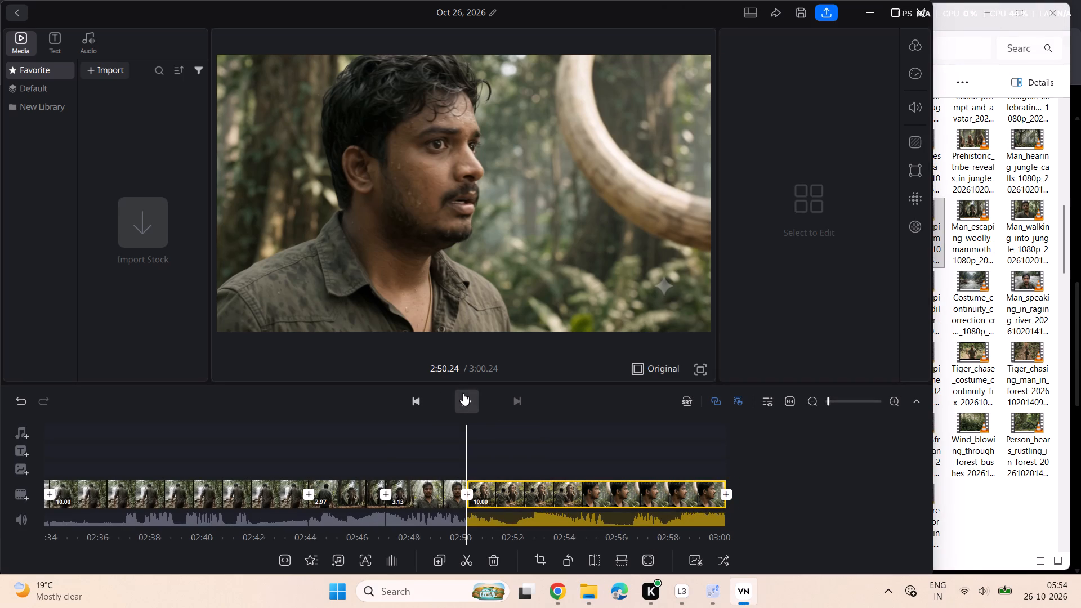
click(464, 403)
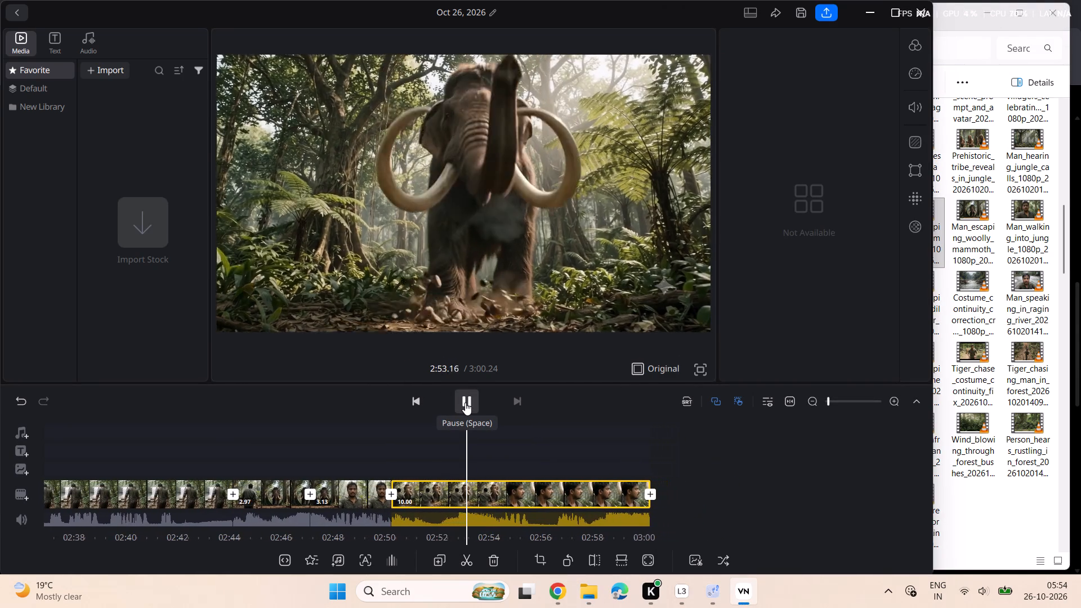
click(465, 403)
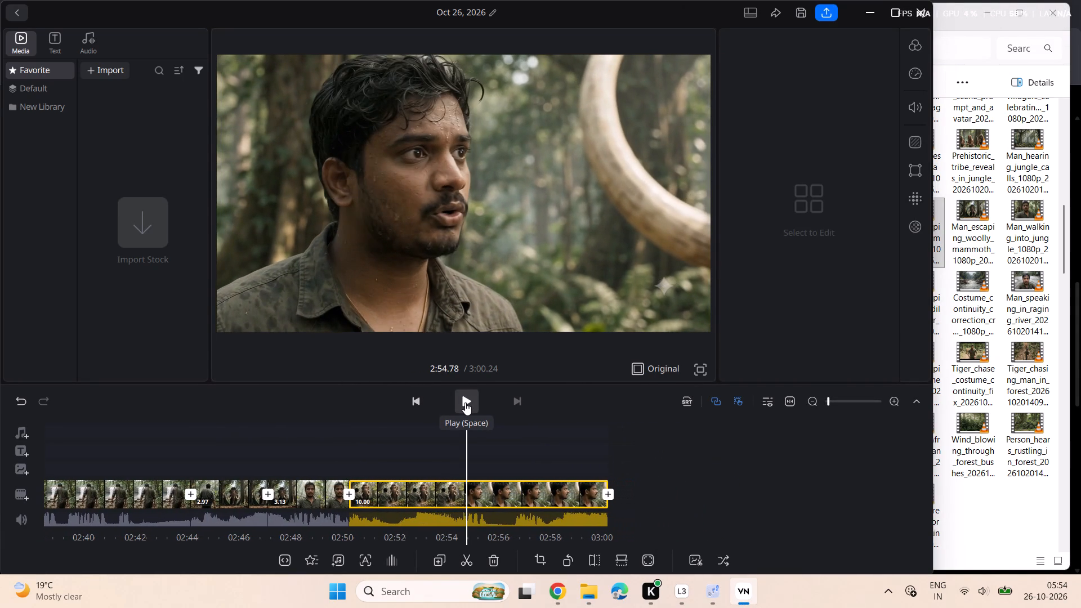
click(465, 403)
click(465, 403)
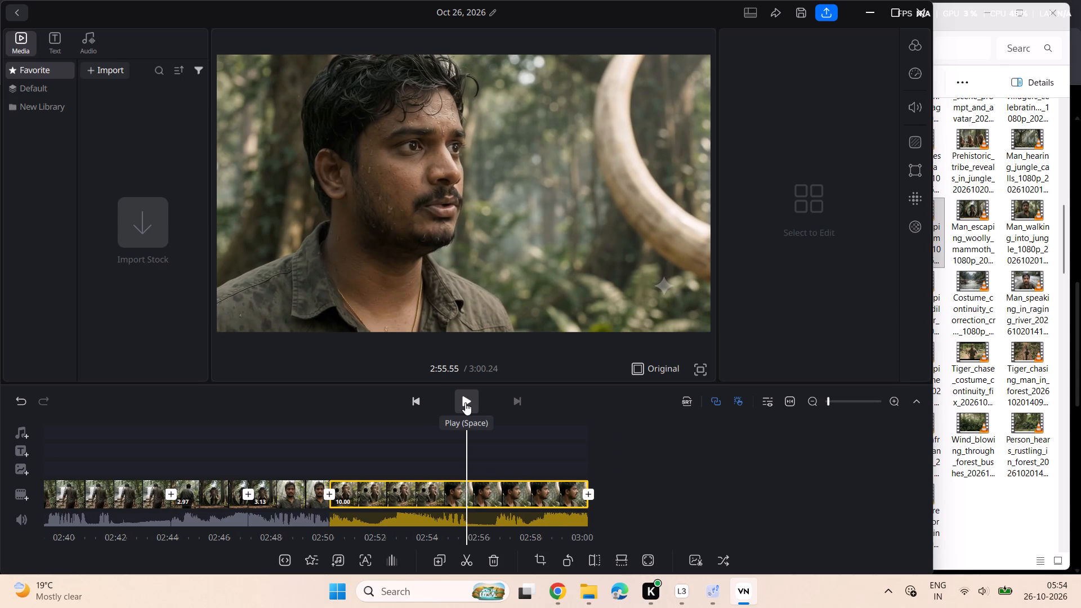
Lower the computer's sound volume slightly.
click(989, 591)
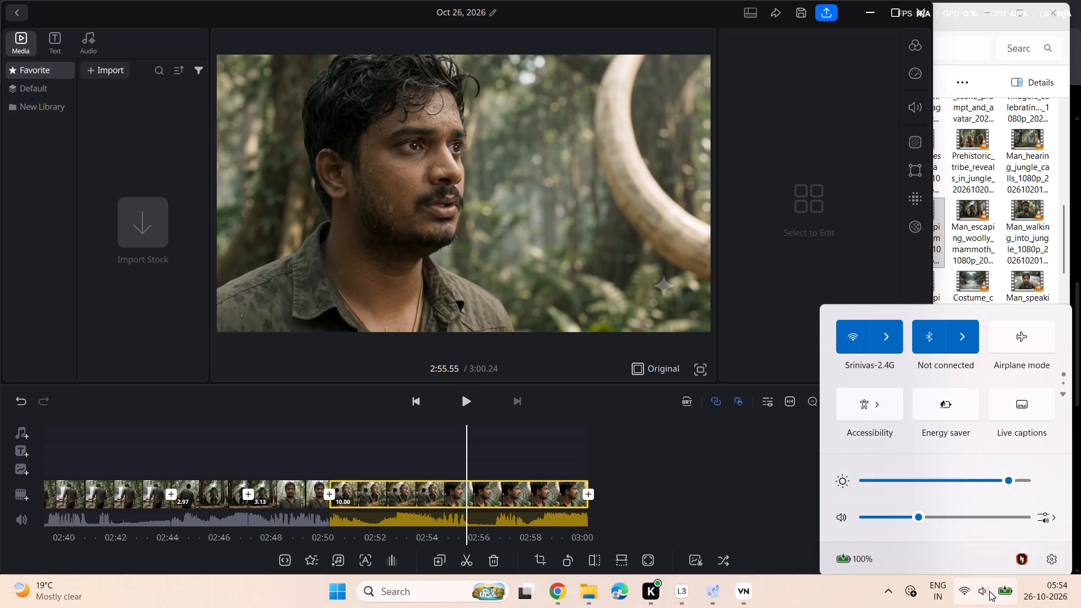
click(901, 510)
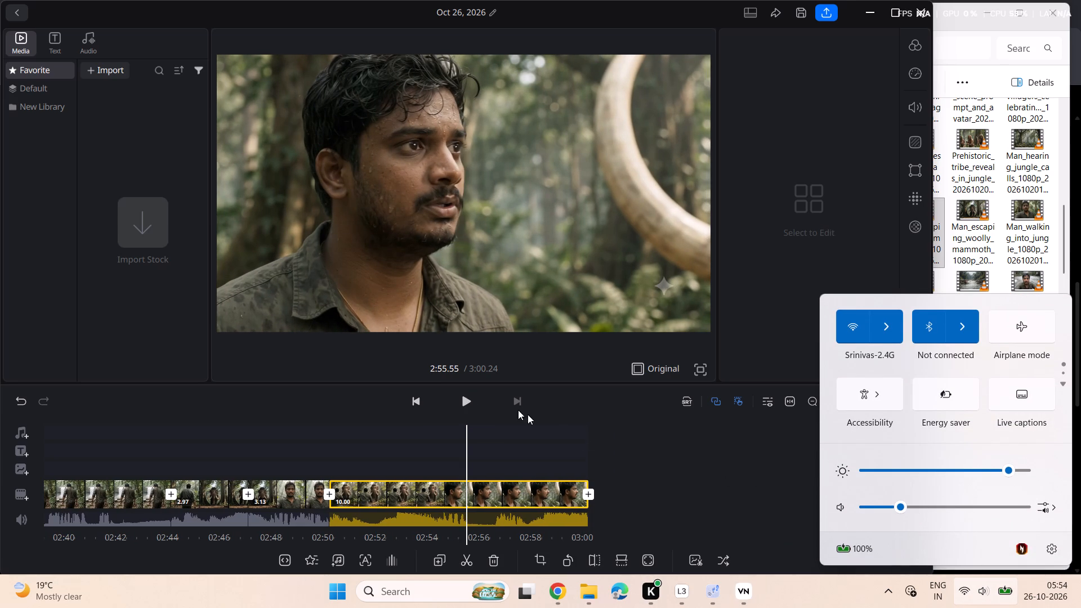
Play back the rest of the giant mammoth clip, and replay its opening to examine where the mammoth front shot starts.
click(474, 404)
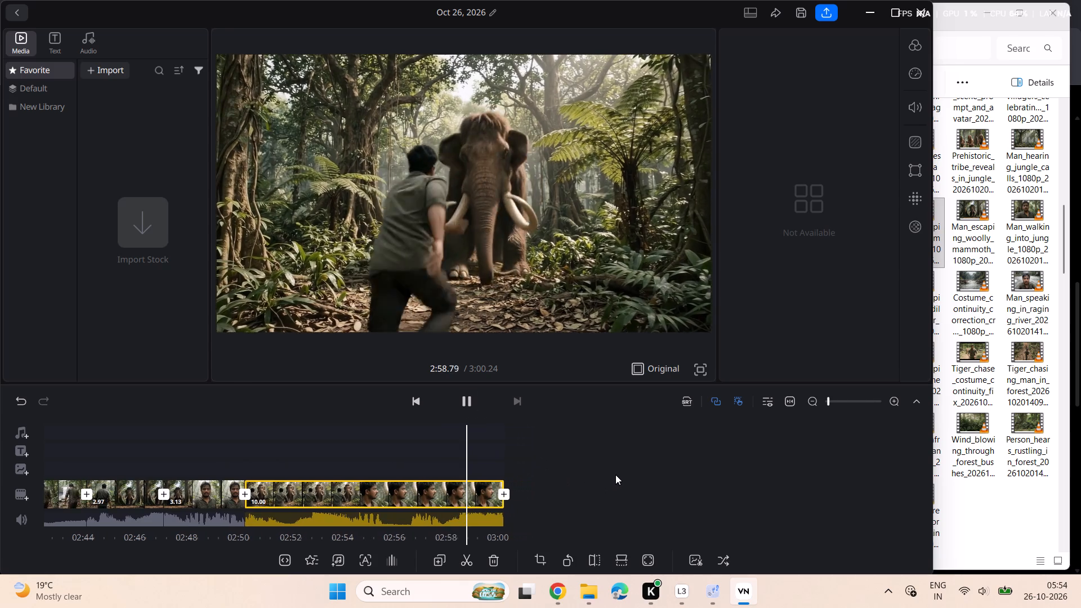
scroll(613, 475, right, 9)
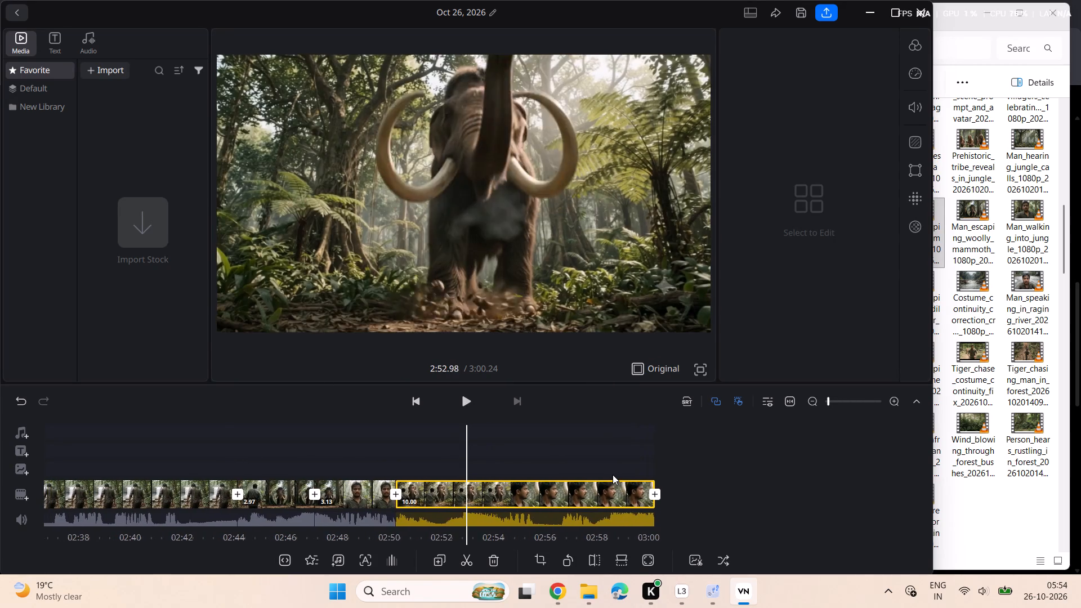
scroll(613, 475, right, 4)
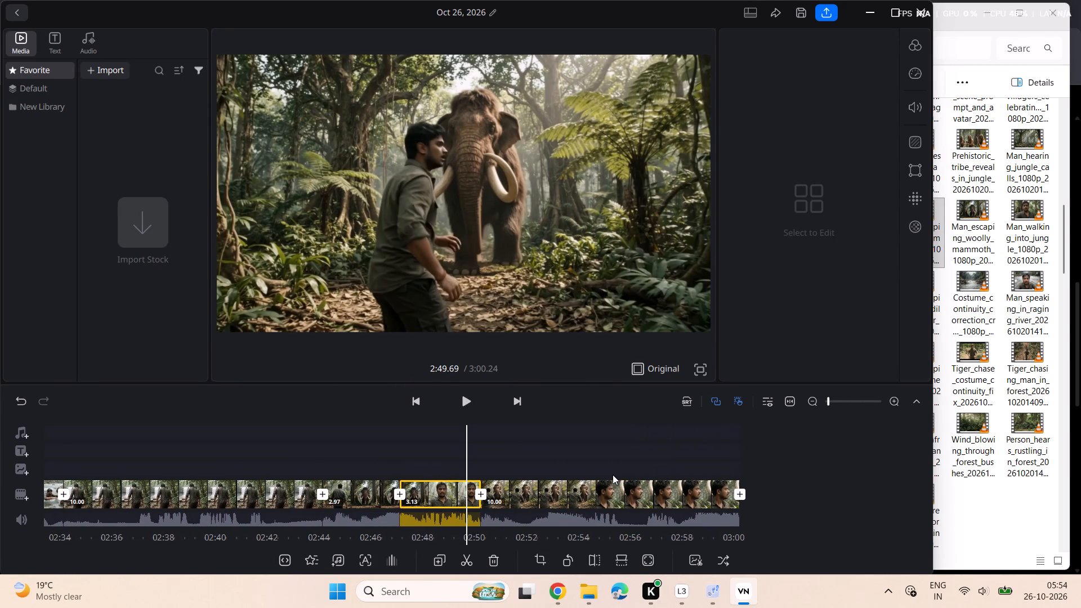
scroll(613, 475, right, 1)
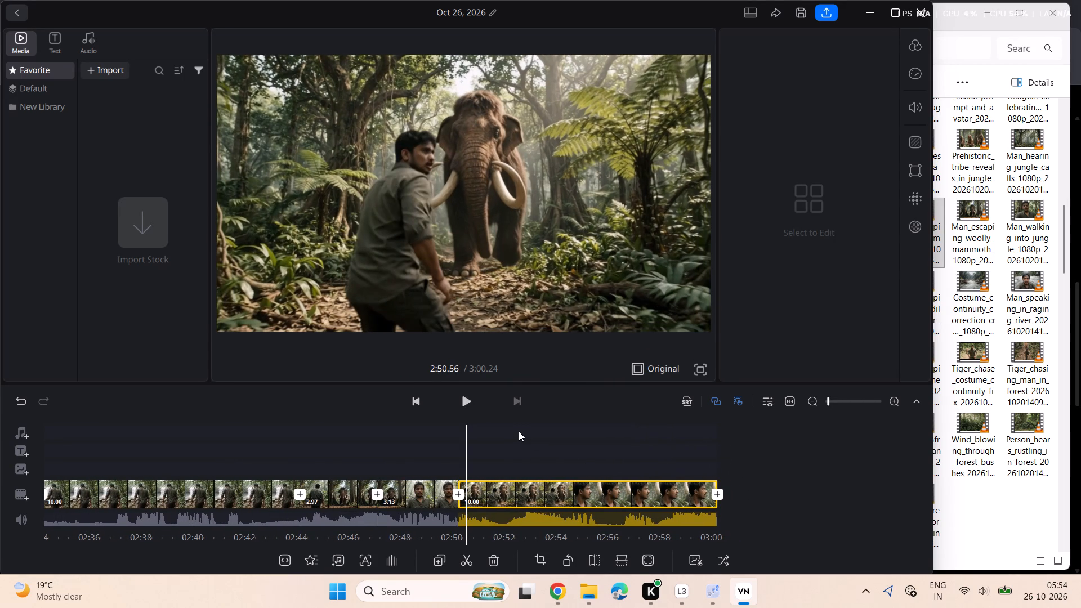
scroll(519, 431, right, 1)
click(464, 397)
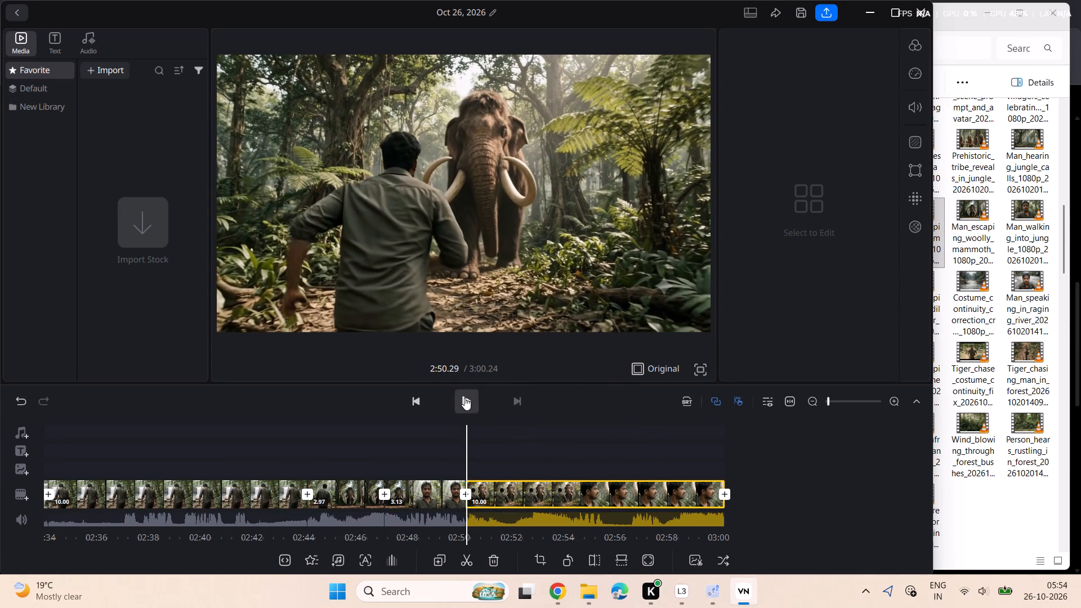
click(464, 397)
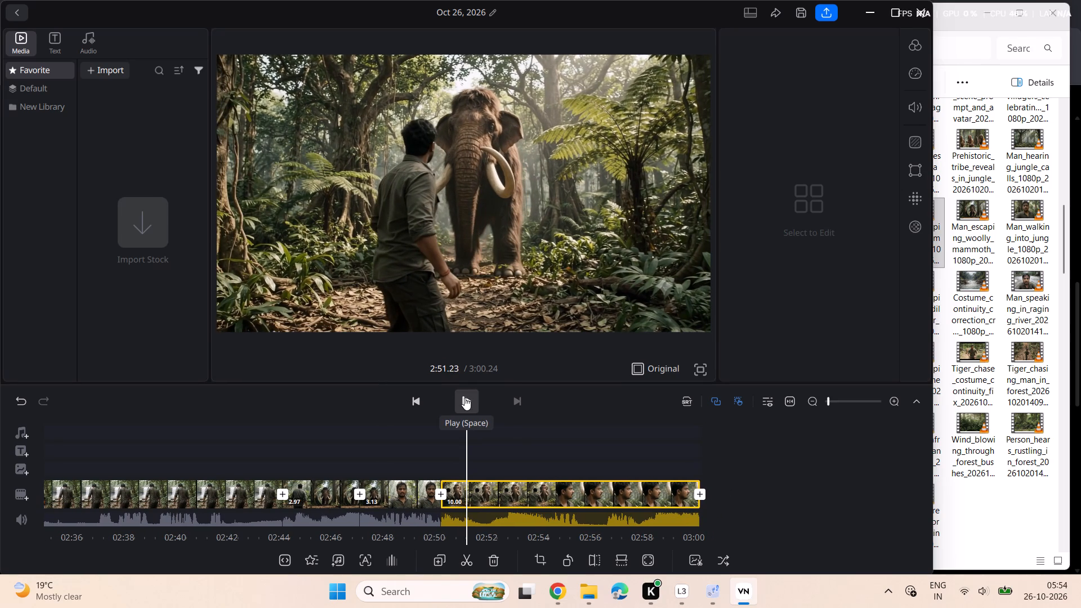
click(464, 397)
click(464, 397)
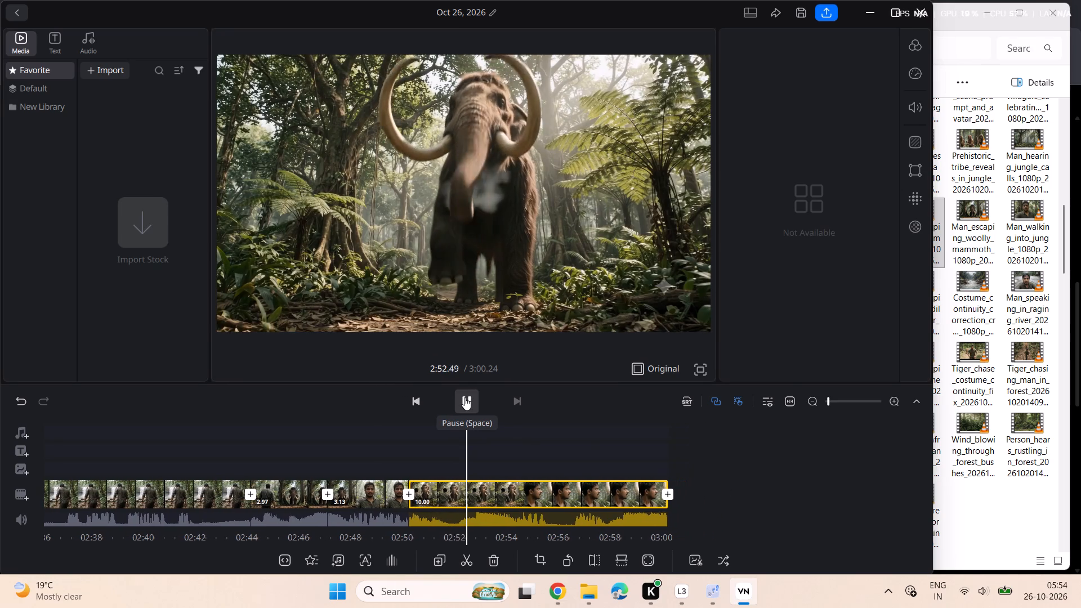
Split the giant mammoth clip at 2:51.69, just before the mammoth front shot, and delete the piece before the split.
scroll(581, 439, right, 2)
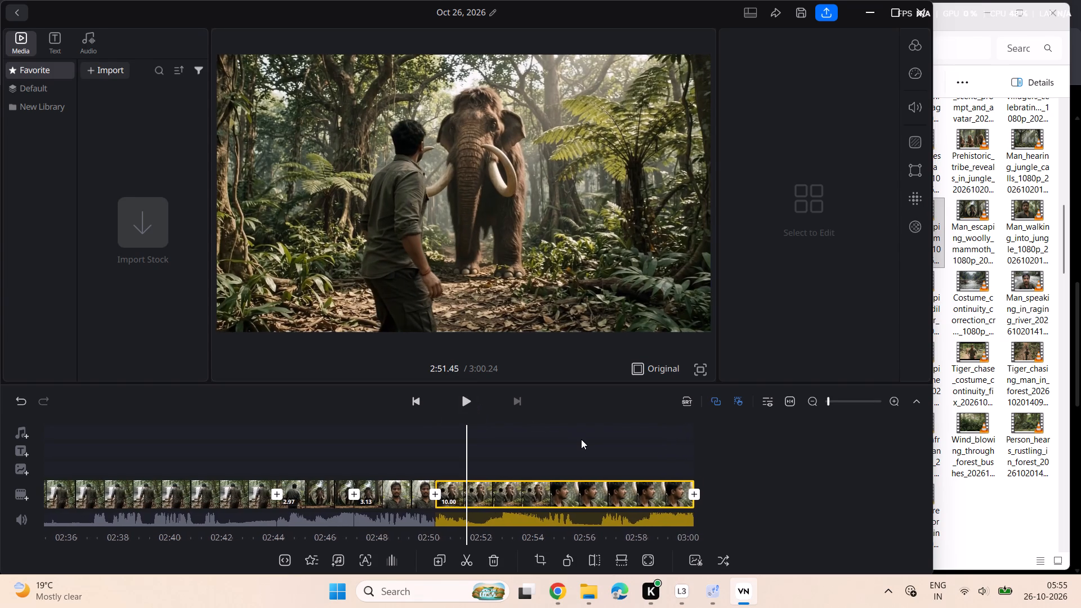
scroll(581, 439, right, 3)
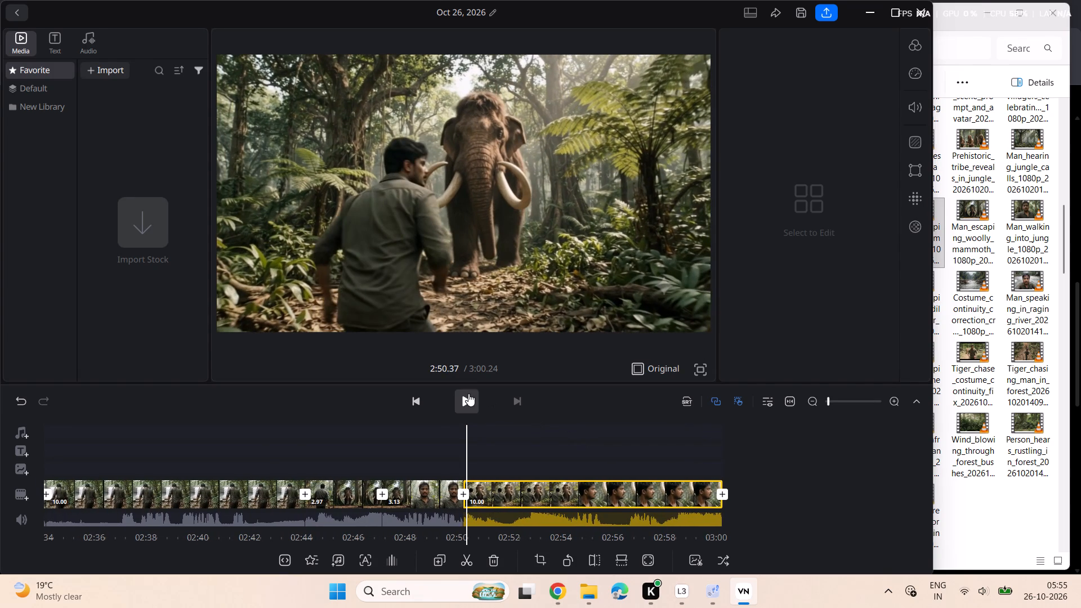
click(464, 396)
click(464, 396)
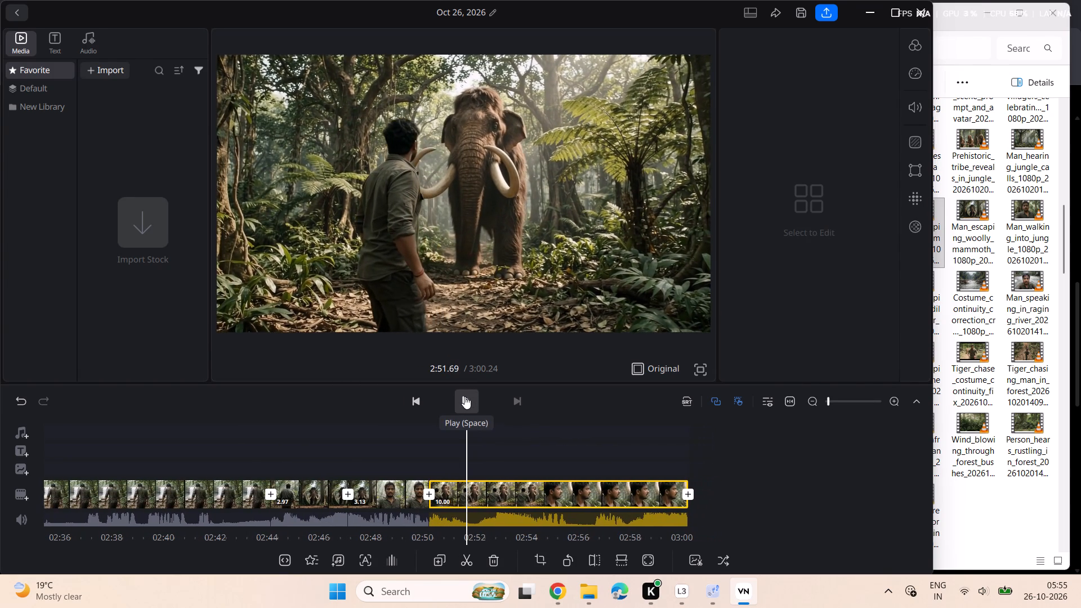
click(470, 556)
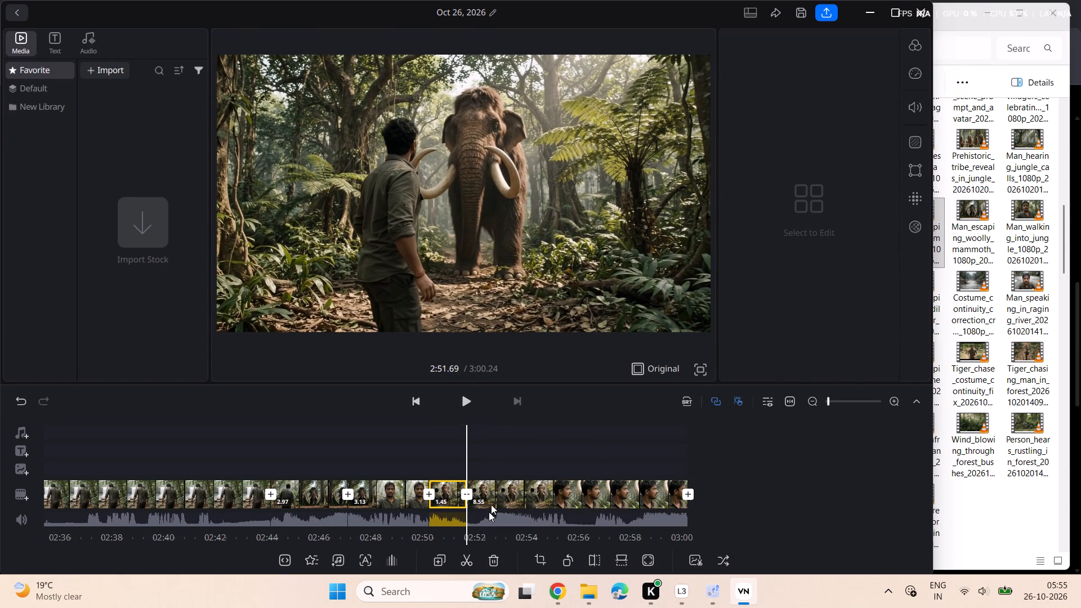
scroll(522, 455, right, 1)
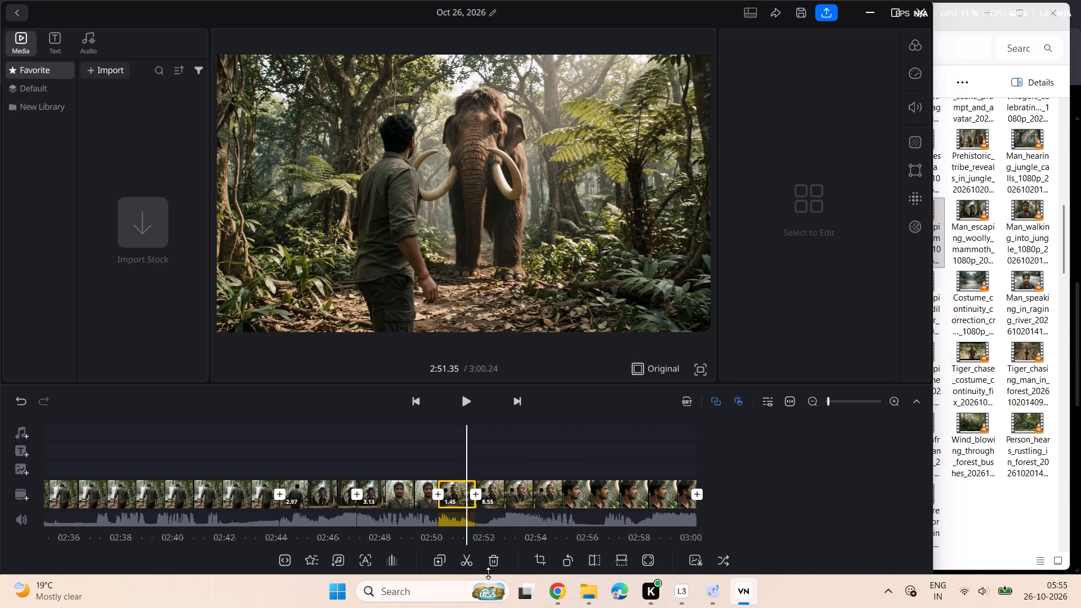
click(488, 573)
click(494, 564)
Split the trimmed giant mammoth clip at 2:52.82, during the man's close-up, and delete the piece after the split.
click(468, 407)
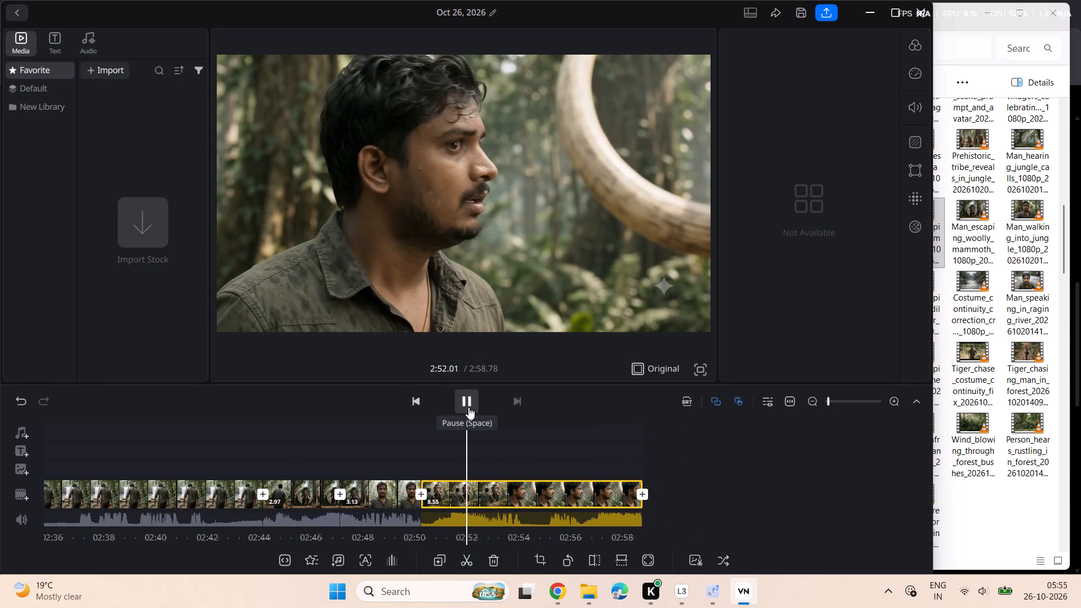
scroll(508, 433, right, 1)
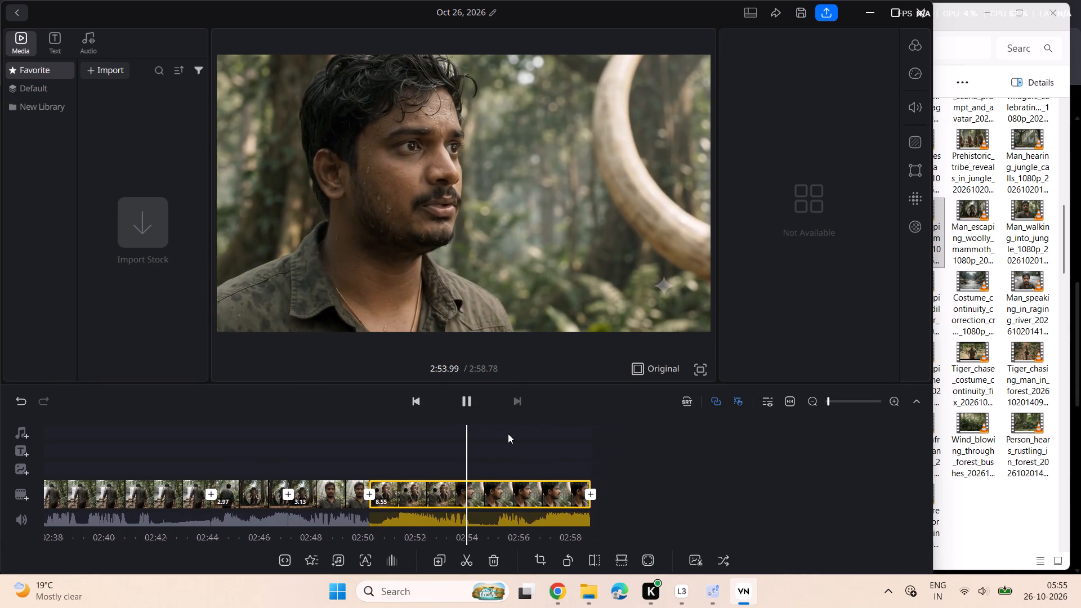
scroll(508, 433, right, 2)
click(459, 404)
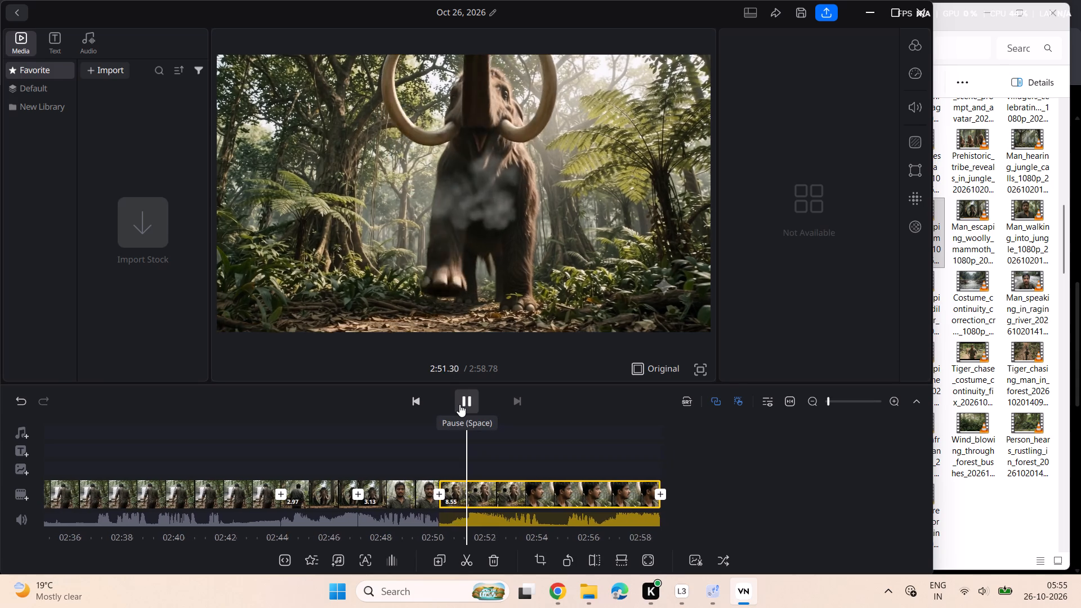
click(459, 405)
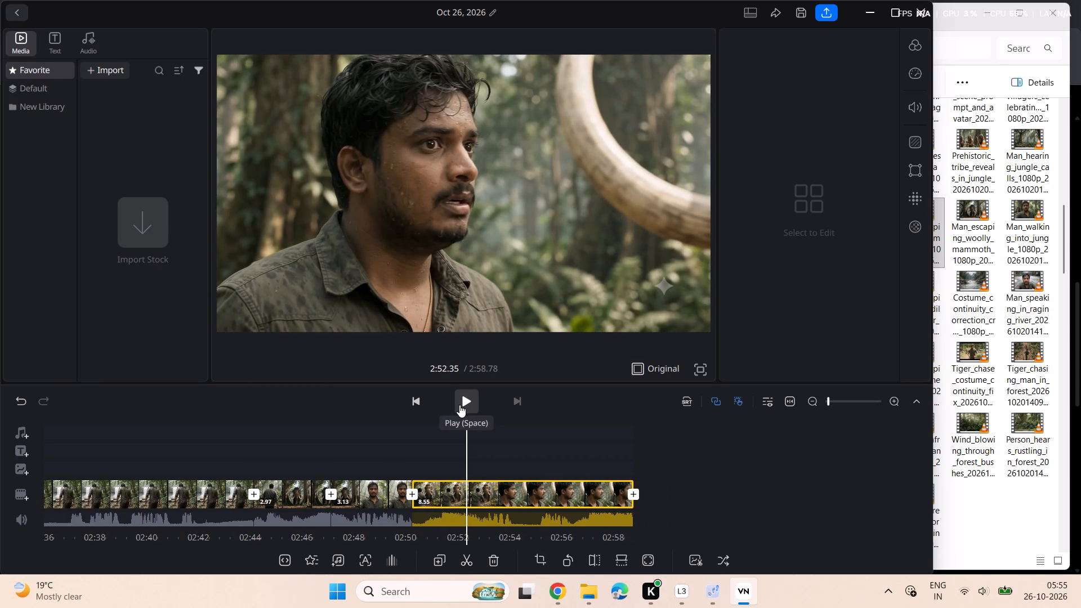
click(459, 405)
click(459, 405)
click(464, 564)
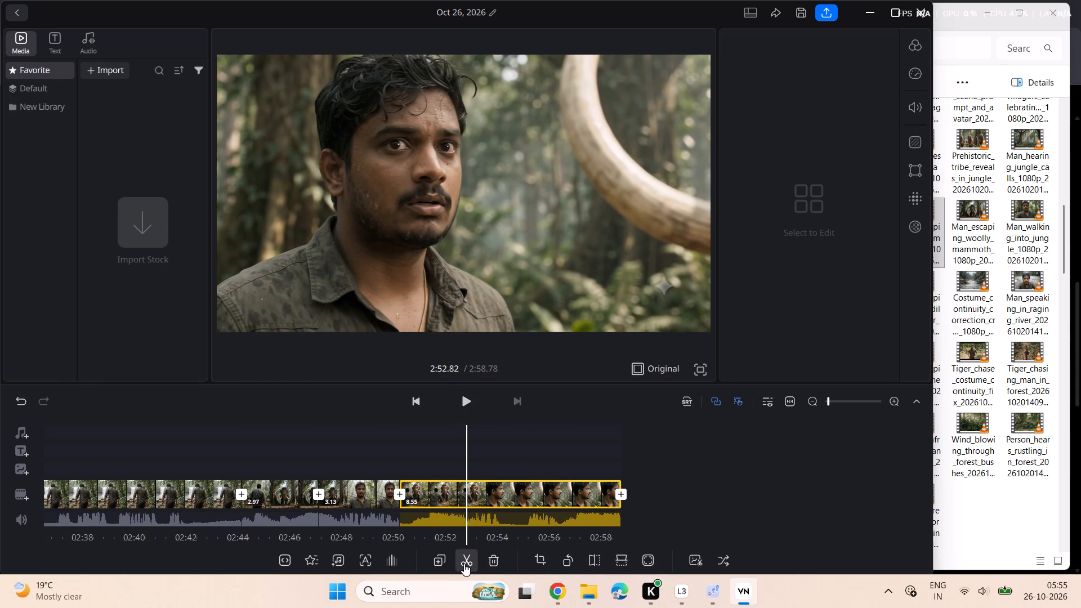
scroll(575, 440, left, 1)
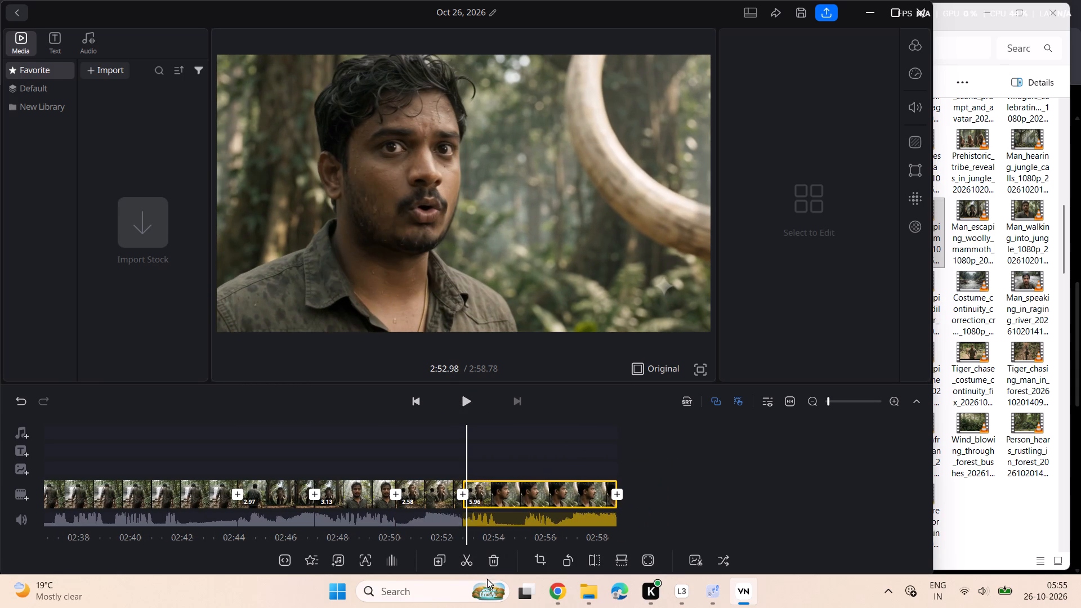
click(494, 569)
Add the Person_reacting_with_fear clip from Downloads to the end of the main track.
click(975, 502)
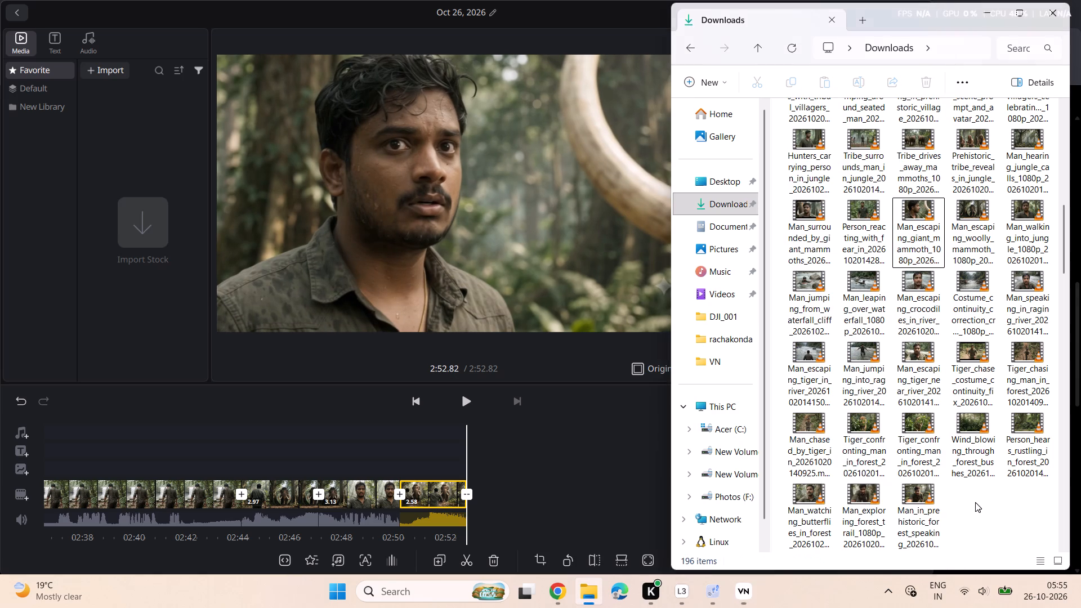
drag(850, 234, 547, 499)
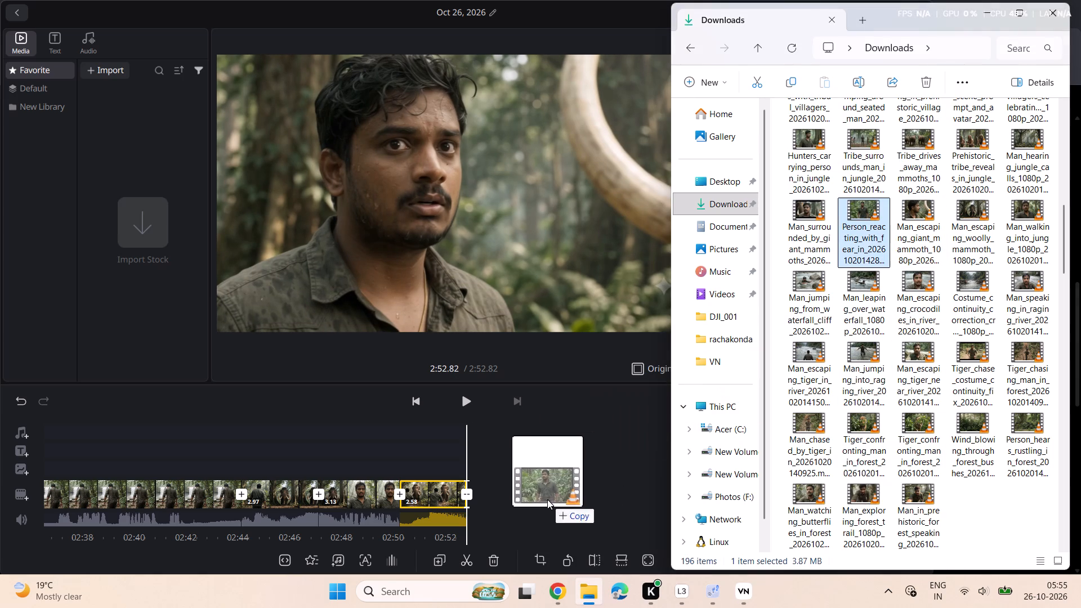
drag(547, 499, 540, 498)
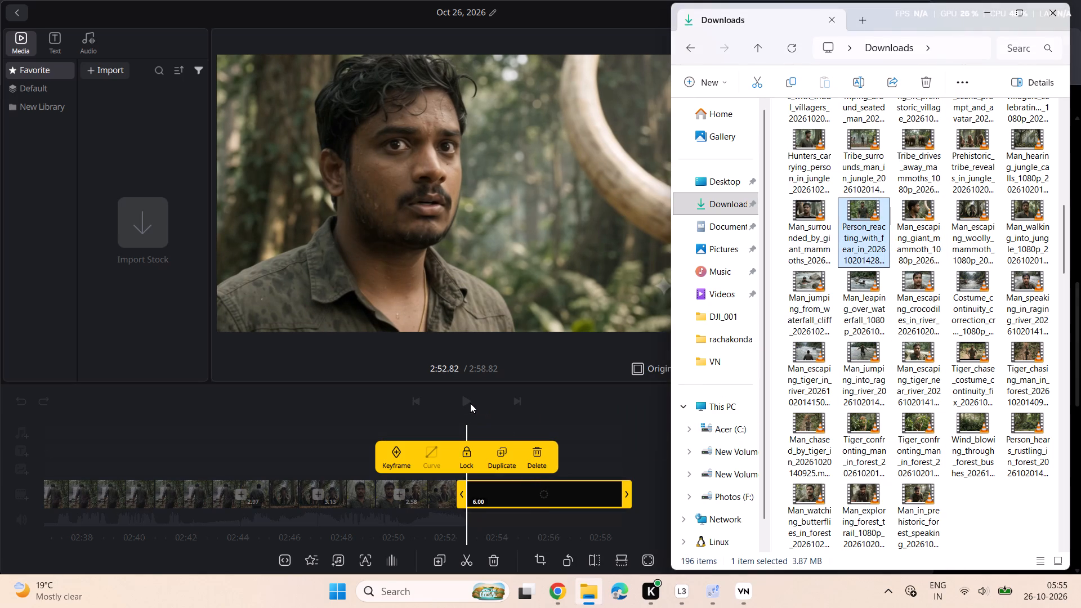
Play back the added Person_reacting_with_fear clip to its end.
click(471, 408)
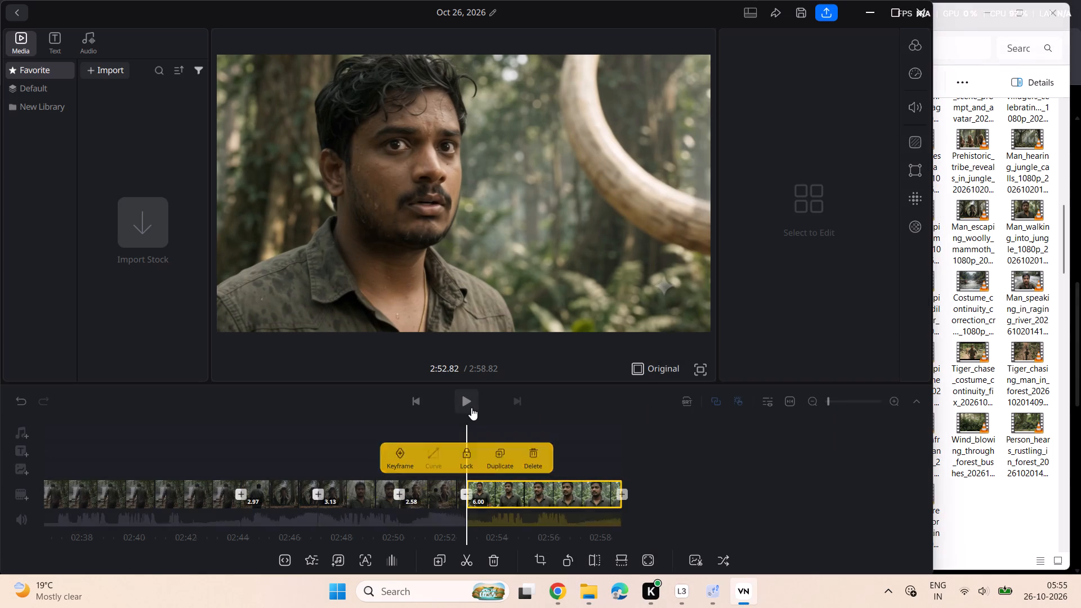
click(471, 405)
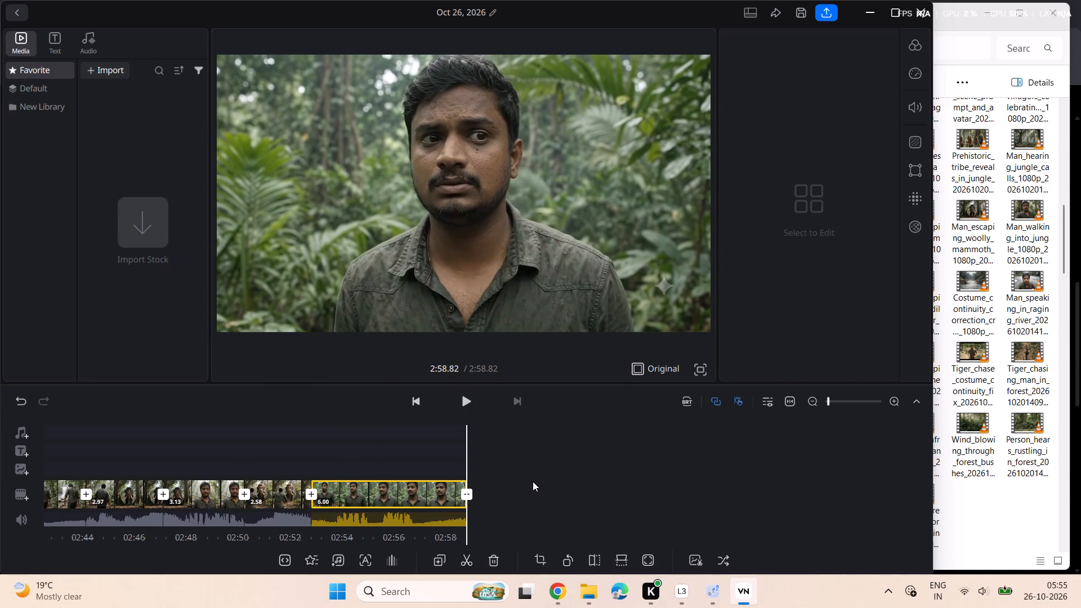
Review the footage around 2:47 and delete the 3.13-second clip of the man's selfie shot from the main track.
scroll(534, 480, right, 5)
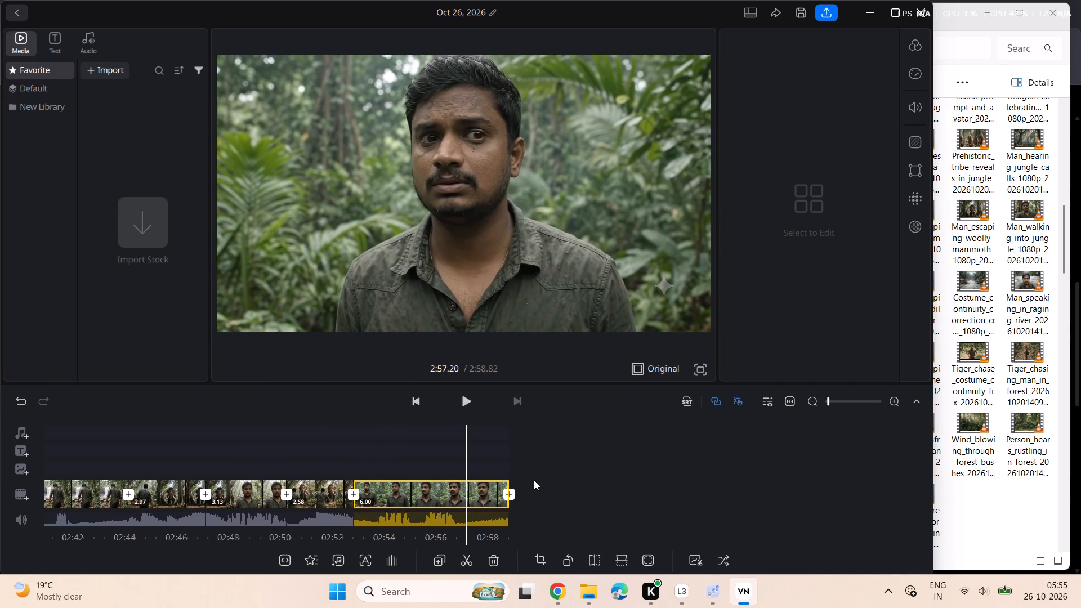
scroll(534, 480, right, 7)
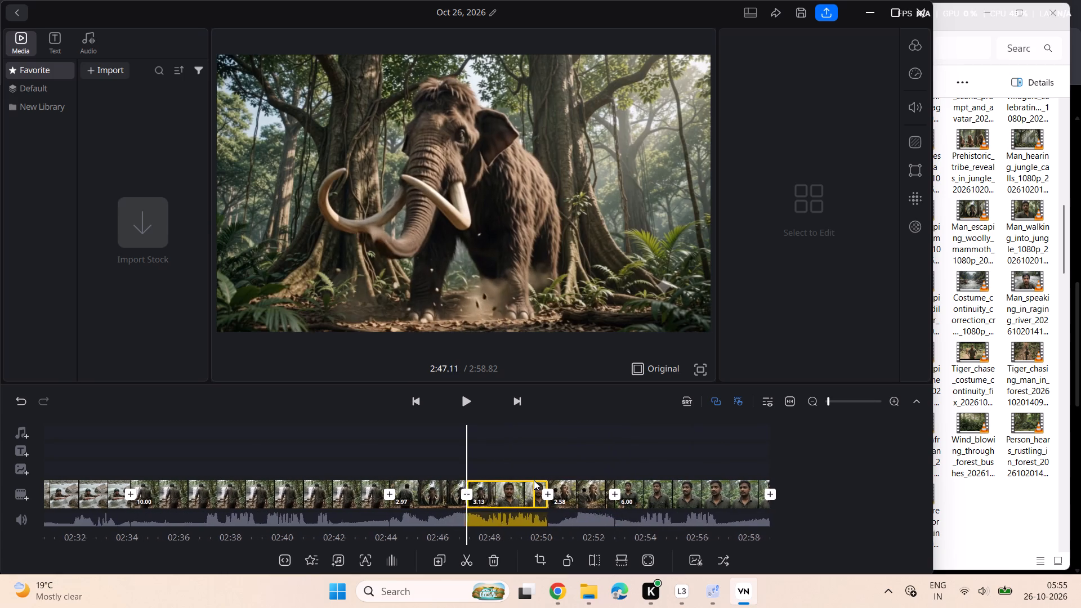
click(474, 406)
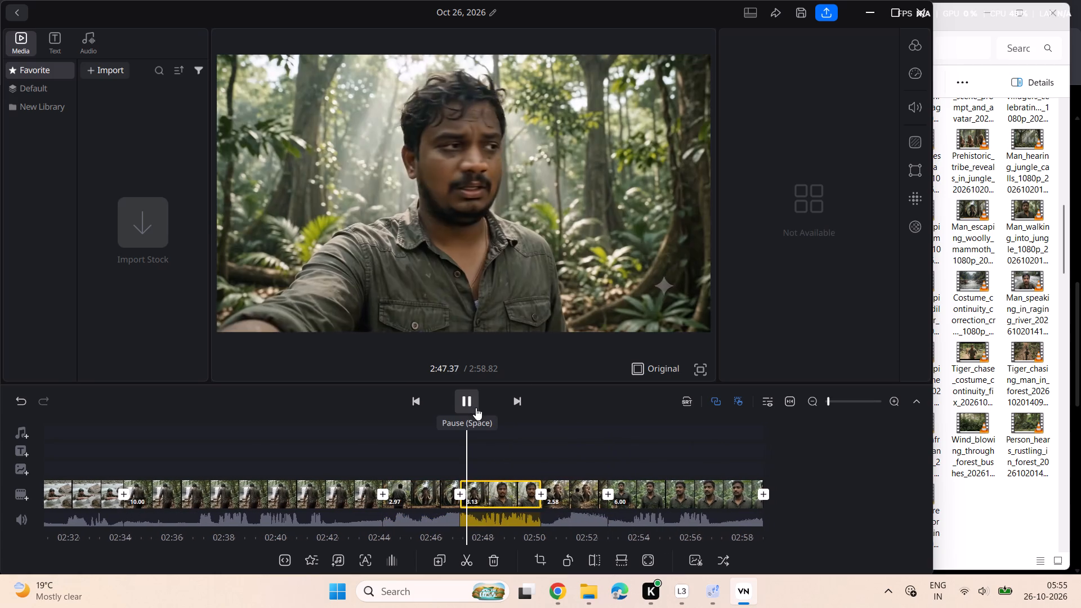
click(476, 410)
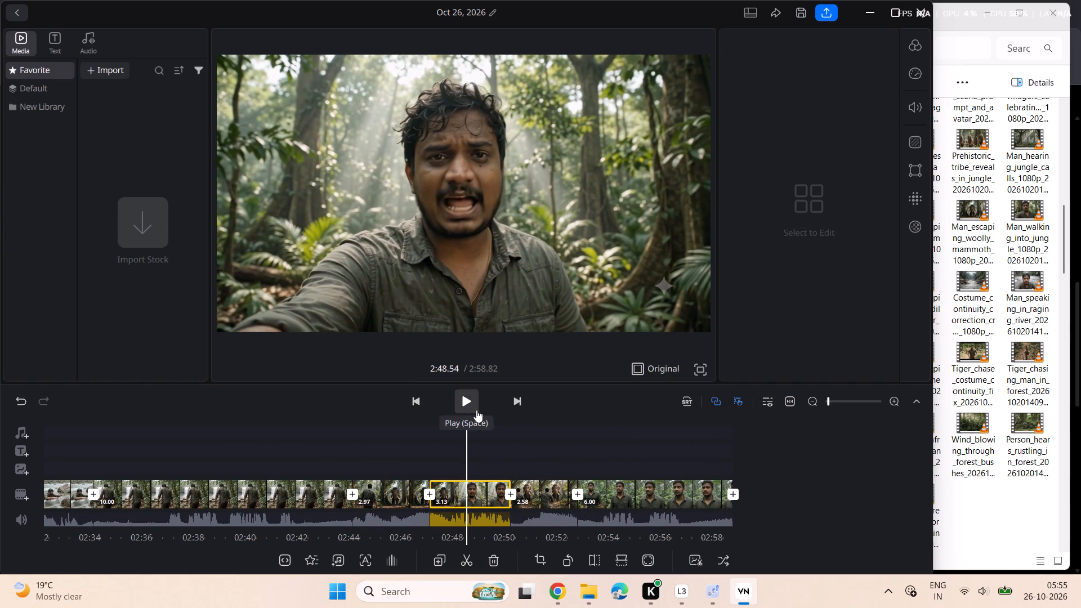
scroll(580, 440, right, 3)
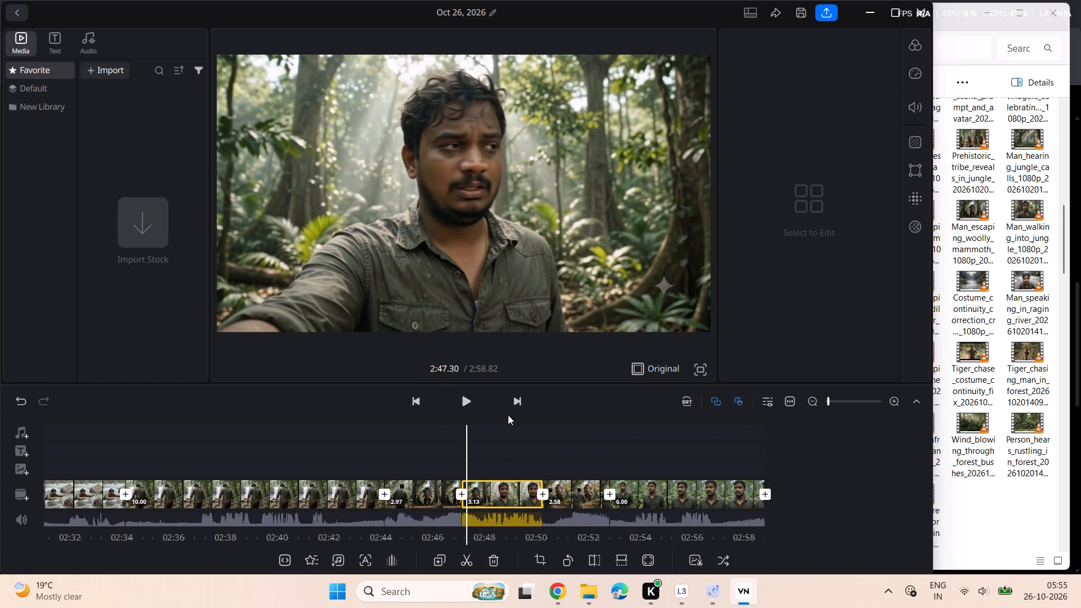
scroll(498, 423, right, 1)
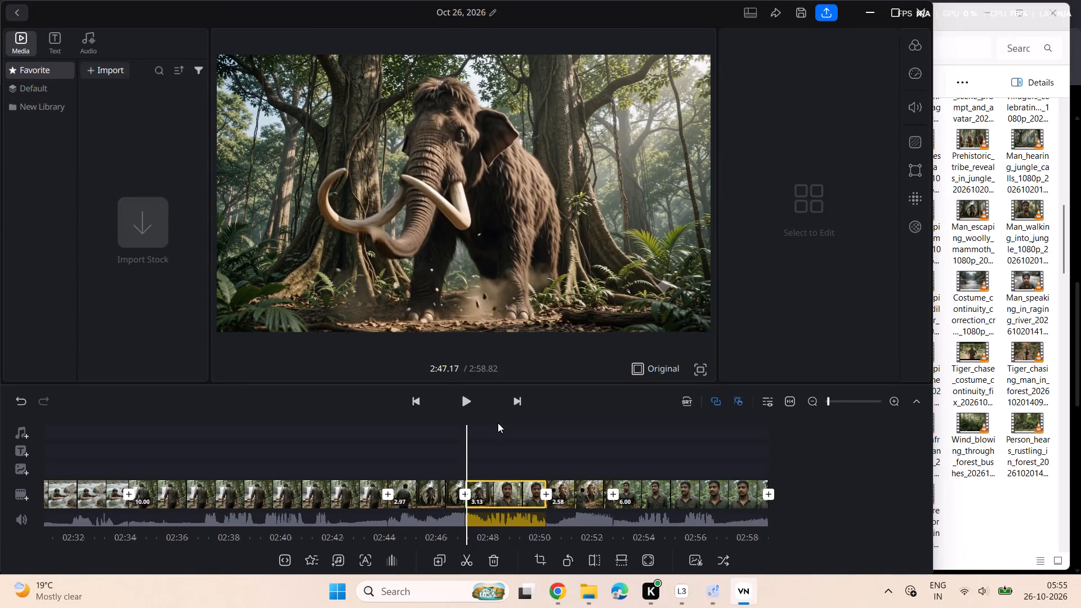
scroll(498, 423, right, 1)
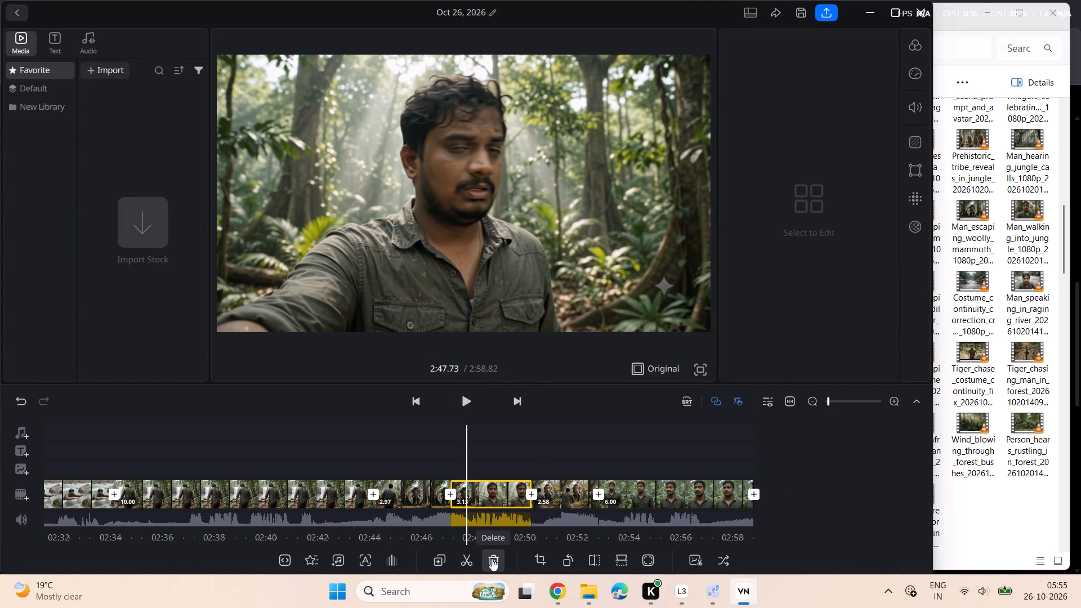
click(492, 558)
Split the Person_reacting_with_fear clip at 2:55.32, near its end, and delete the piece after the split.
click(466, 403)
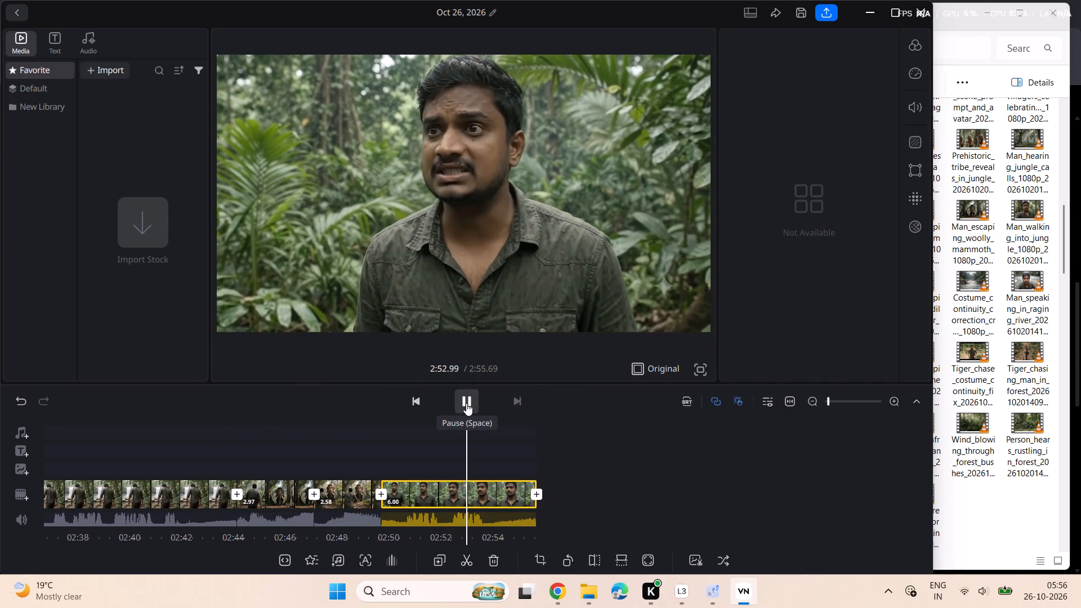
click(466, 403)
click(466, 403)
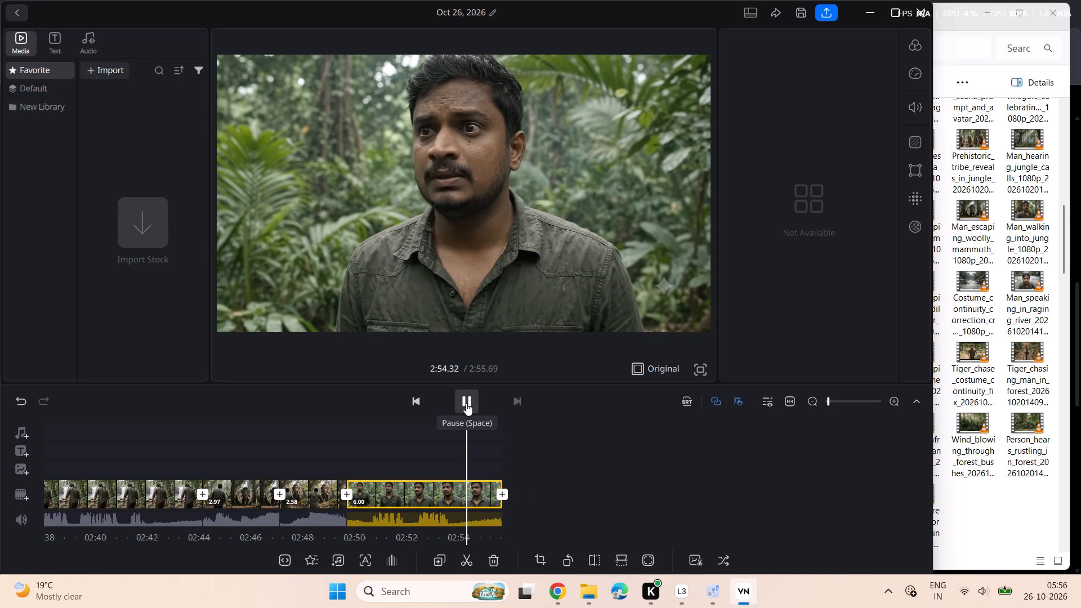
click(466, 403)
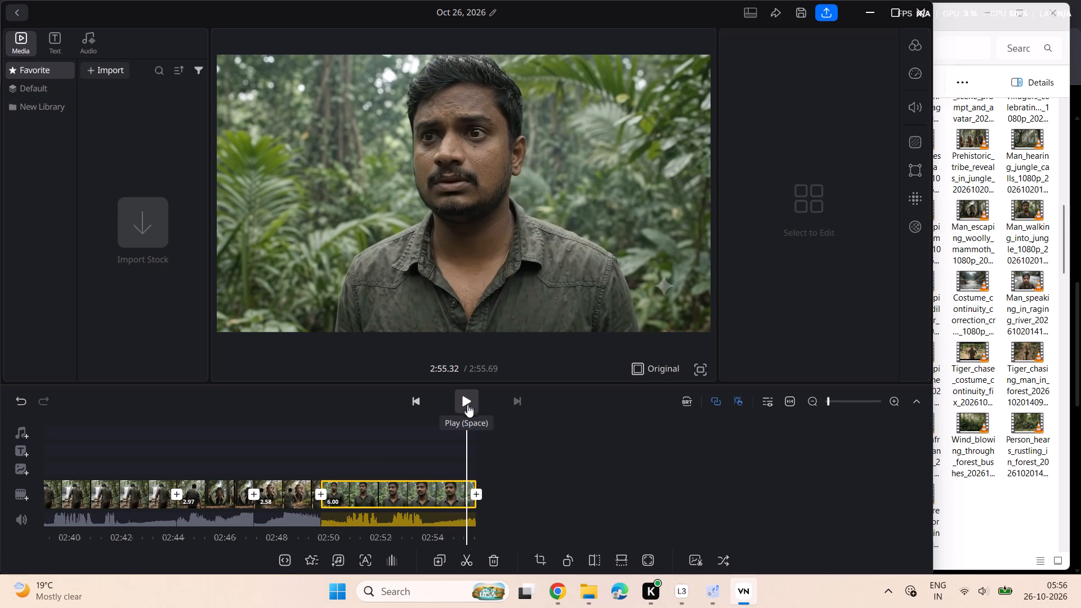
click(458, 561)
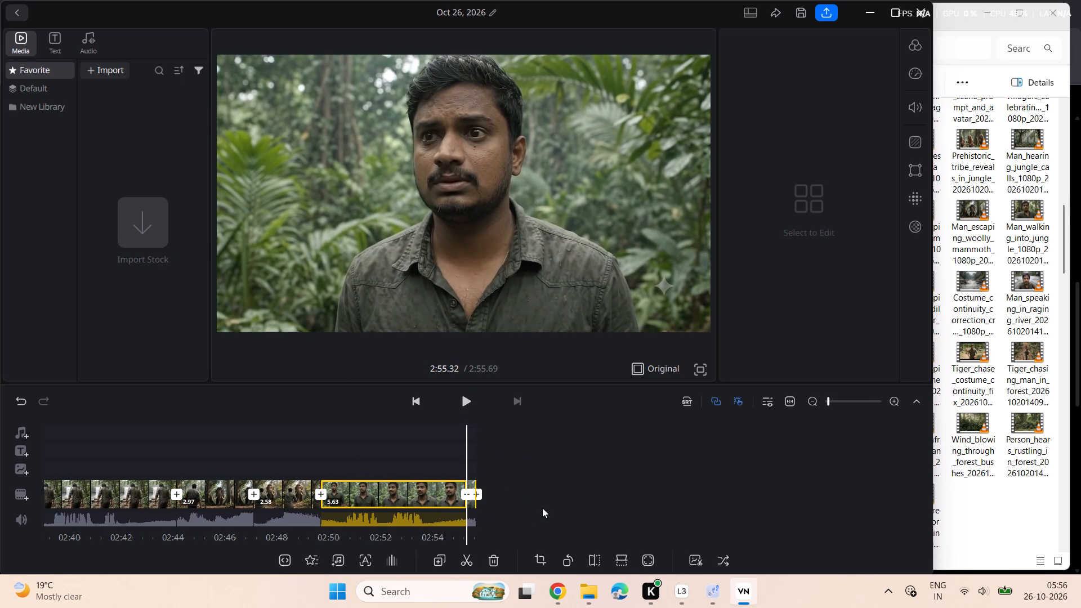
click(504, 555)
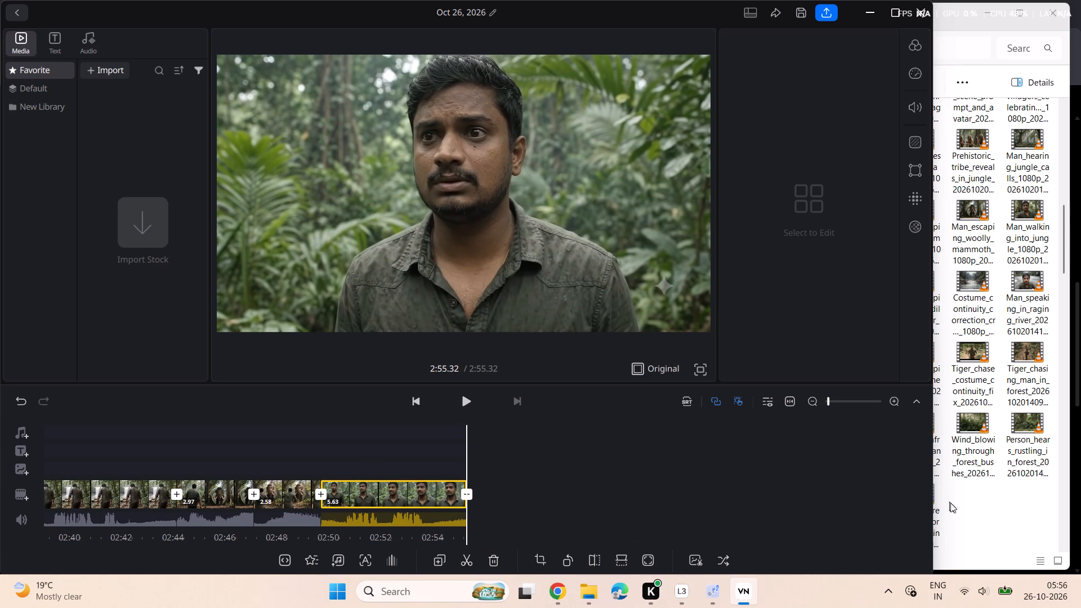
Add the Man_surrounded_by_giant_mammoths clip from Downloads to the end of the main track.
click(997, 530)
drag(815, 224, 587, 491)
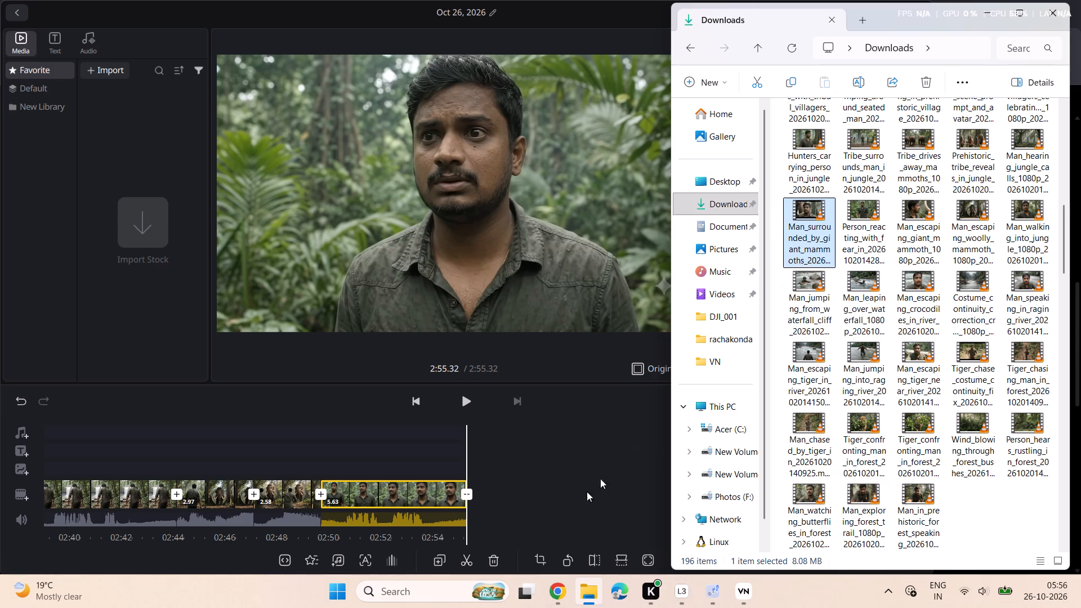
drag(587, 491, 520, 514)
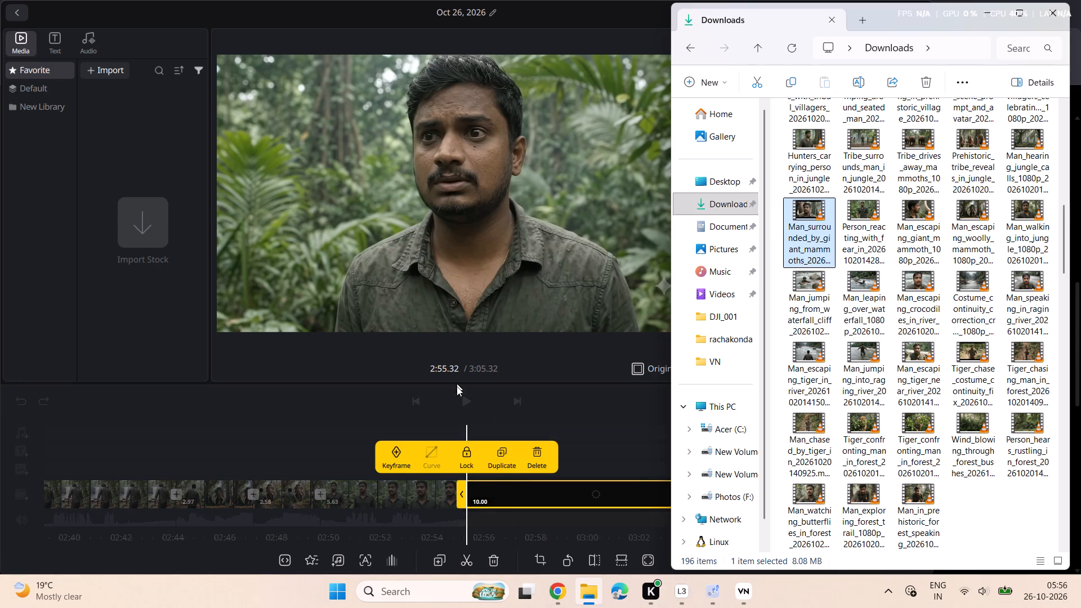
click(458, 407)
Split the Man_surrounded_by_giant_mammoths clip at 3:04.16, on the man's close-up before the wide shot, and delete the piece after the split.
click(464, 403)
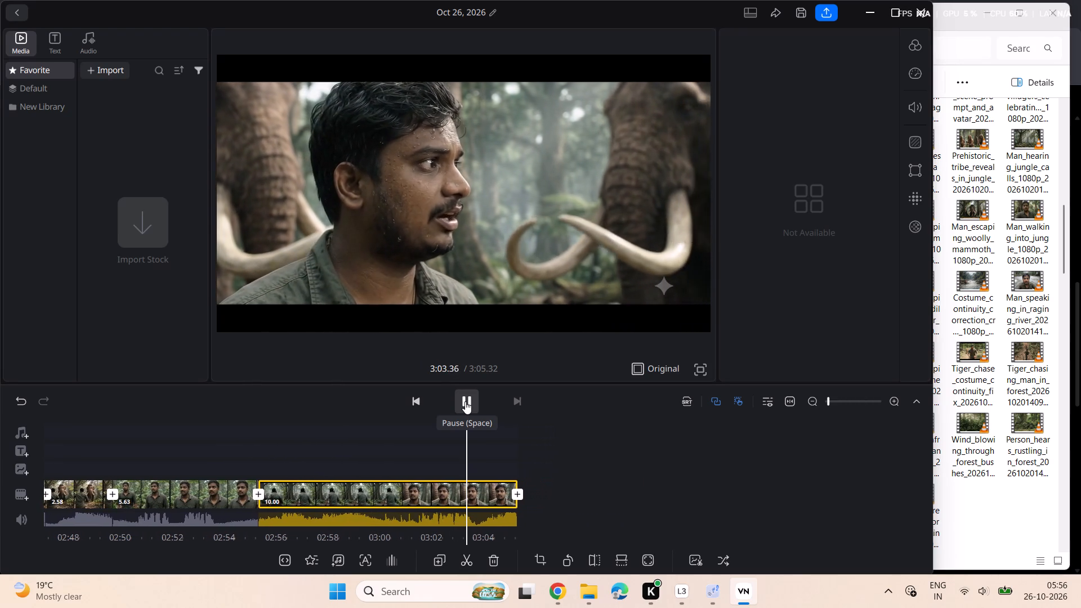
click(466, 401)
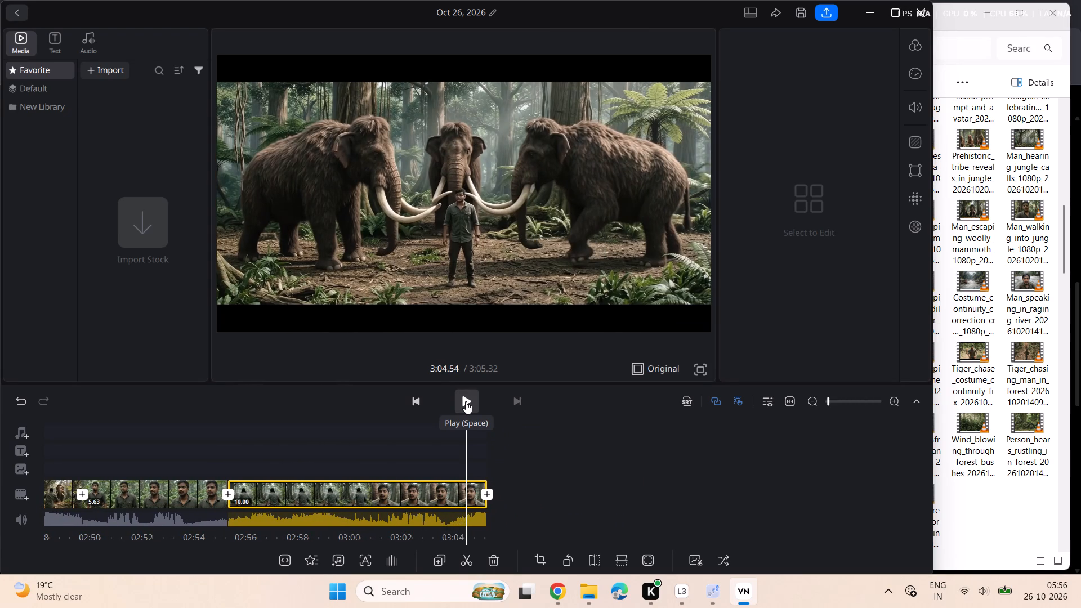
scroll(490, 443, right, 1)
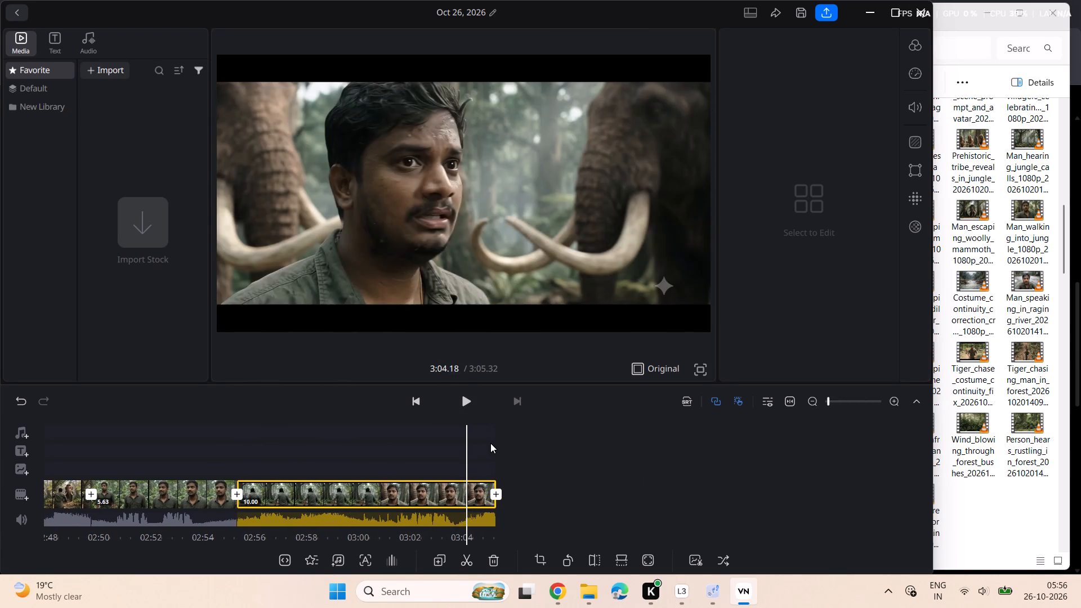
scroll(490, 443, right, 1)
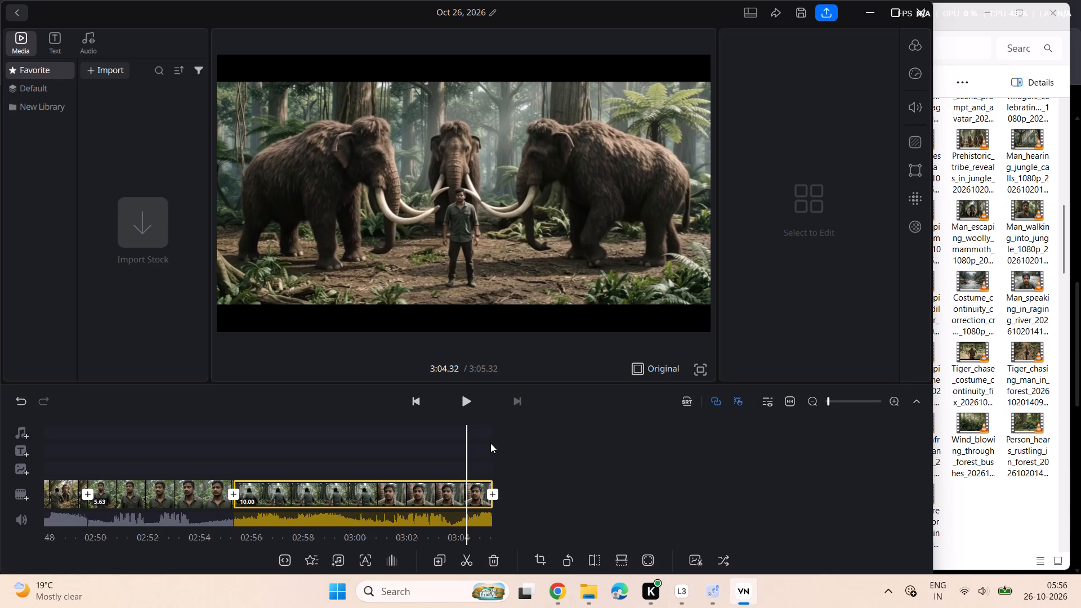
scroll(490, 443, right, 1)
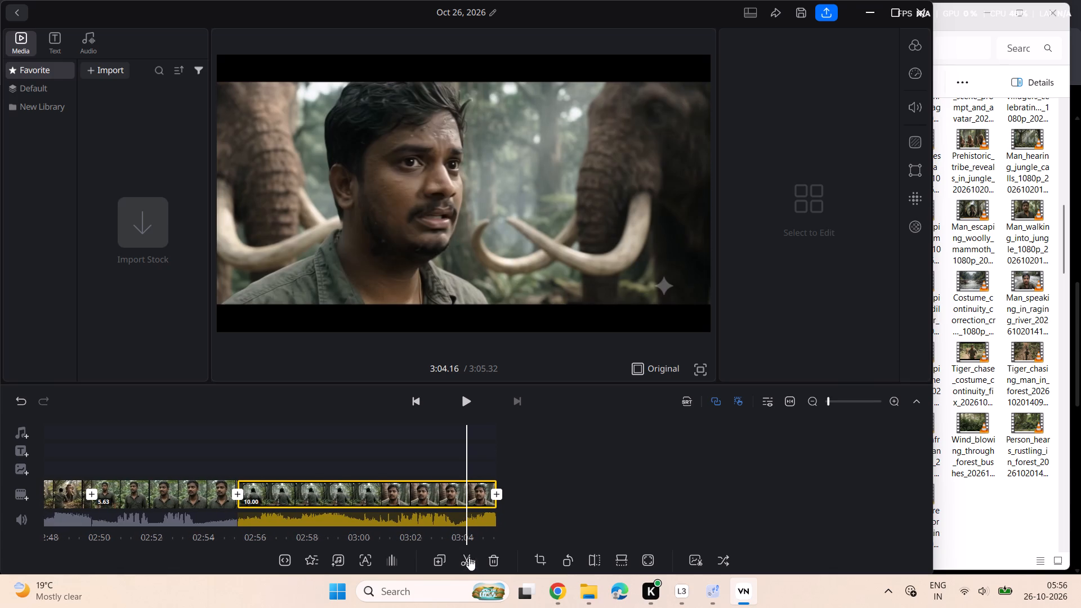
click(466, 560)
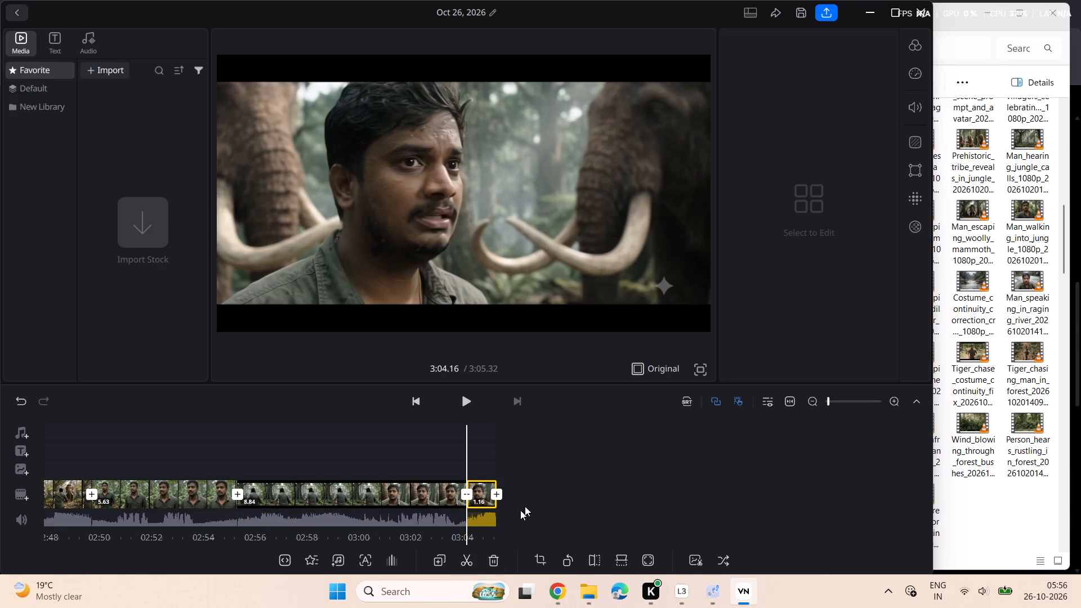
scroll(548, 484, left, 1)
click(494, 557)
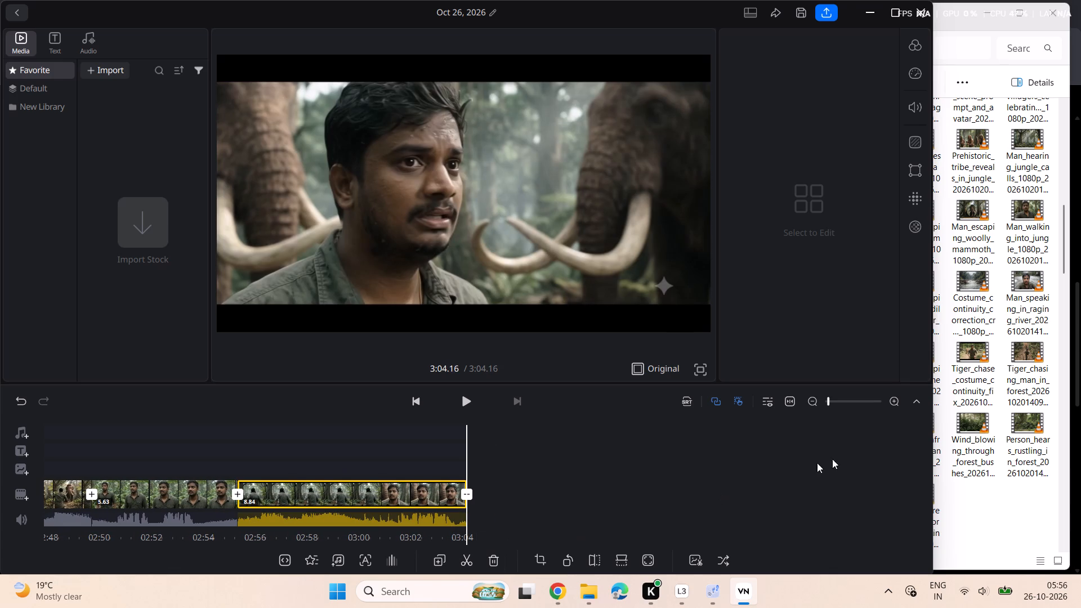
Add the Man_hearing_jungle_calls clip from Downloads to the end of the main track.
click(984, 492)
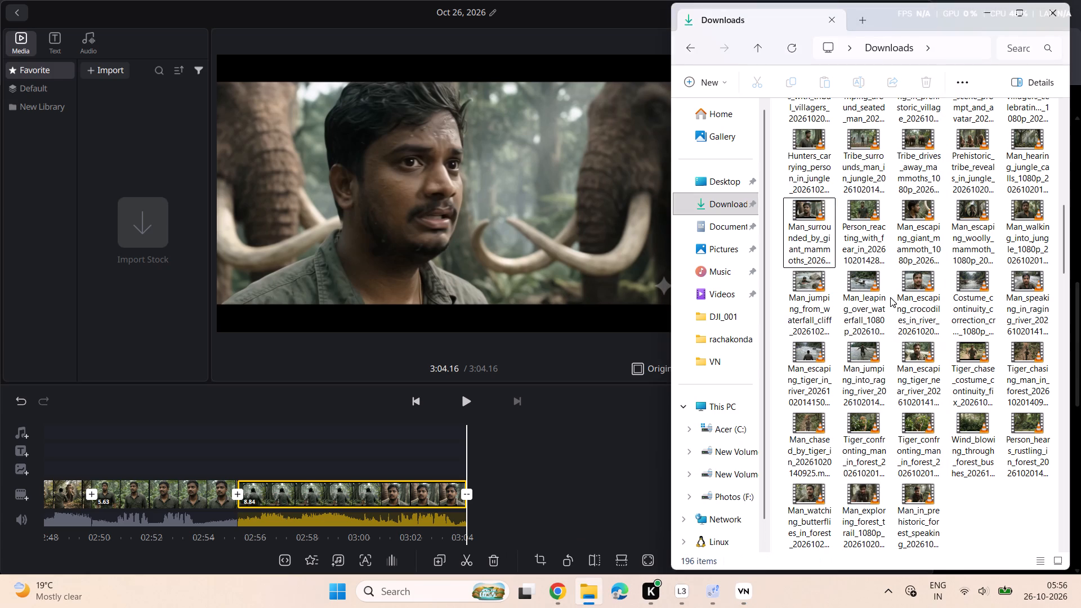
scroll(890, 297, up, 1)
drag(1013, 260, 659, 423)
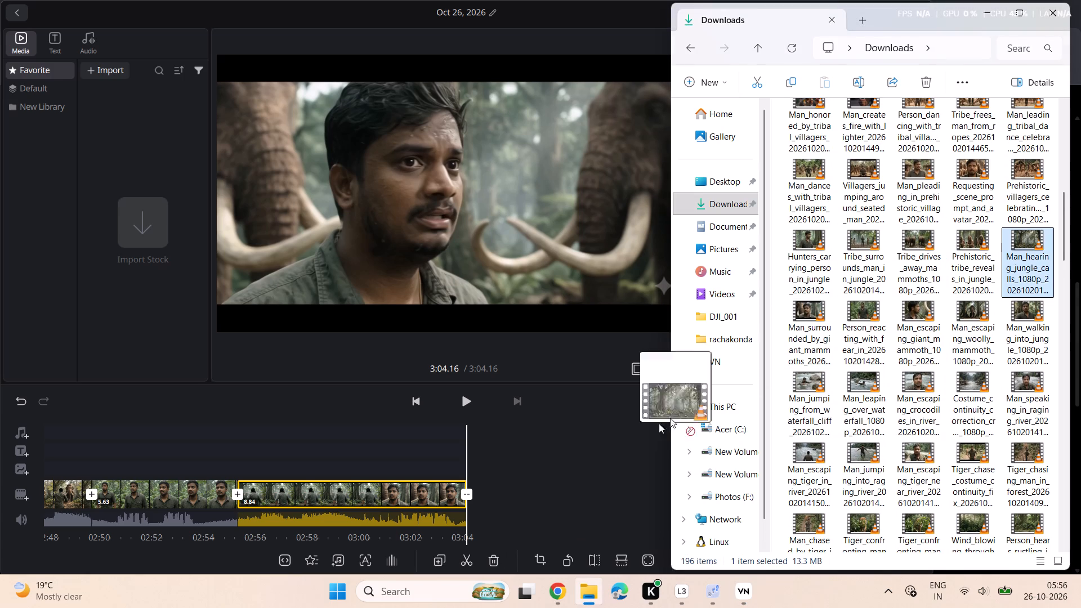
drag(659, 423, 528, 499)
click(468, 404)
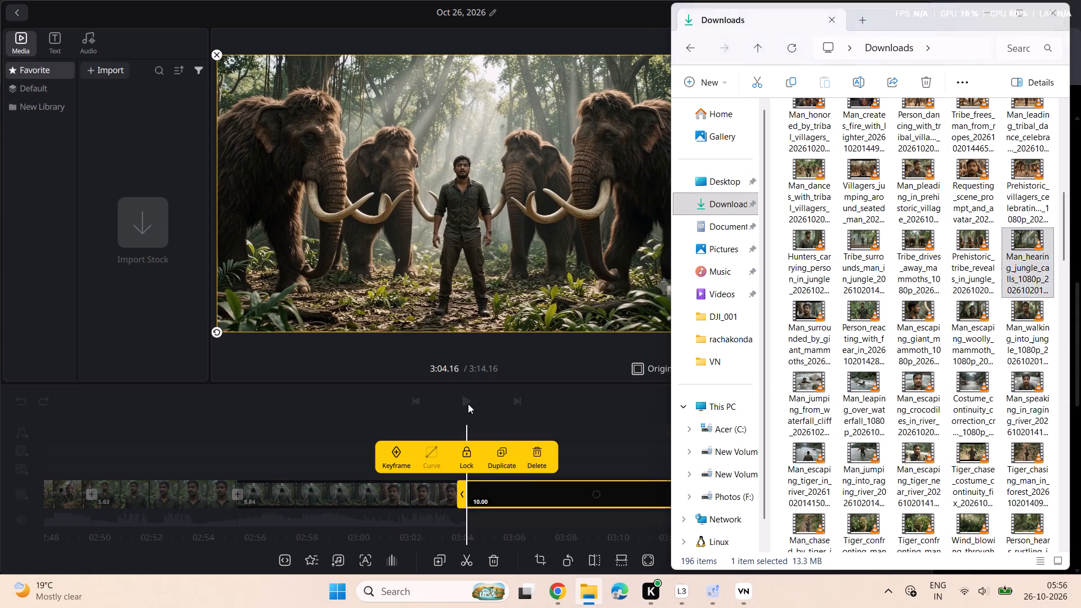
Play back the added Man_hearing_jungle_calls clip to its end.
click(469, 406)
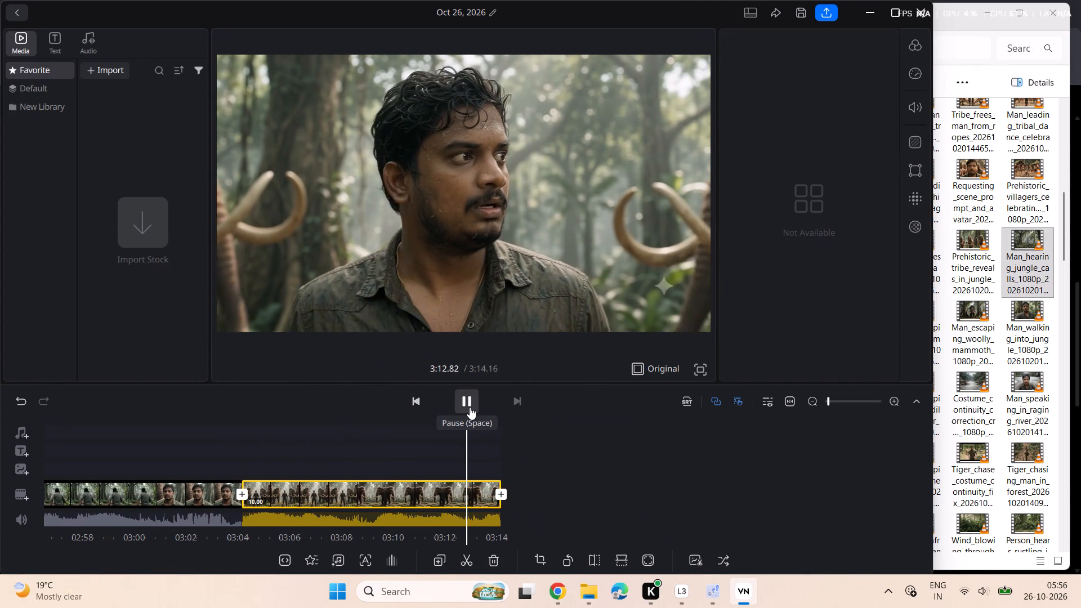
click(470, 407)
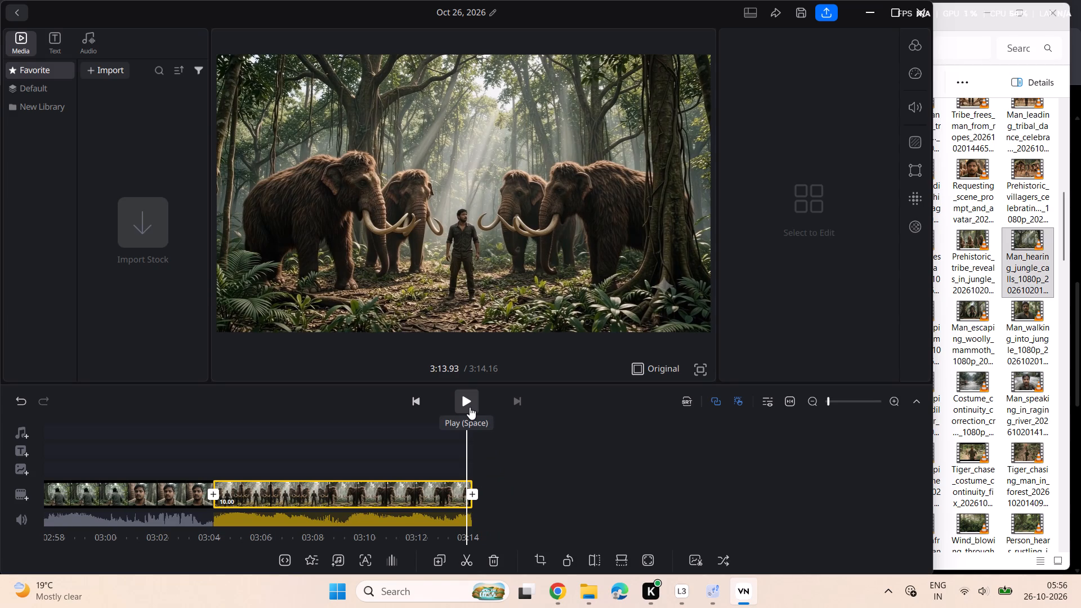
click(470, 407)
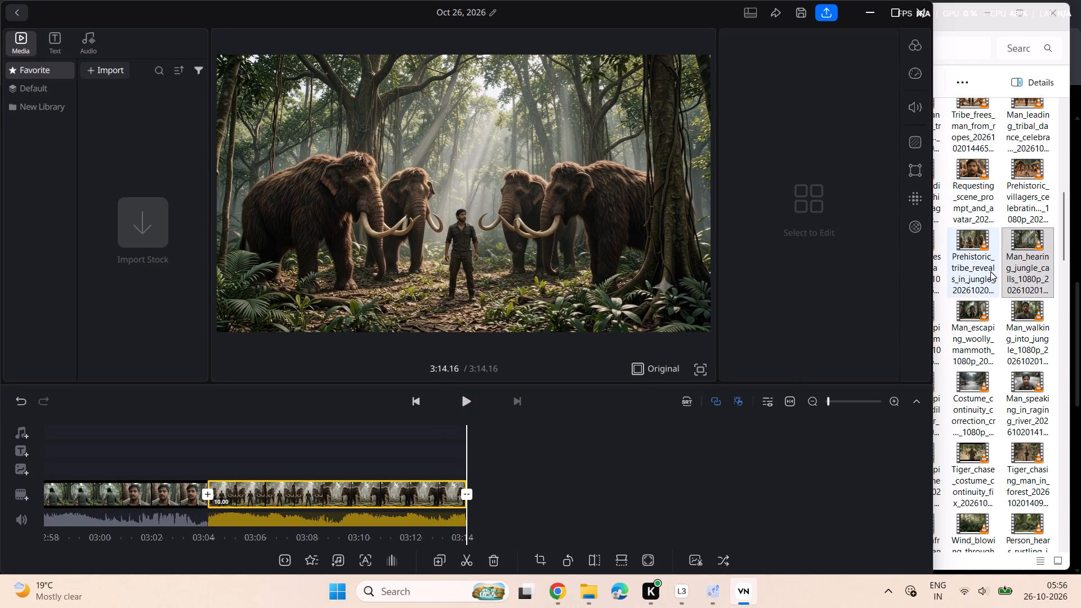
Add the Prehistoric_tribe_reveals_in_jungle clip from Downloads to the end of the main track.
drag(980, 262, 575, 489)
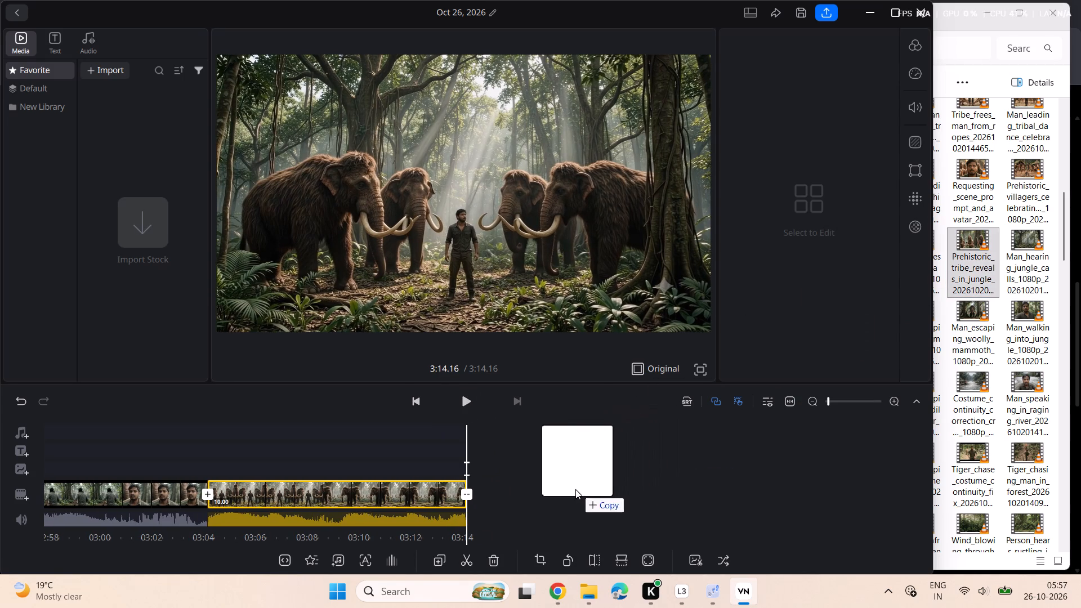
drag(575, 489, 549, 499)
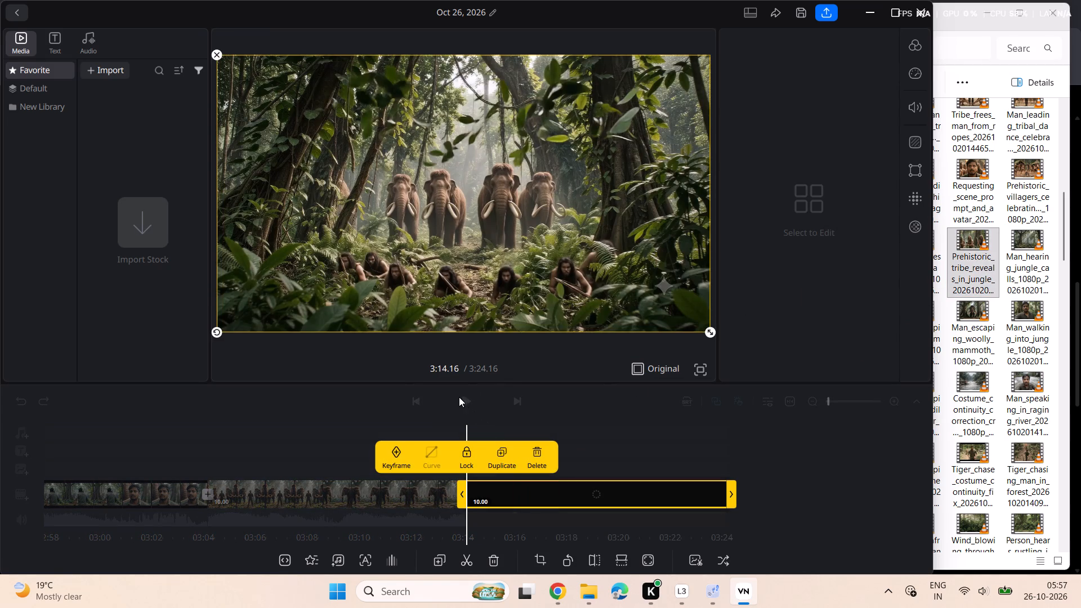
click(459, 397)
Split the Prehistoric_tribe_reveals_in_jungle clip at 3:20.06, on the man's close-up before the wide shot, and delete the piece after the split.
click(459, 397)
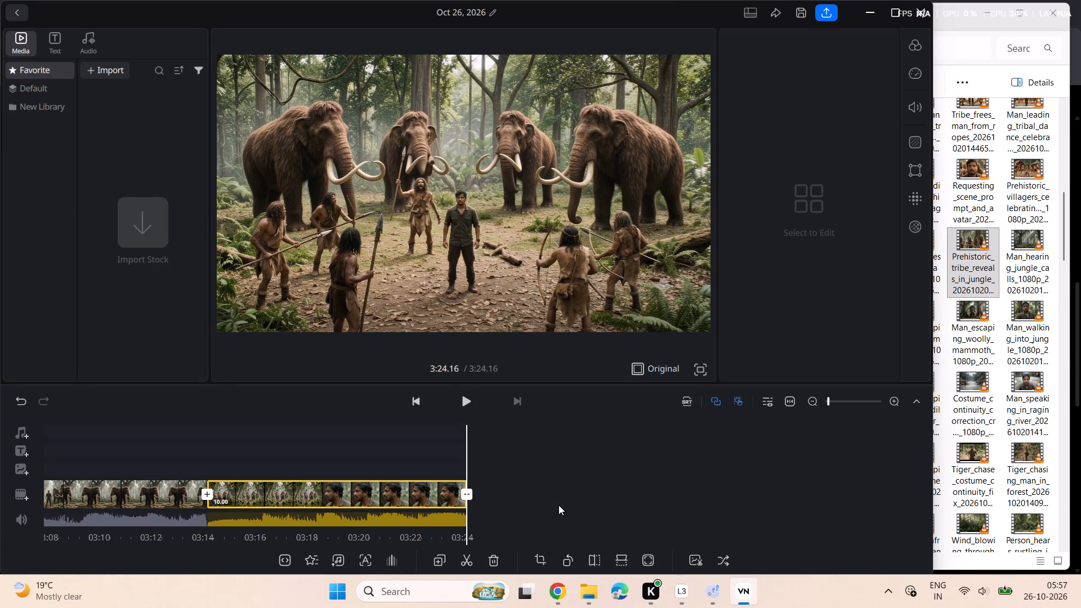
scroll(559, 505, right, 4)
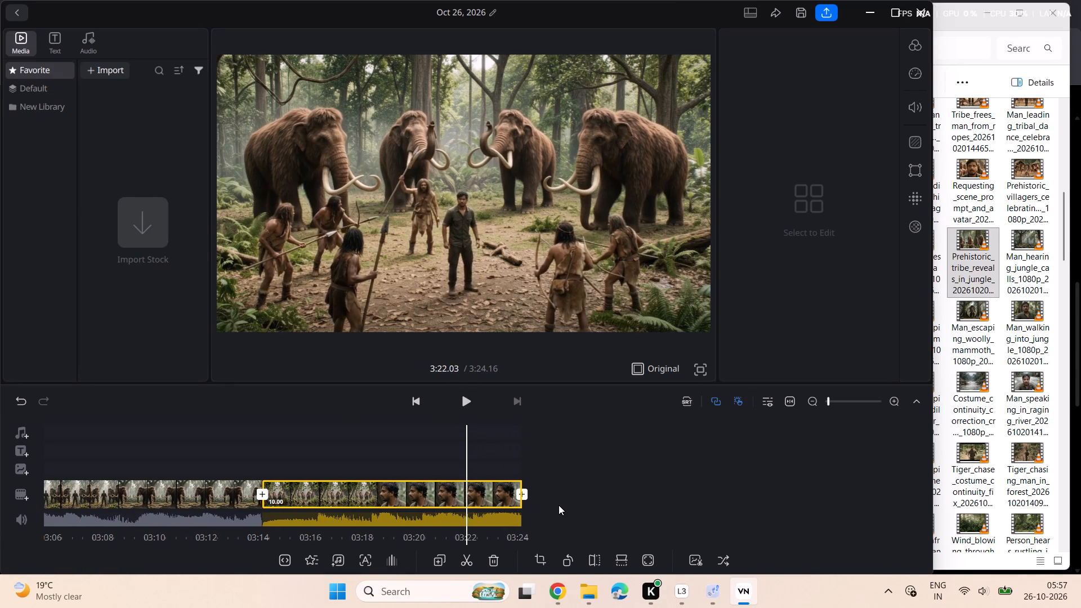
scroll(559, 505, right, 2)
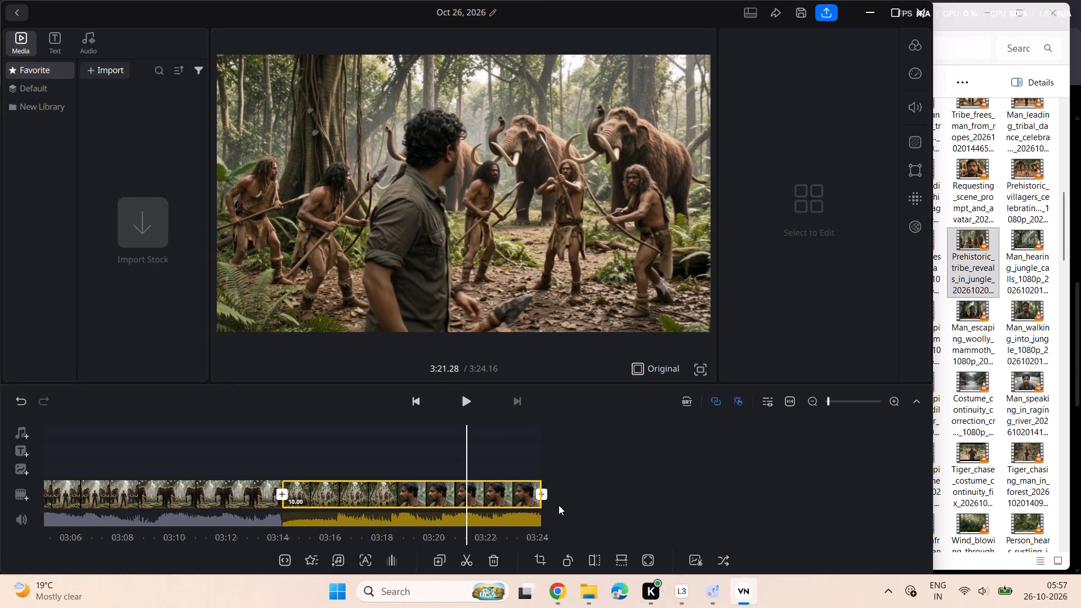
scroll(559, 505, right, 3)
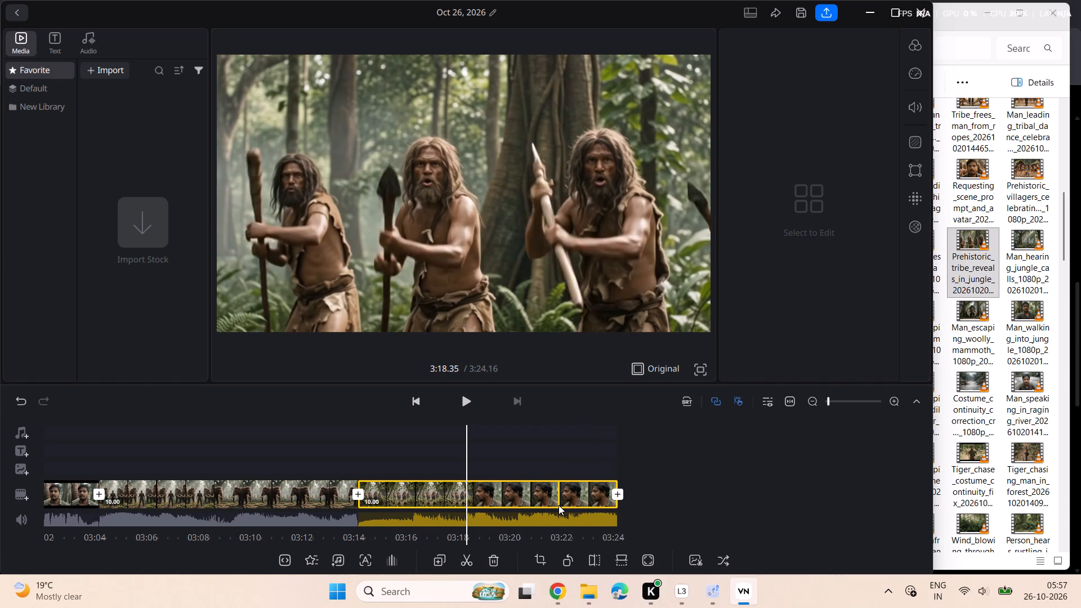
scroll(559, 505, right, 1)
click(476, 397)
click(476, 397)
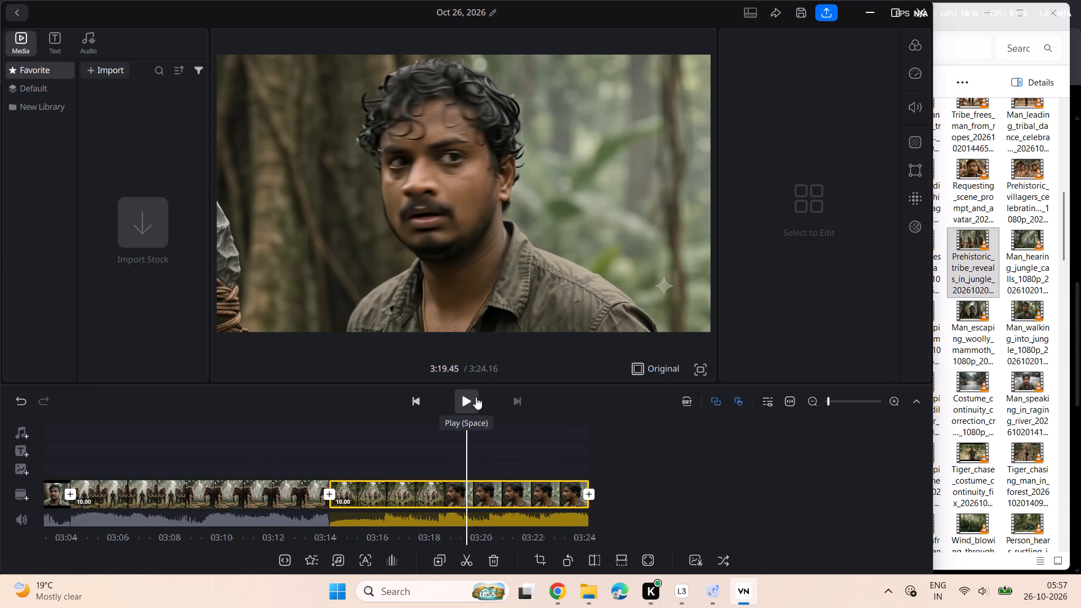
click(476, 397)
click(476, 397)
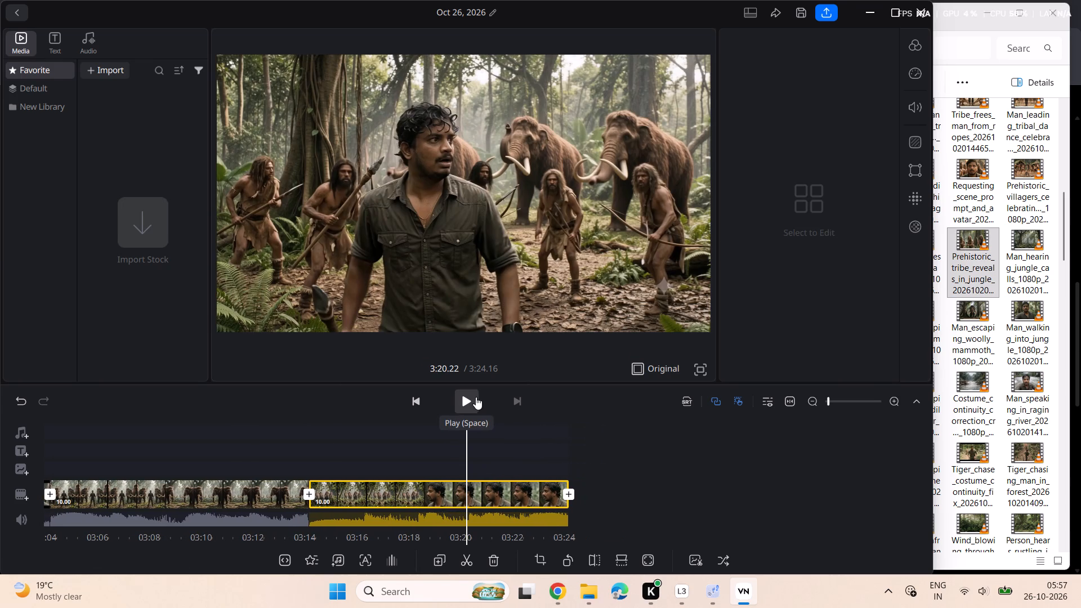
scroll(543, 440, right, 1)
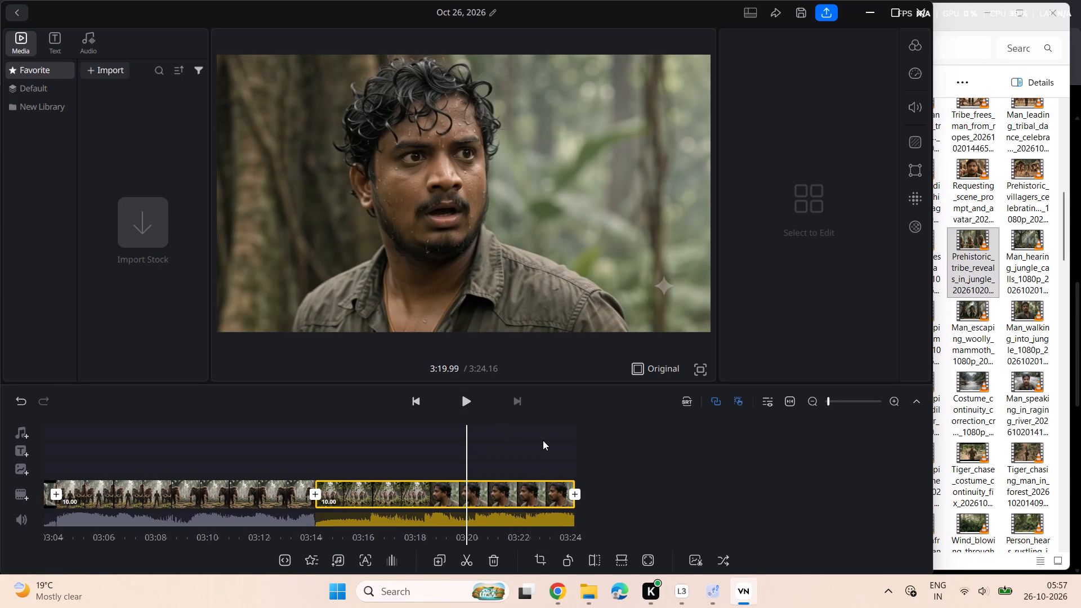
scroll(543, 440, right, 1)
click(472, 552)
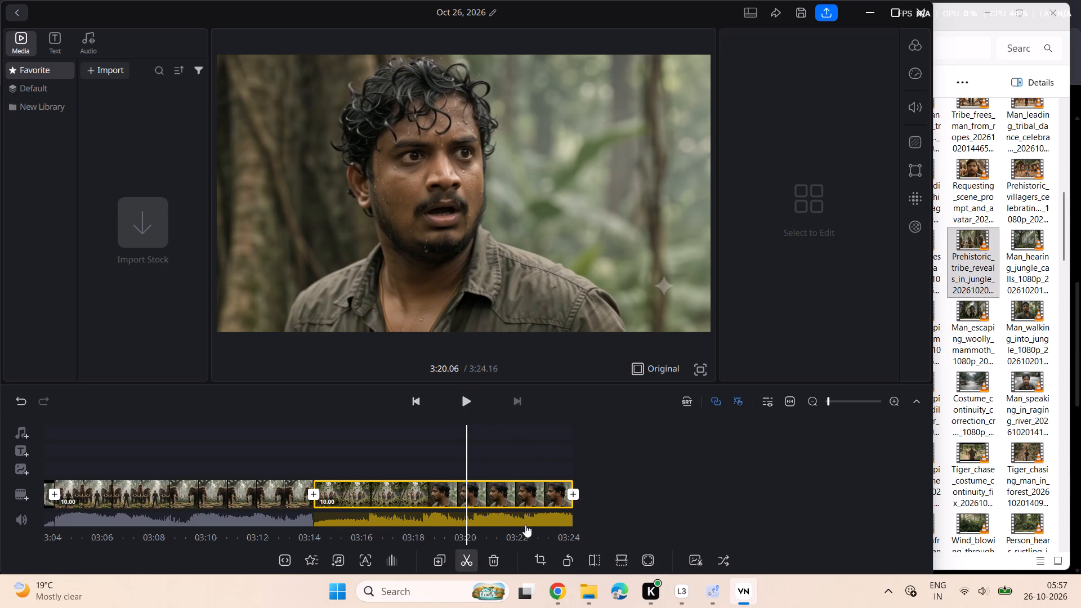
scroll(662, 494, left, 1)
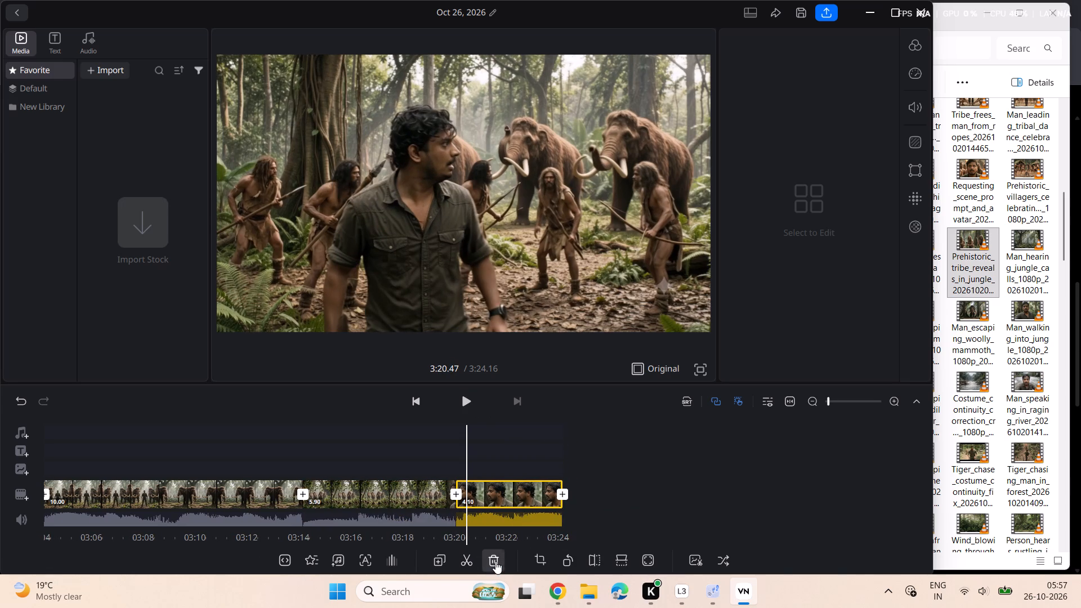
click(495, 561)
Add the Tribe_drives_away_mammoths clip from Downloads to the end of the main track.
click(941, 256)
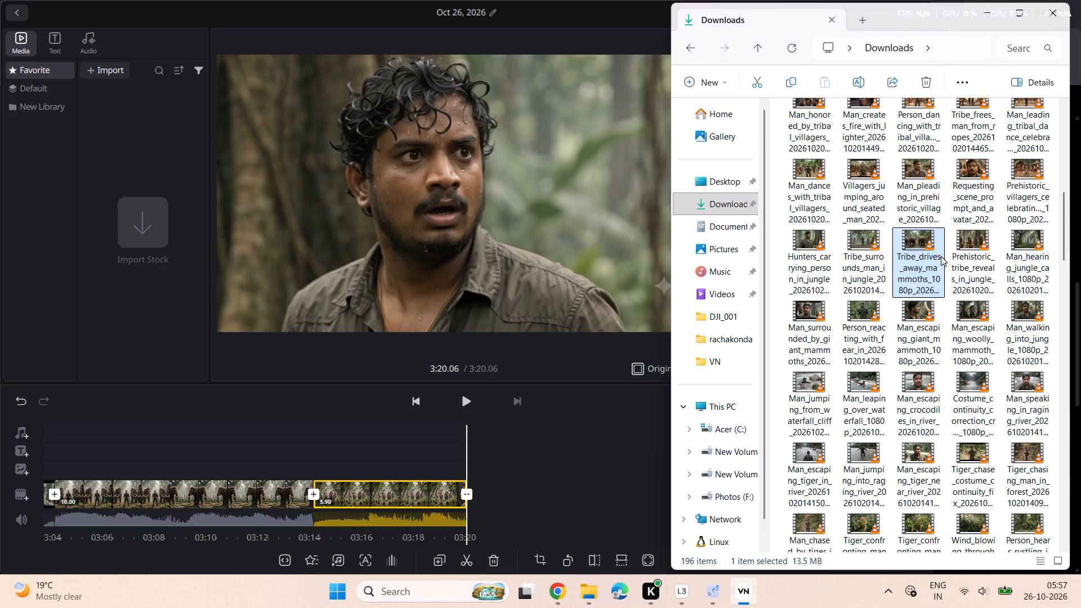
drag(921, 253, 550, 498)
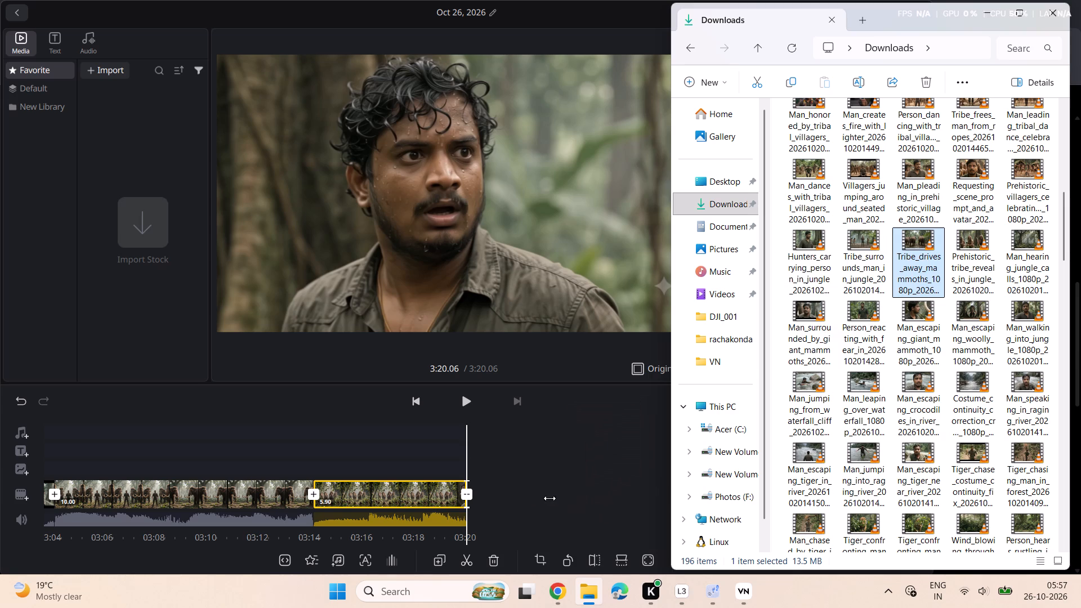
Play back the added Tribe_drives_away_mammoths clip to its end, reviewing its shots from the start again.
click(467, 402)
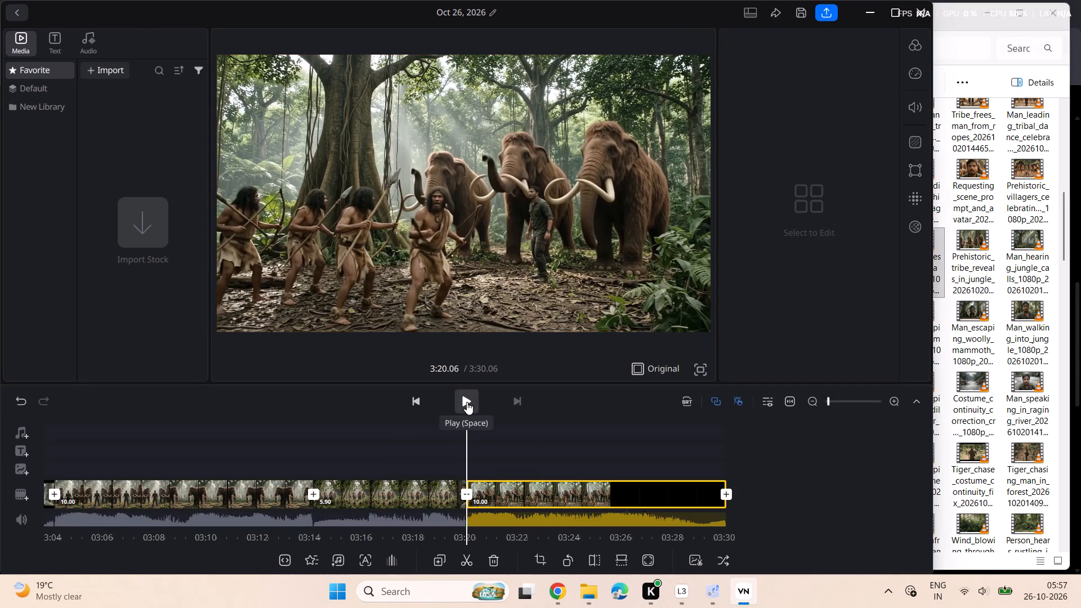
click(467, 403)
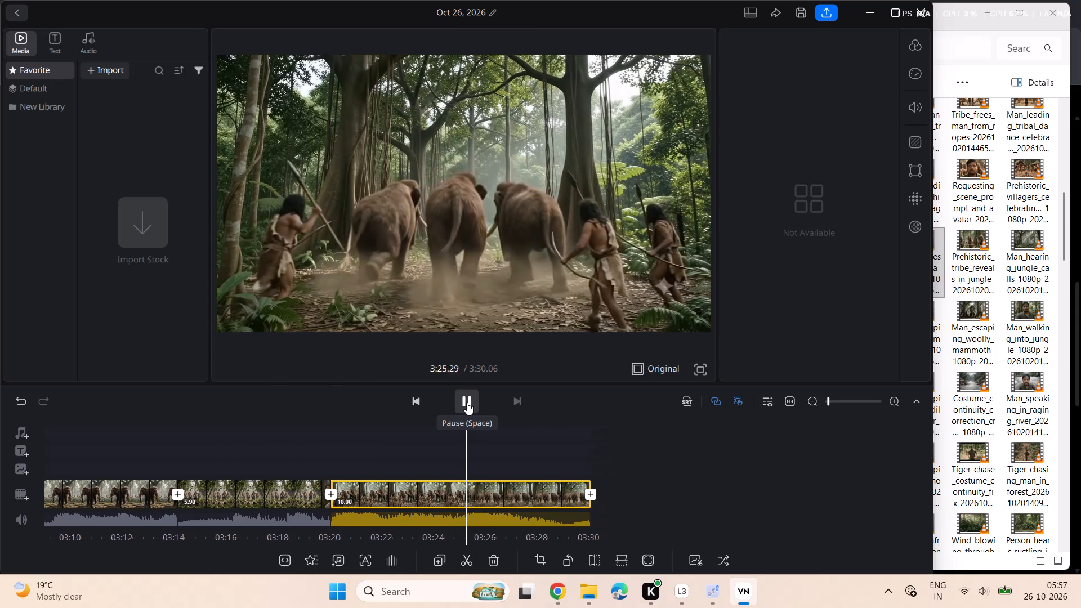
scroll(646, 470, right, 1)
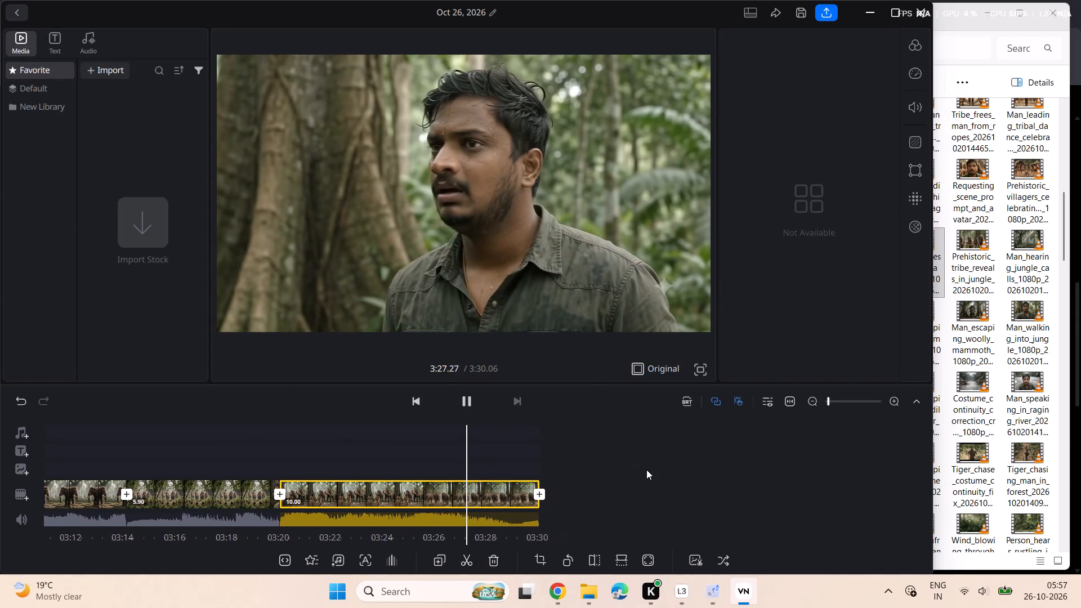
scroll(646, 470, right, 7)
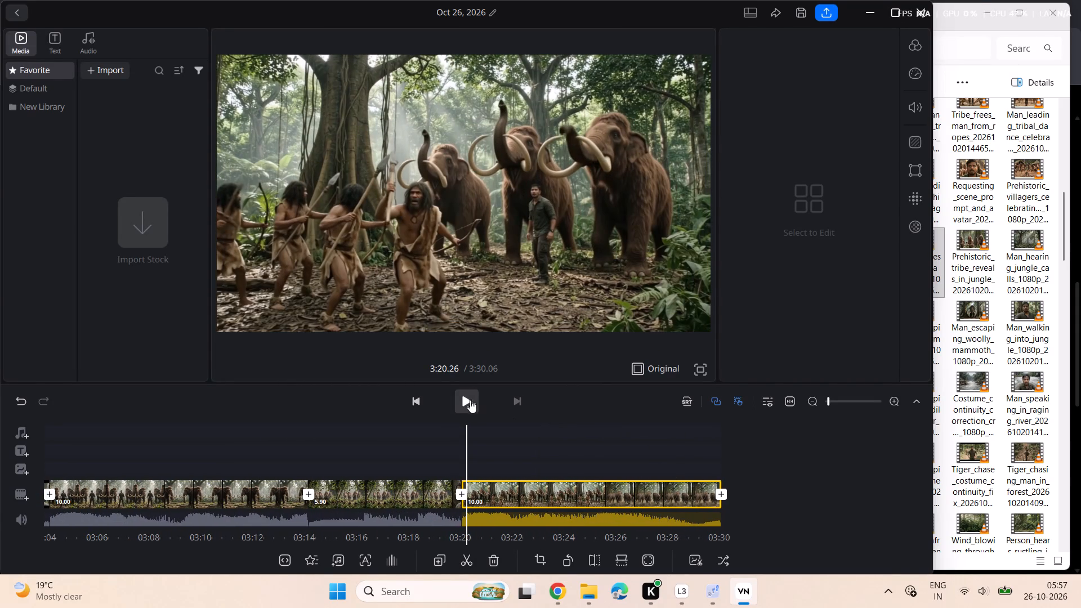
click(467, 396)
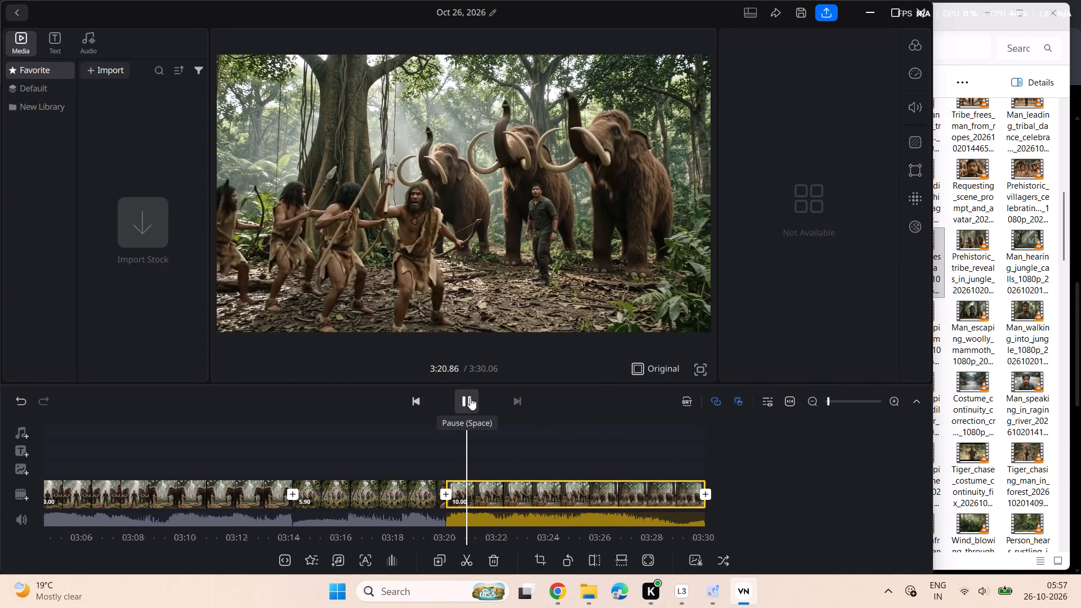
click(474, 396)
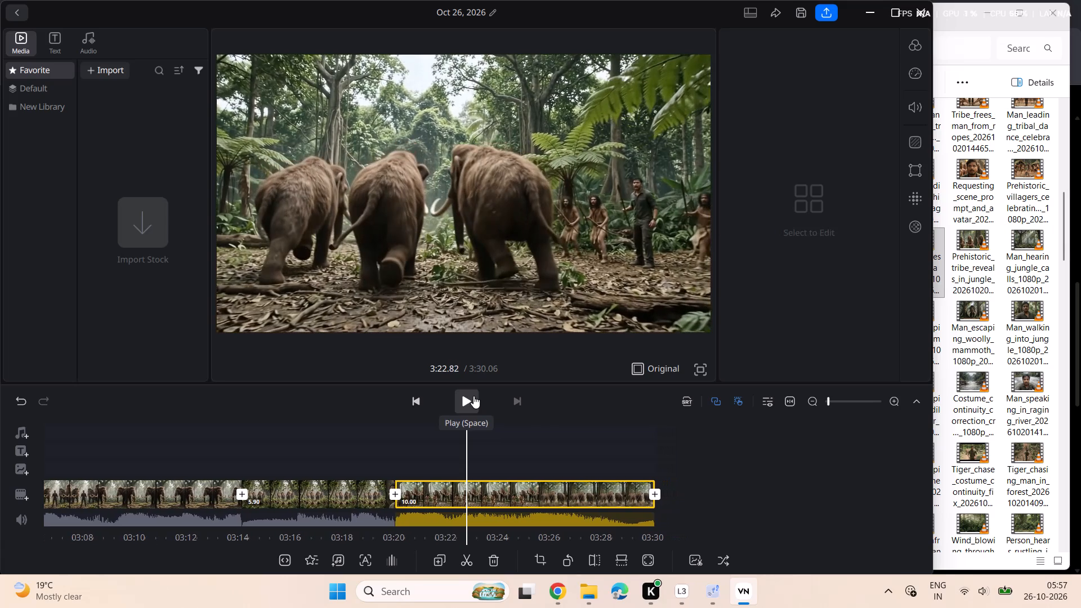
click(474, 396)
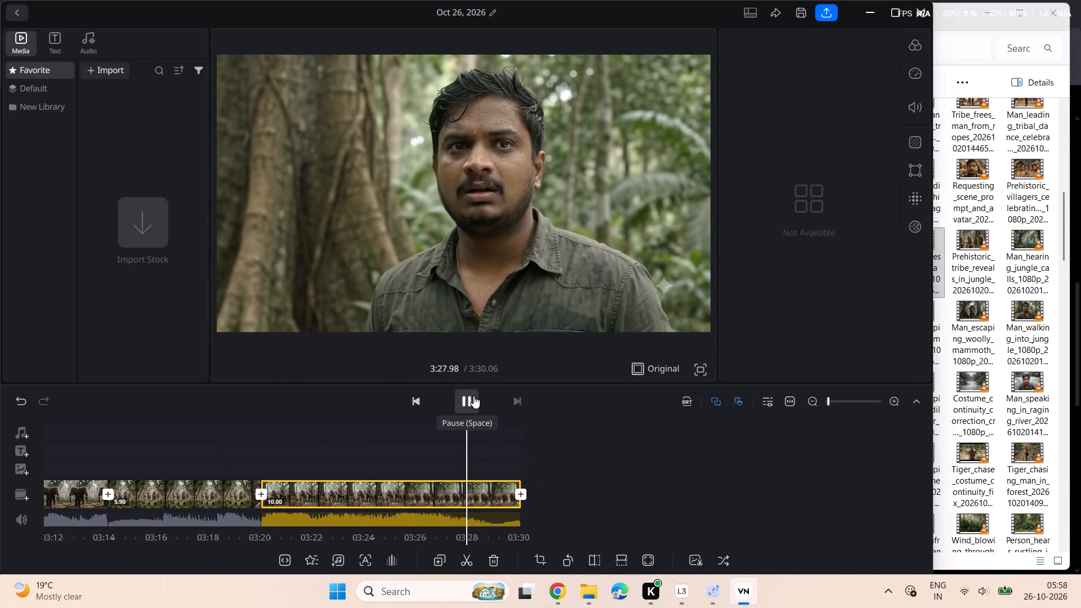
click(474, 396)
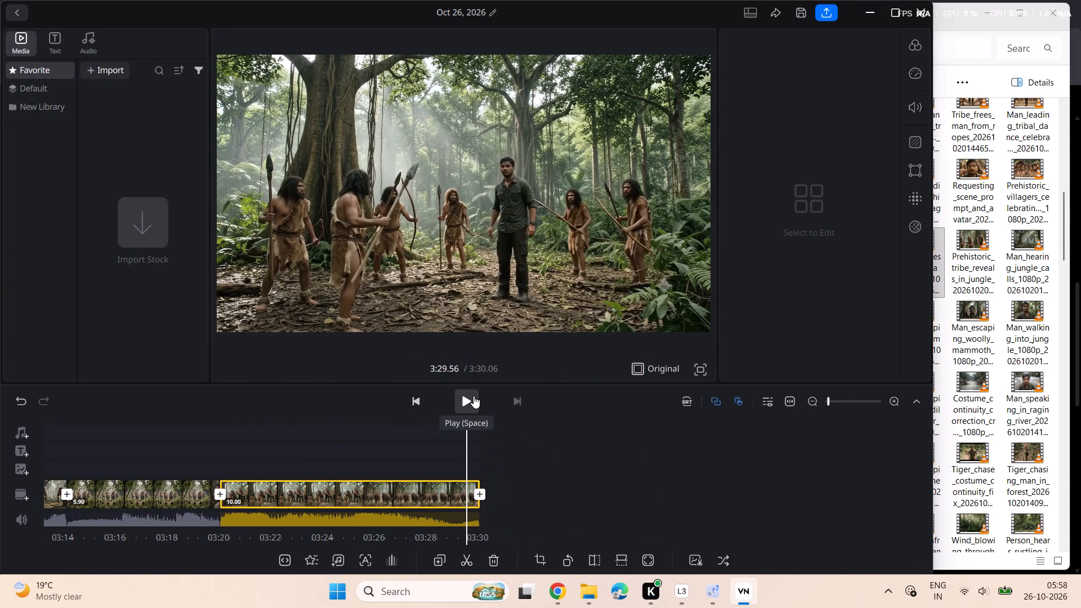
click(474, 396)
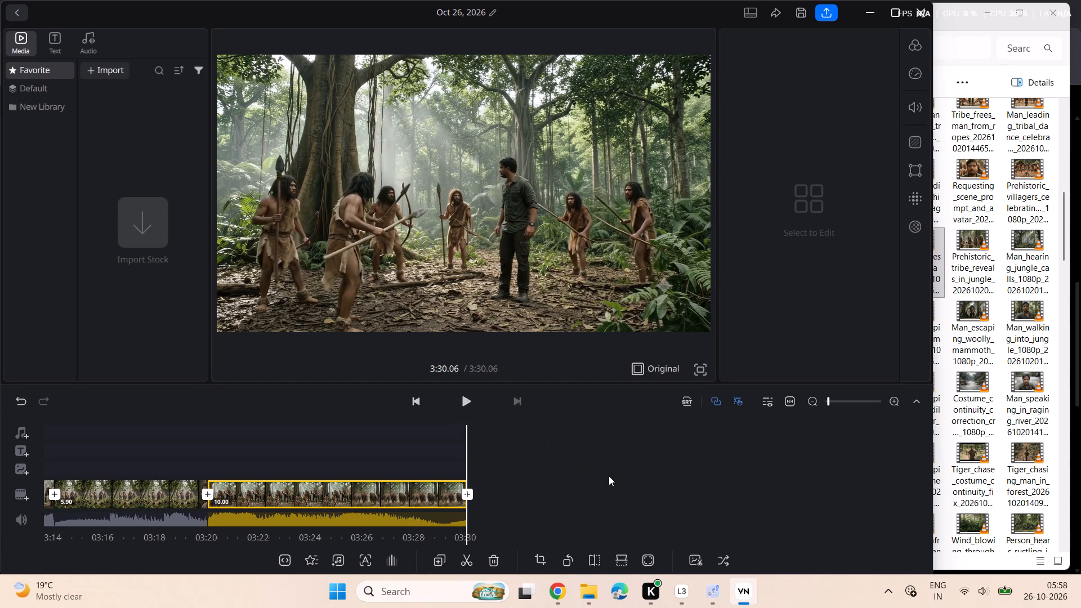
Add the Tribe_surrounds_man_in_jungle clip from Downloads to the end of the main track.
click(943, 303)
drag(859, 251, 767, 307)
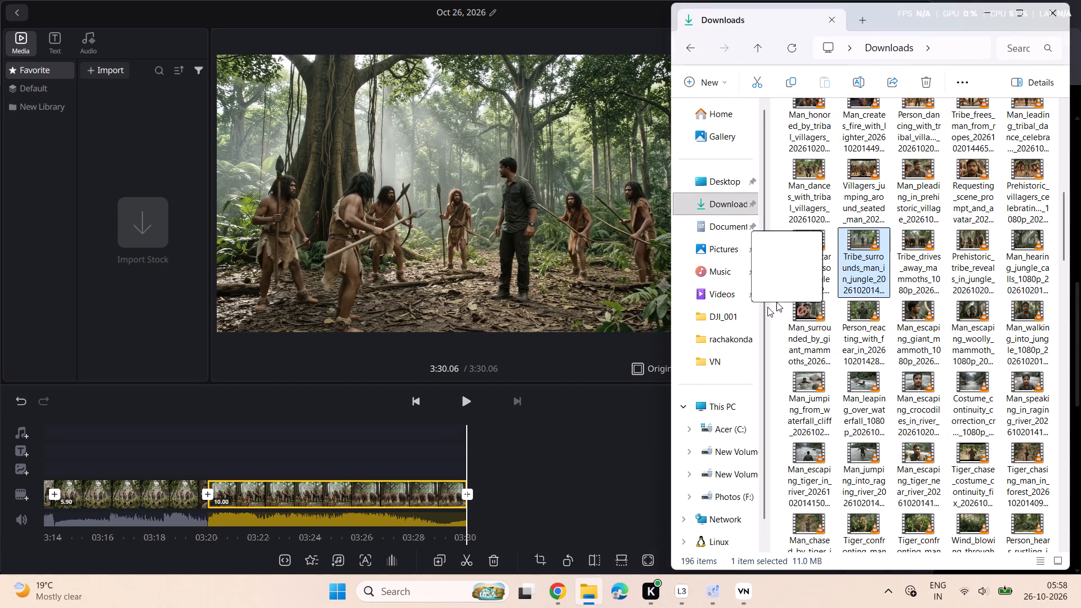
drag(767, 307, 526, 495)
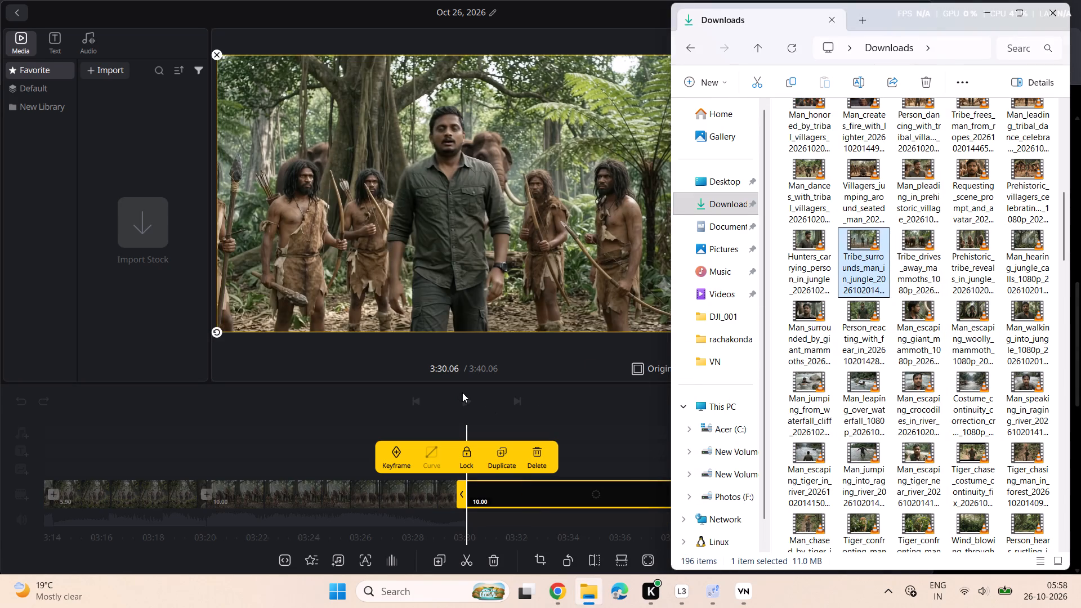
Play back the added Tribe_surrounds_man_in_jungle clip and review its closing shots up to the end of the timeline.
click(463, 395)
click(463, 395)
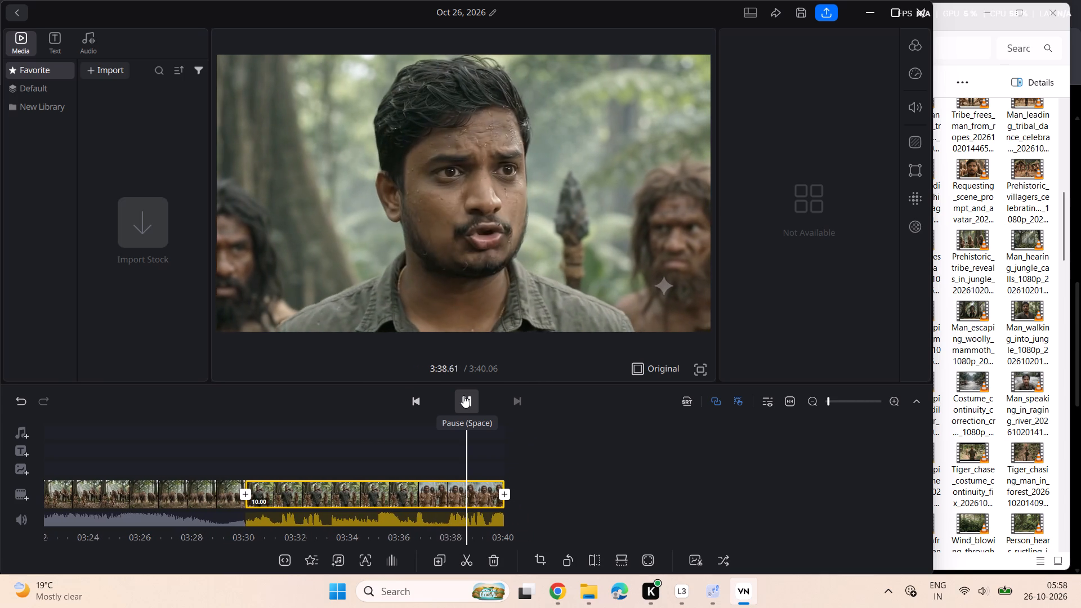
click(463, 395)
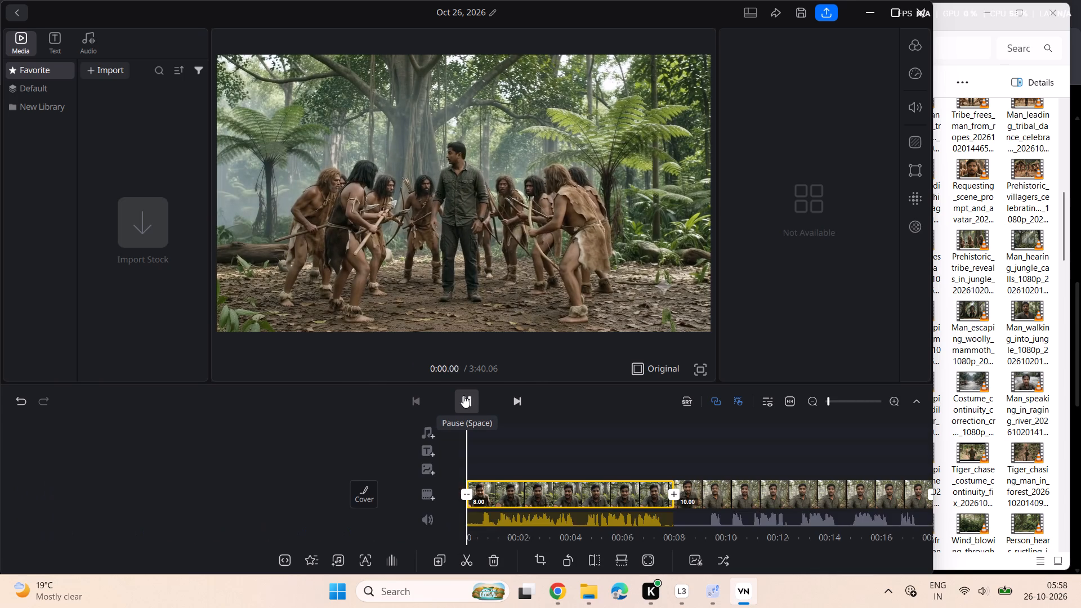
scroll(662, 458, left, 8)
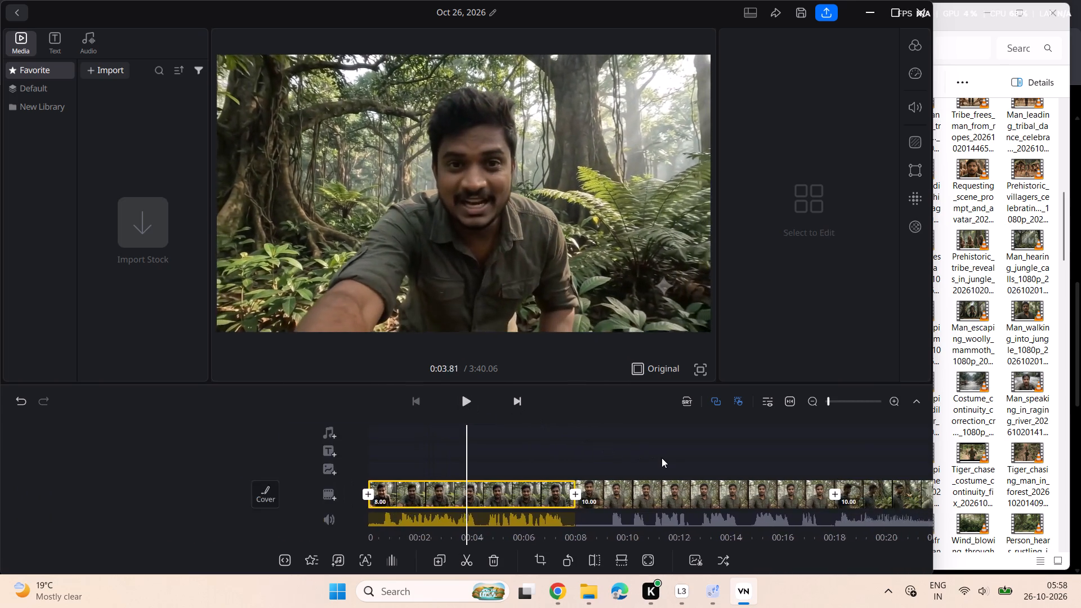
scroll(662, 458, left, 18)
scroll(662, 458, left, 8)
scroll(662, 458, left, 20)
scroll(662, 458, left, 20)
scroll(662, 458, left, 20)
scroll(662, 458, left, 20)
scroll(662, 458, left, 3)
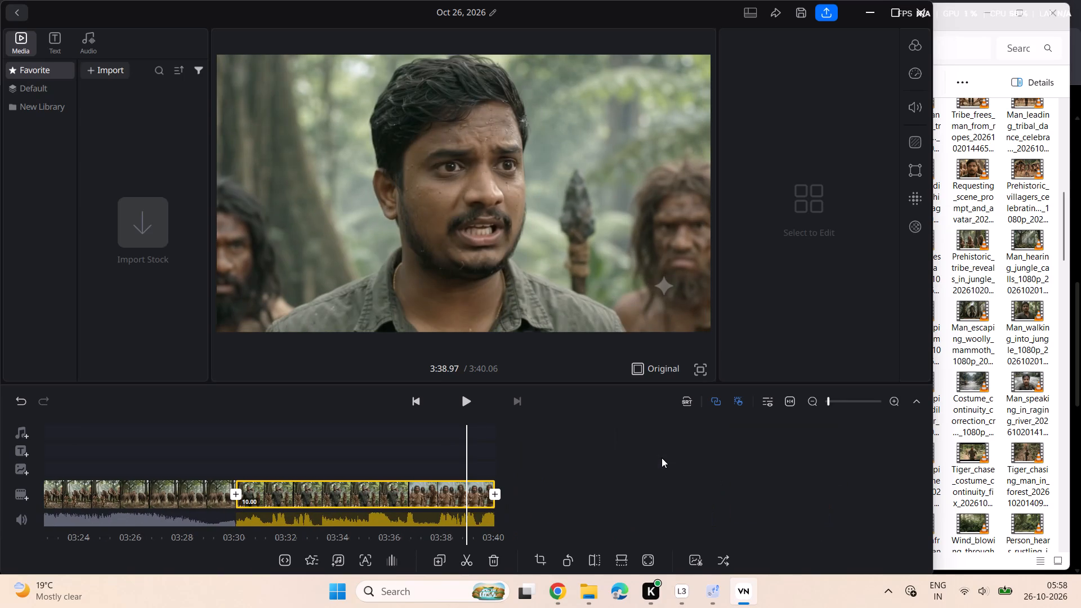
scroll(631, 466, left, 3)
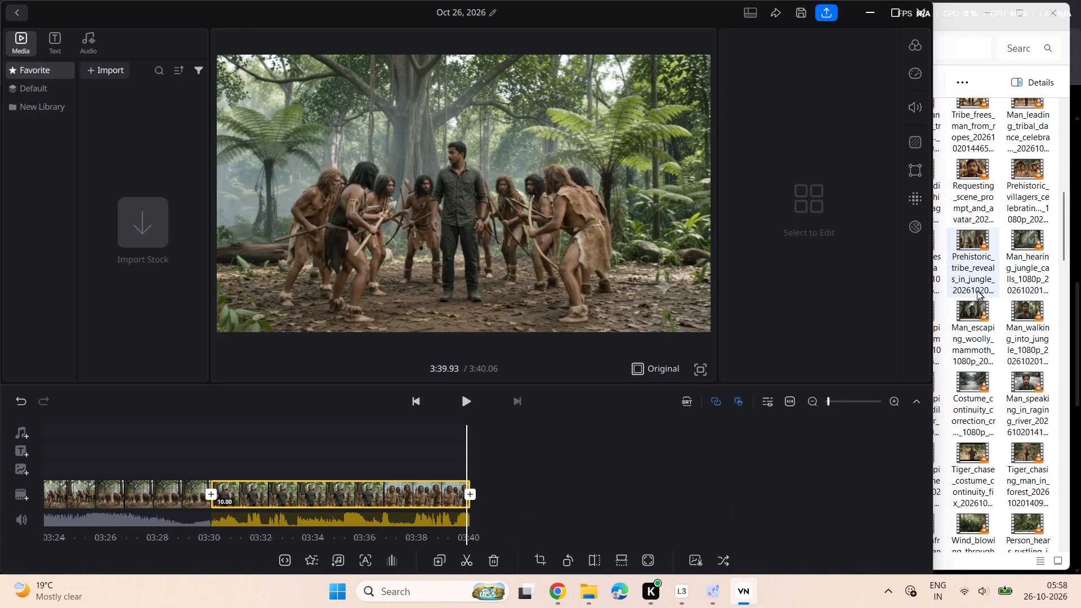
Add the Hunters_carrying_person_in_jungle clip from Downloads to the end of the main track.
click(946, 301)
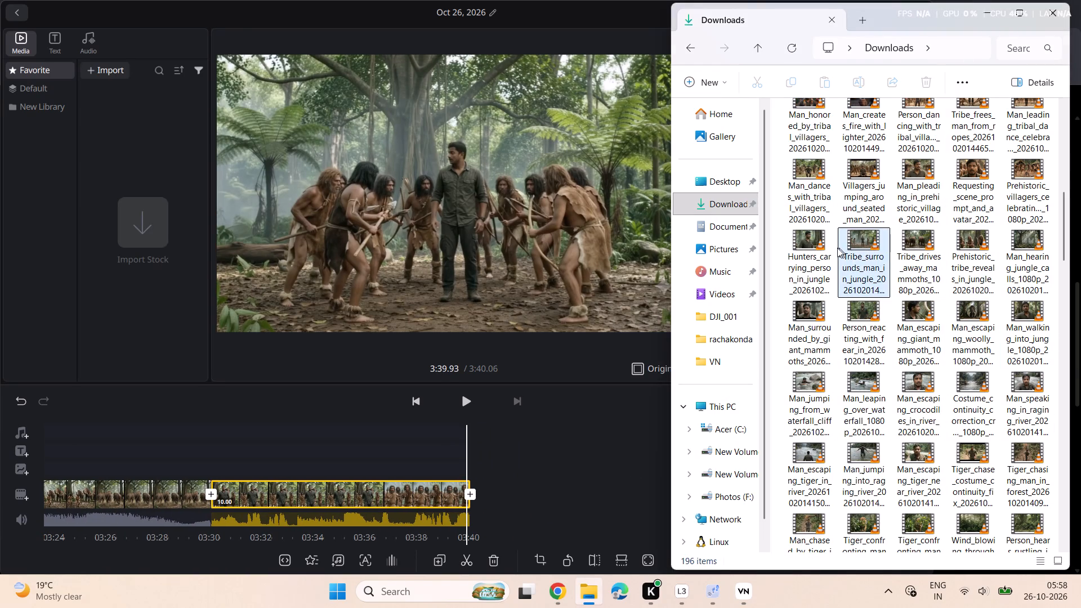
drag(818, 241, 519, 494)
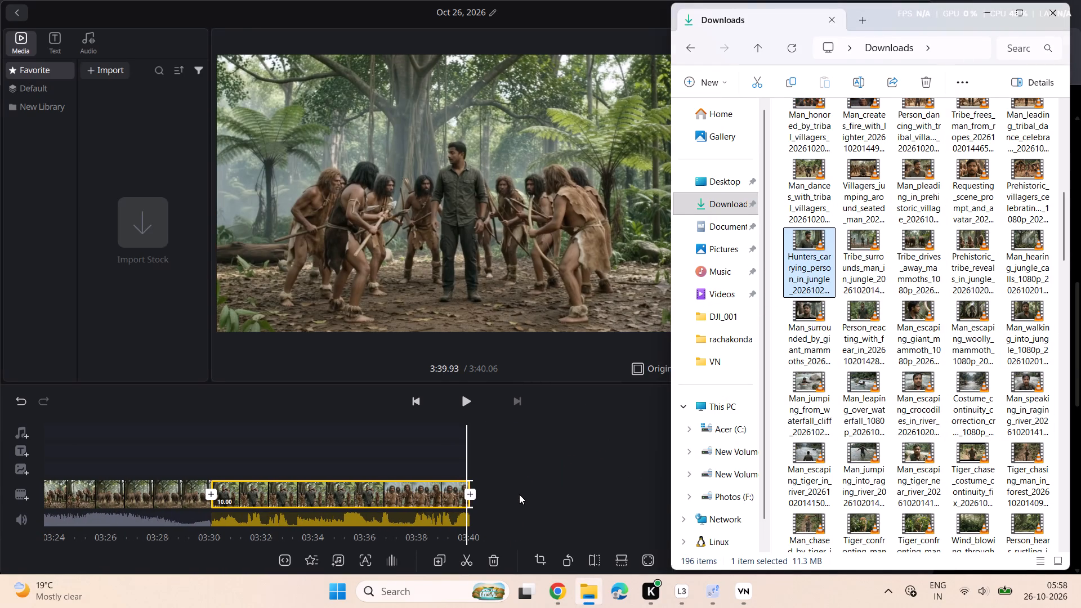
Play back the added Hunters_carrying_person_in_jungle clip, split it at about 3:49.44 and delete the short piece after the cut.
click(464, 395)
click(466, 399)
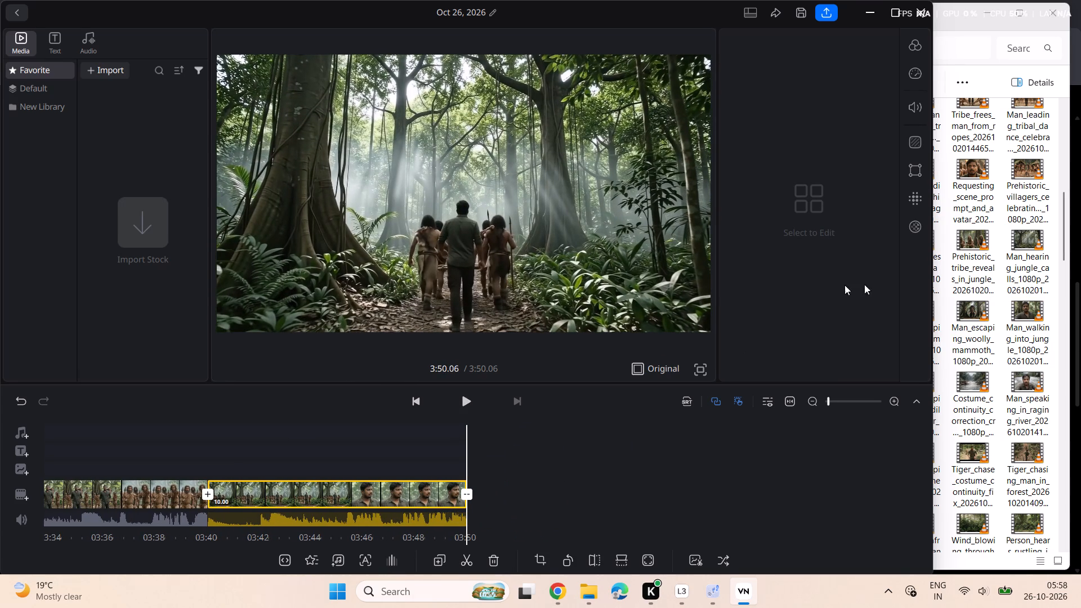
scroll(529, 482, right, 1)
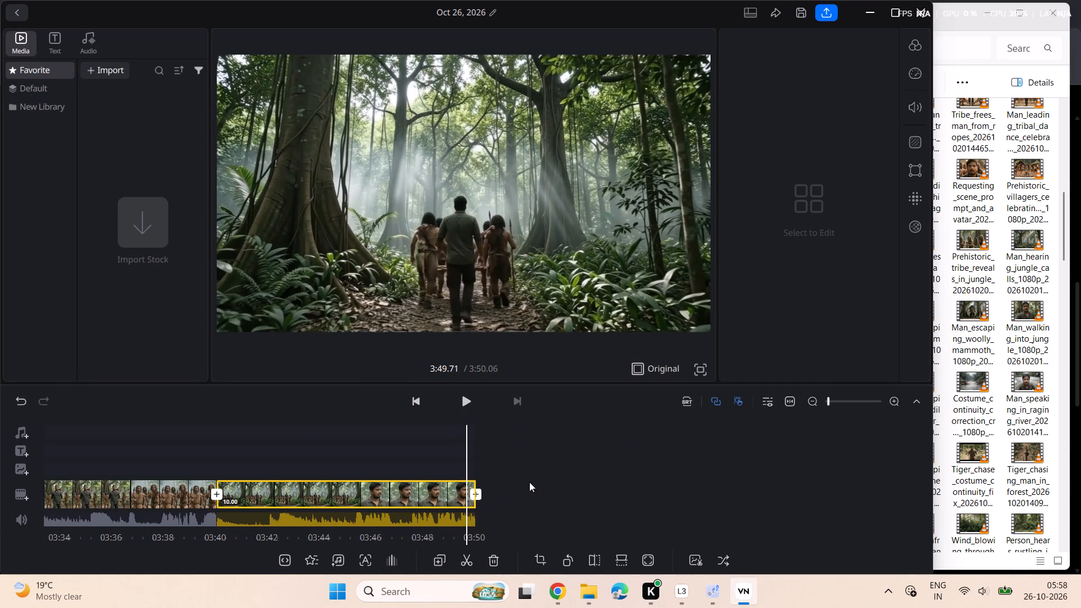
scroll(529, 482, right, 2)
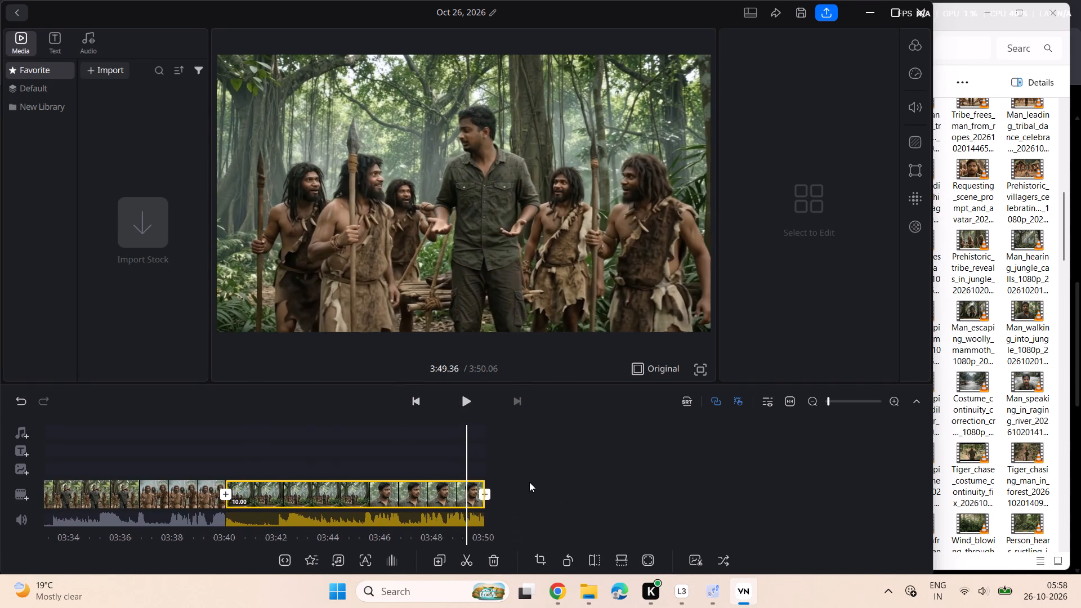
scroll(529, 482, right, 1)
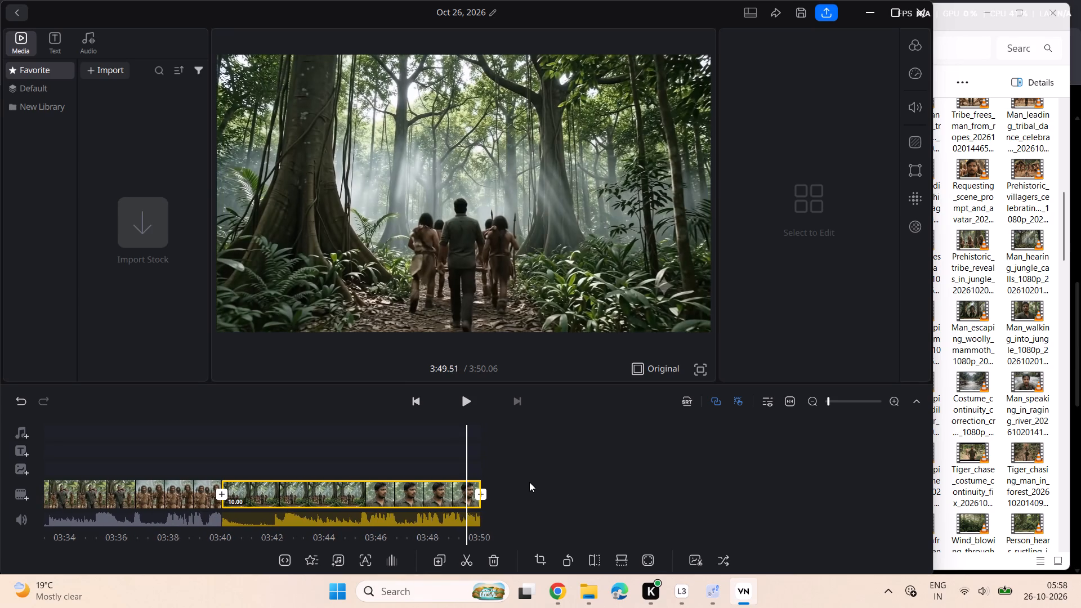
scroll(529, 482, right, 2)
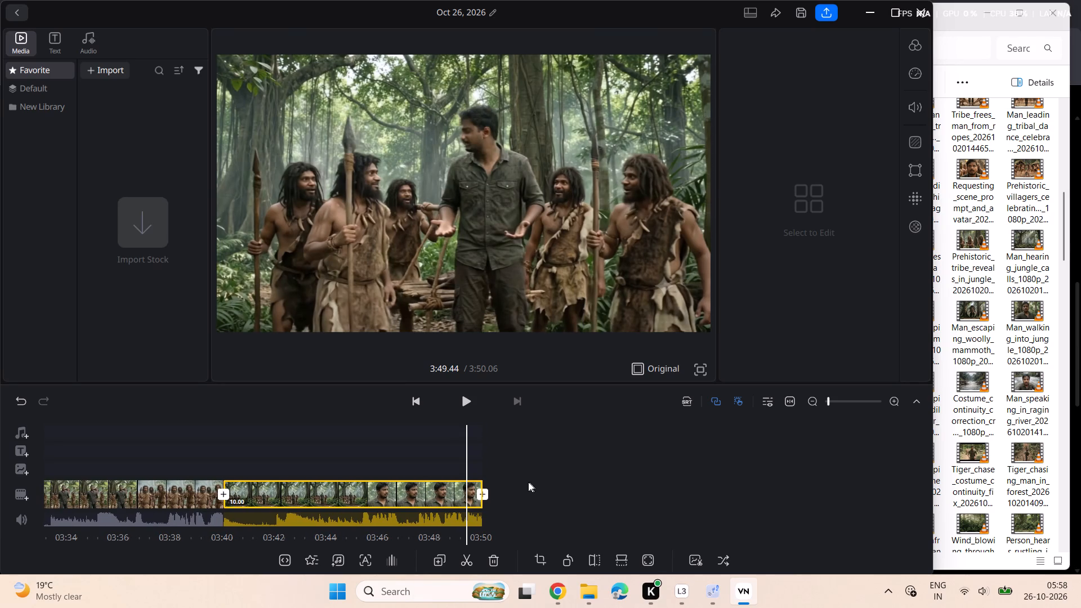
click(465, 560)
scroll(525, 493, left, 1)
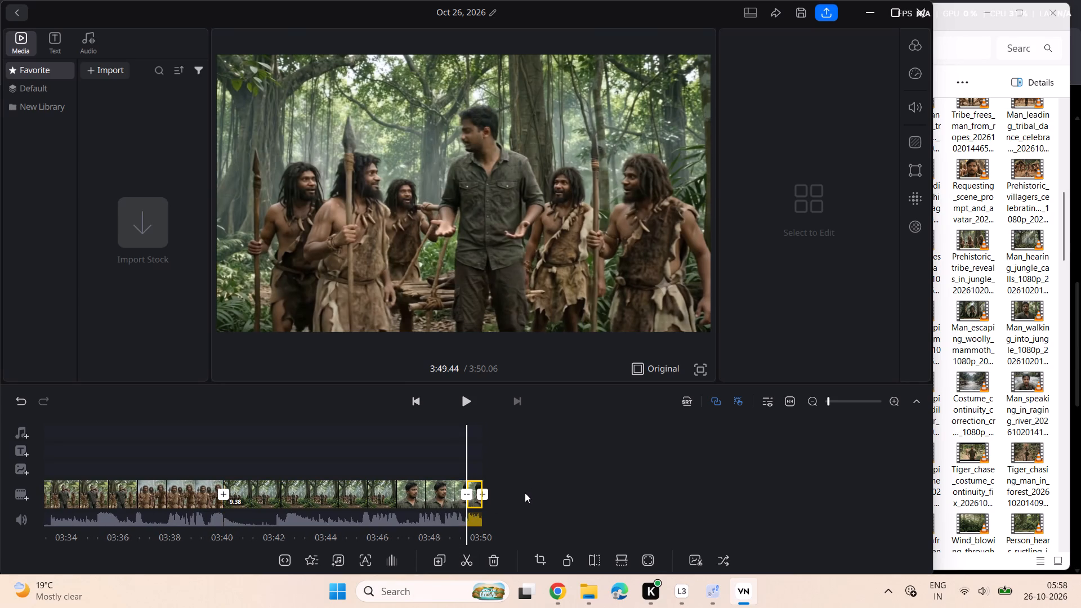
scroll(525, 493, left, 1)
click(490, 554)
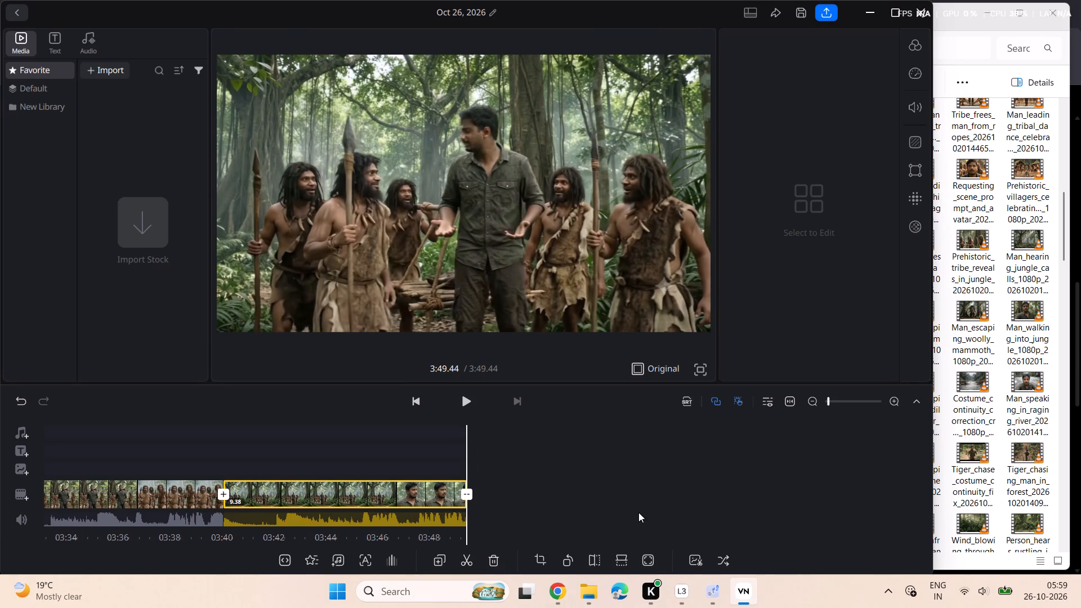
scroll(568, 489, right, 3)
click(470, 406)
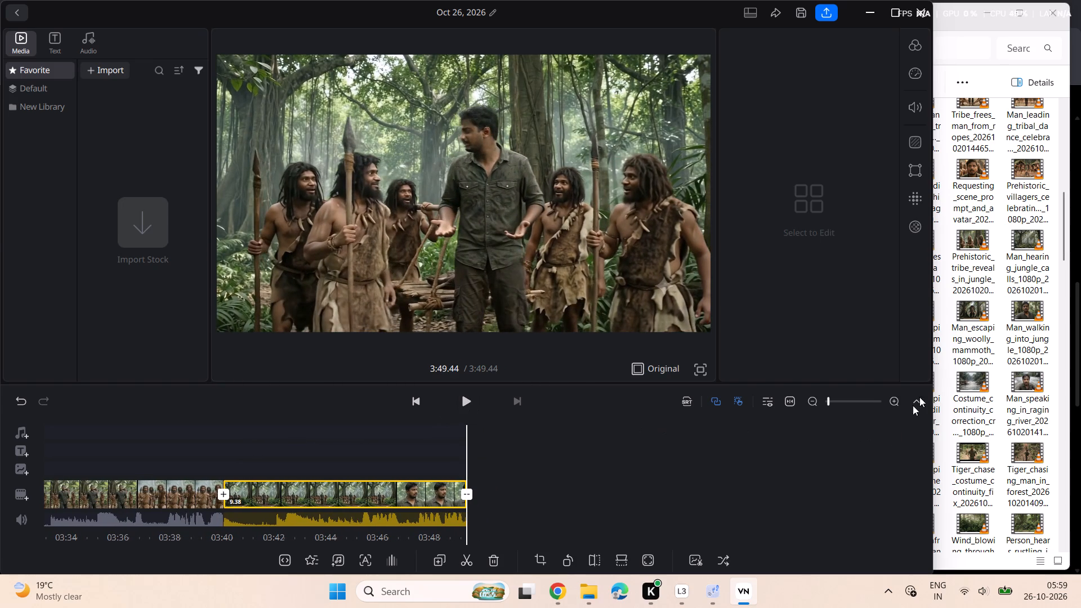
Add the Prehistoric_villagers_celebrating clip from Downloads to the end of the main track.
click(963, 268)
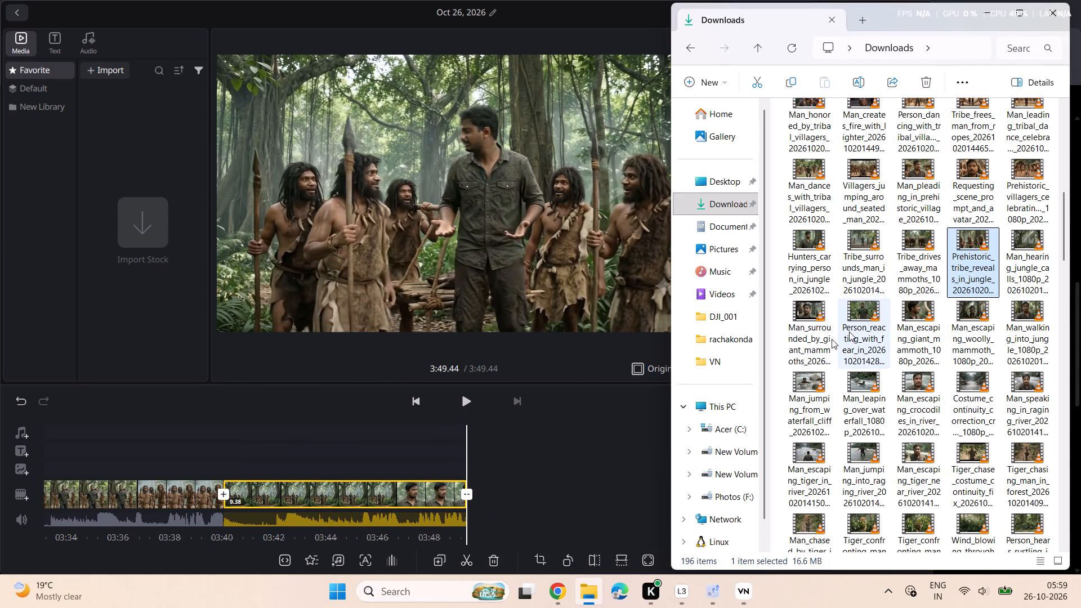
click(817, 327)
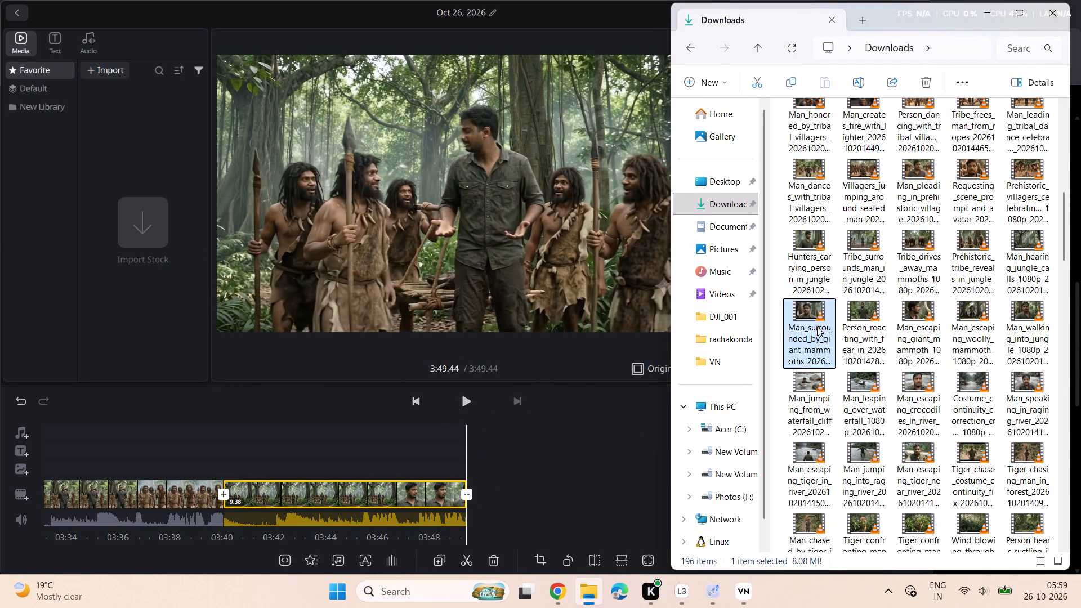
click(1029, 271)
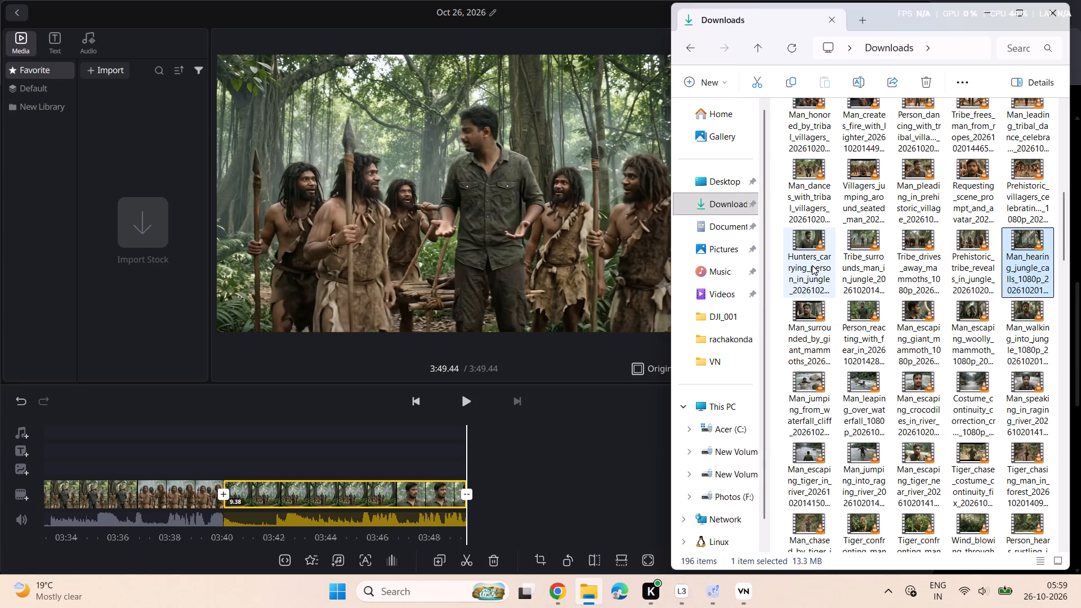
click(1019, 182)
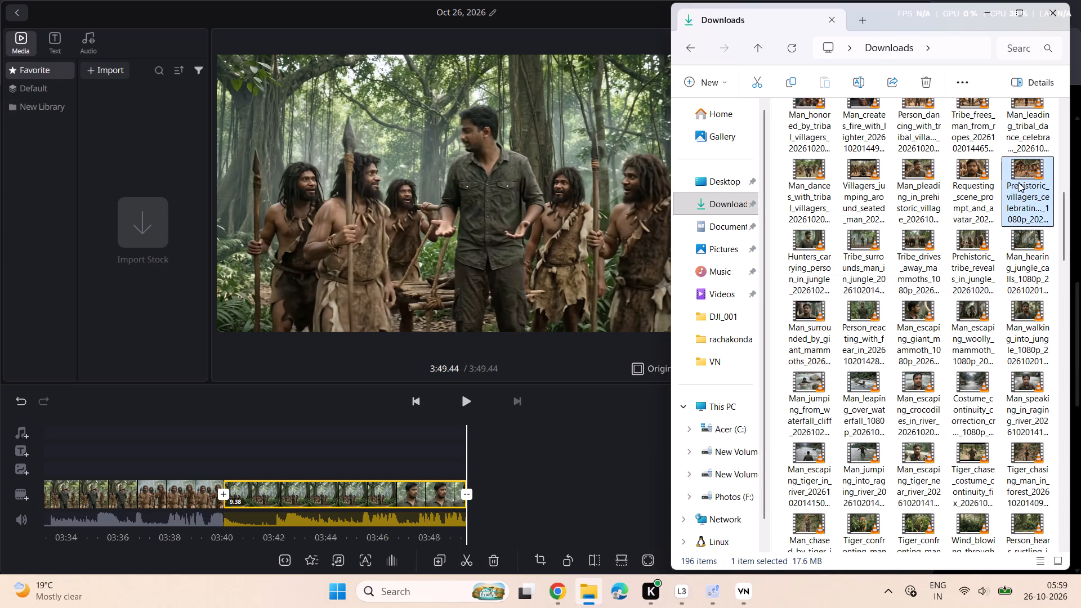
drag(1012, 196, 530, 515)
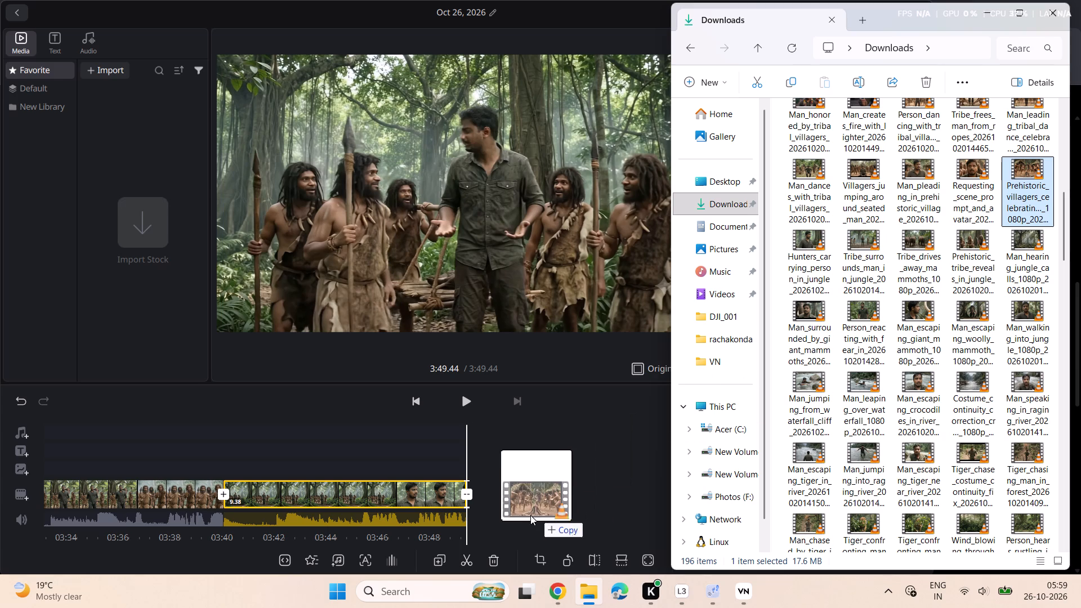
drag(530, 515, 529, 505)
Split the Prehistoric_villagers_celebrating clip at about 3:51.27, delete its opening storyboard portion, and play the remaining part to its end.
click(462, 401)
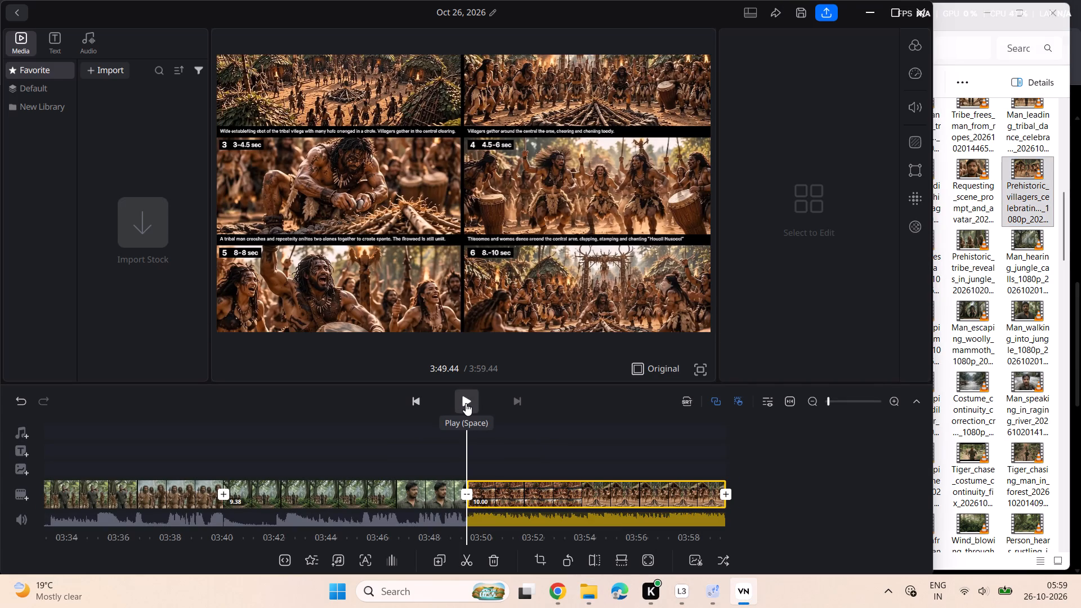
click(466, 403)
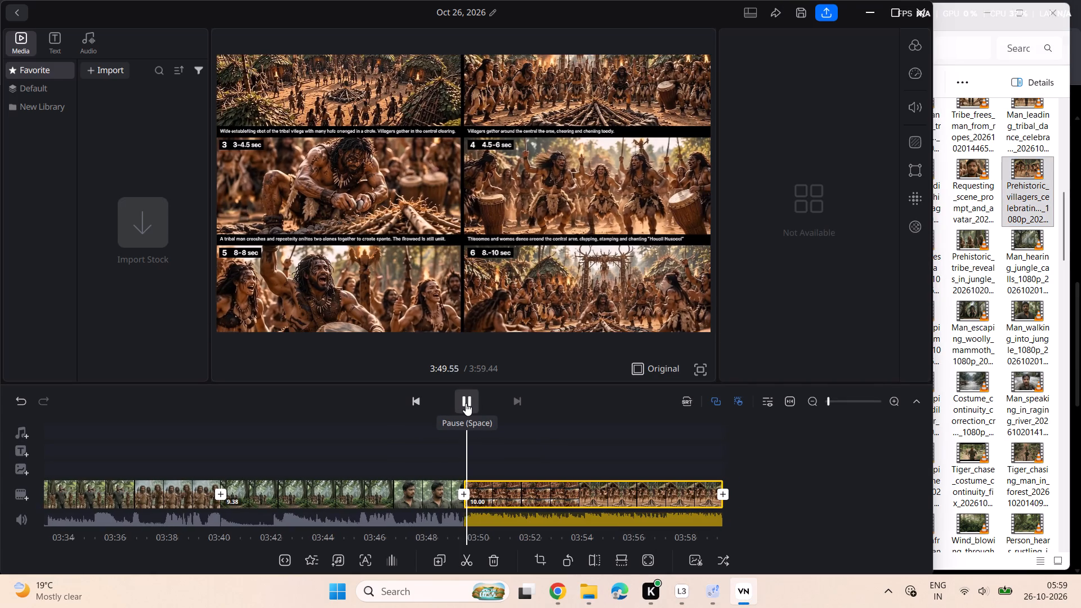
click(466, 403)
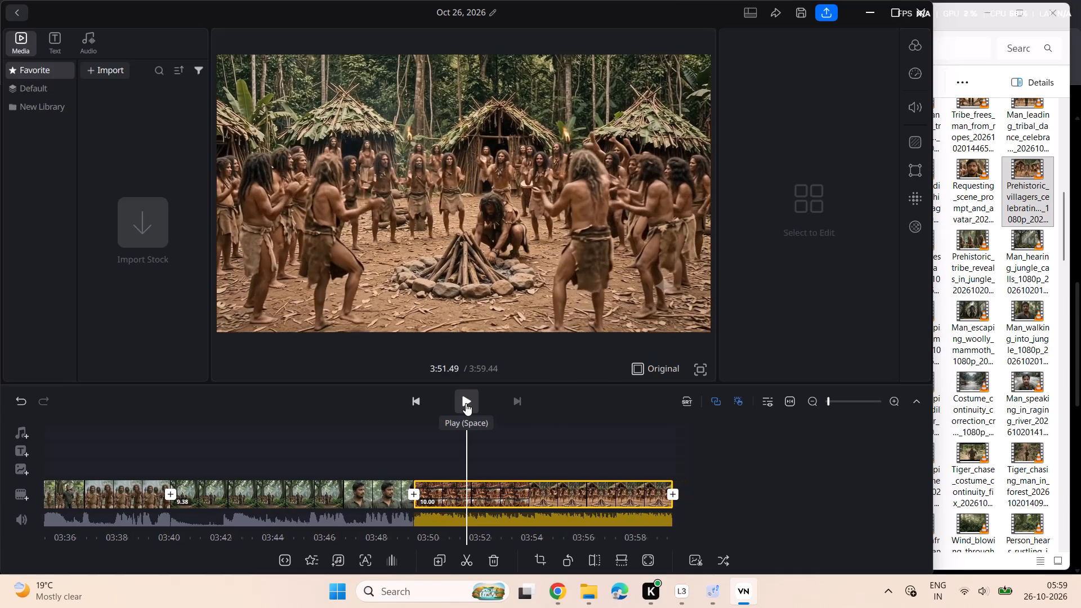
scroll(601, 464, right, 1)
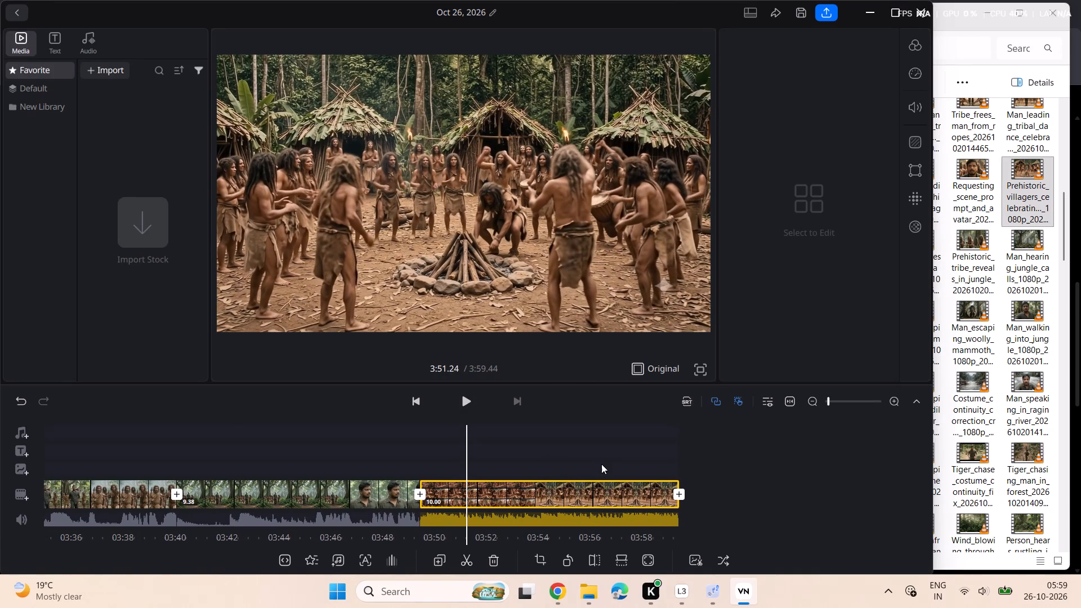
scroll(601, 464, right, 1)
click(471, 561)
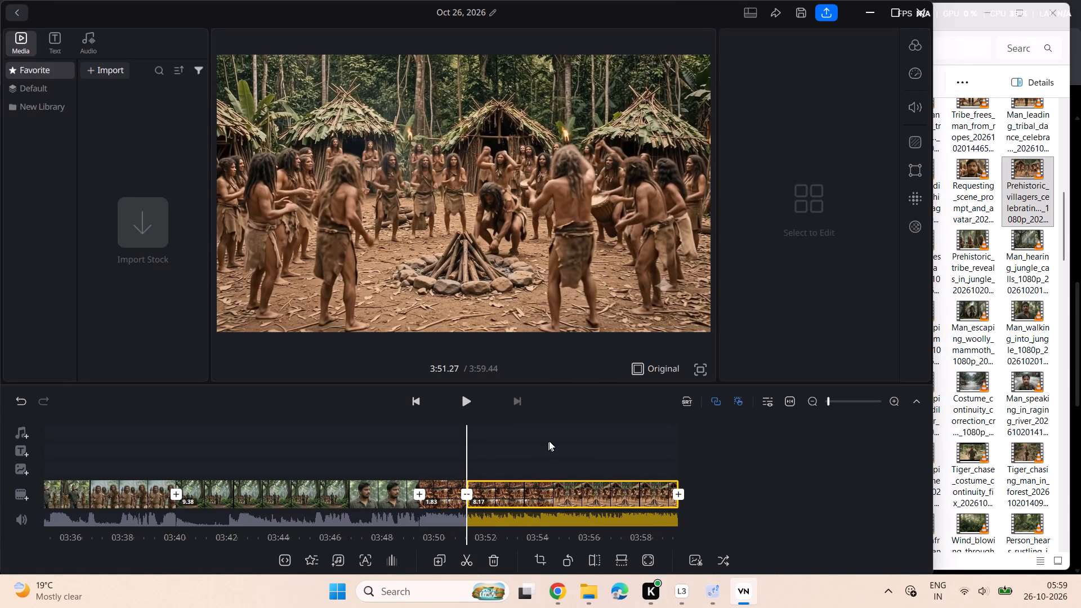
scroll(550, 439, right, 1)
click(486, 558)
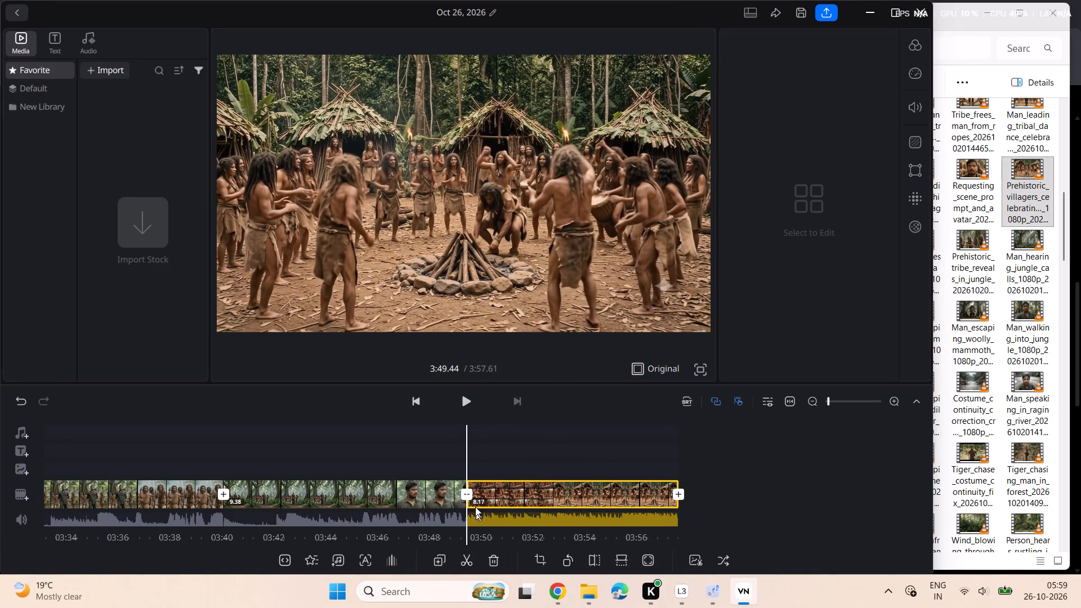
click(464, 409)
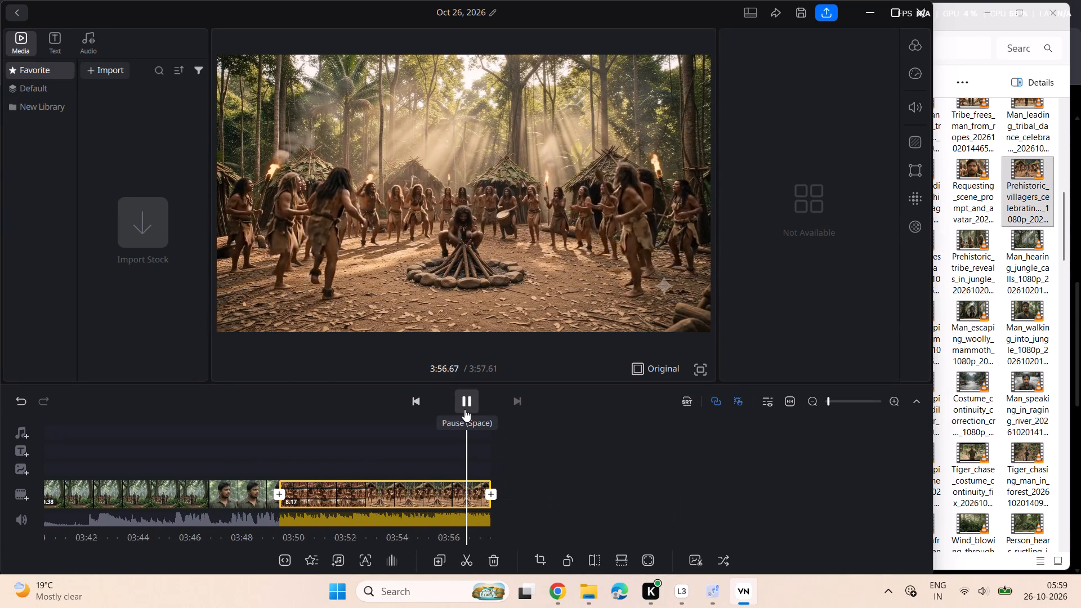
click(583, 472)
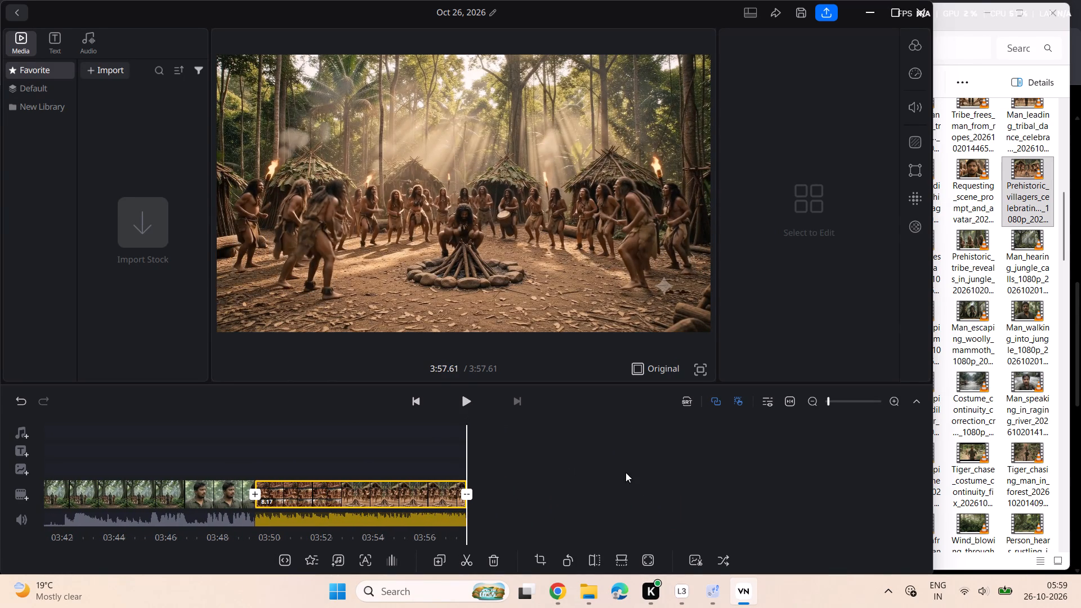
Add the Requesting_scene_prompt_and_avatar clip from Downloads to the end of the main track and play it through.
click(975, 172)
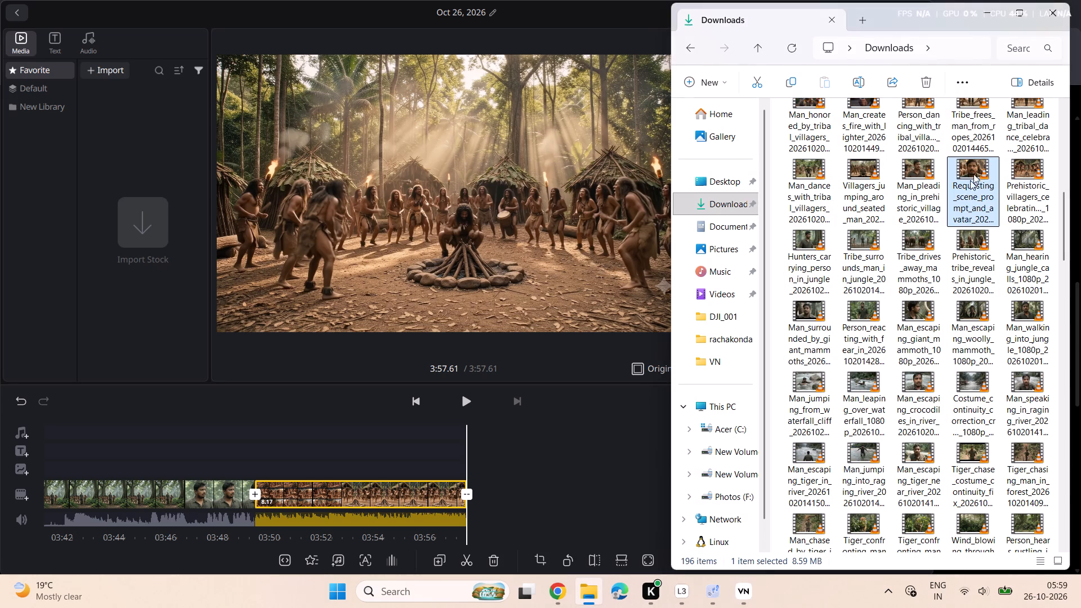
drag(970, 181, 533, 517)
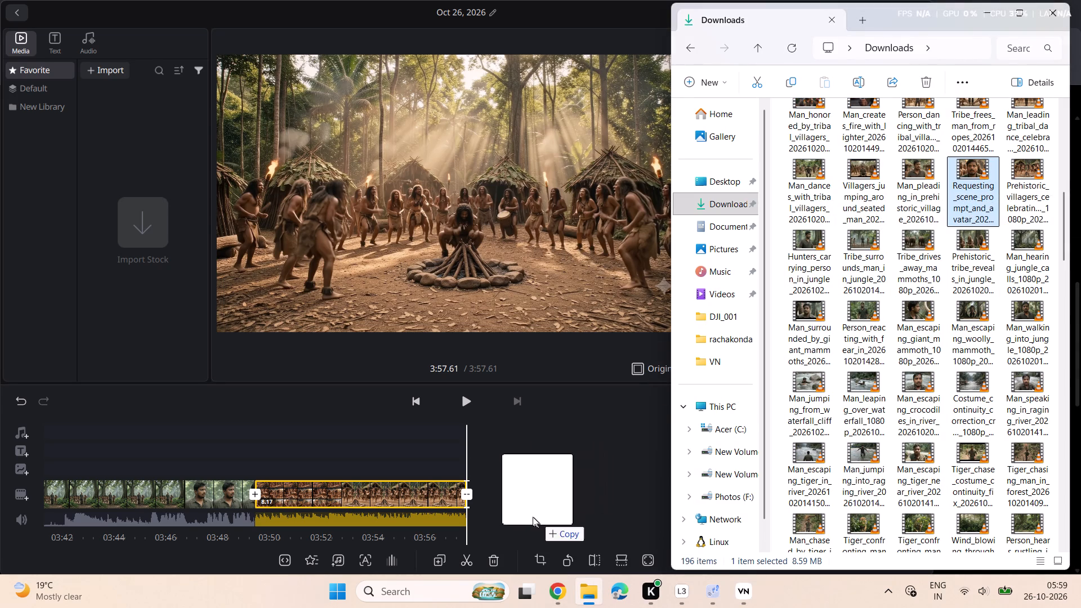
drag(533, 517, 525, 504)
click(462, 400)
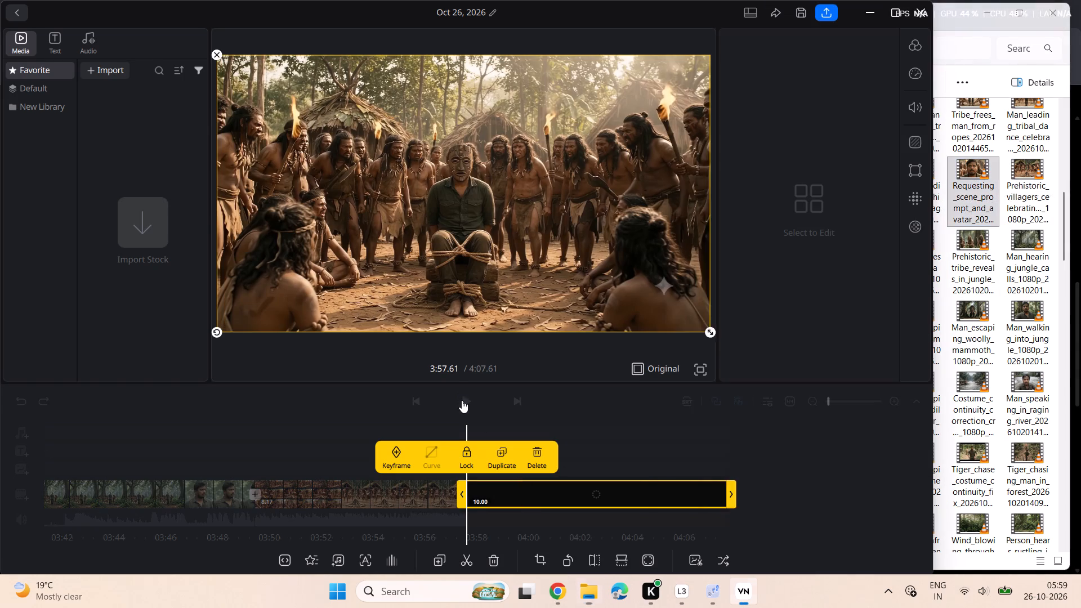
click(462, 400)
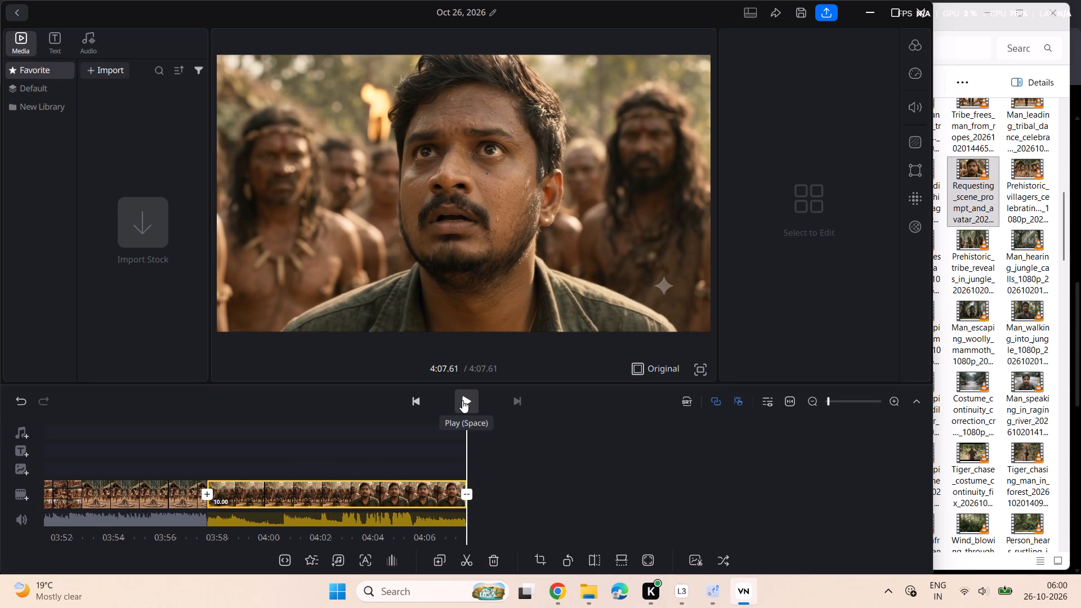
click(832, 475)
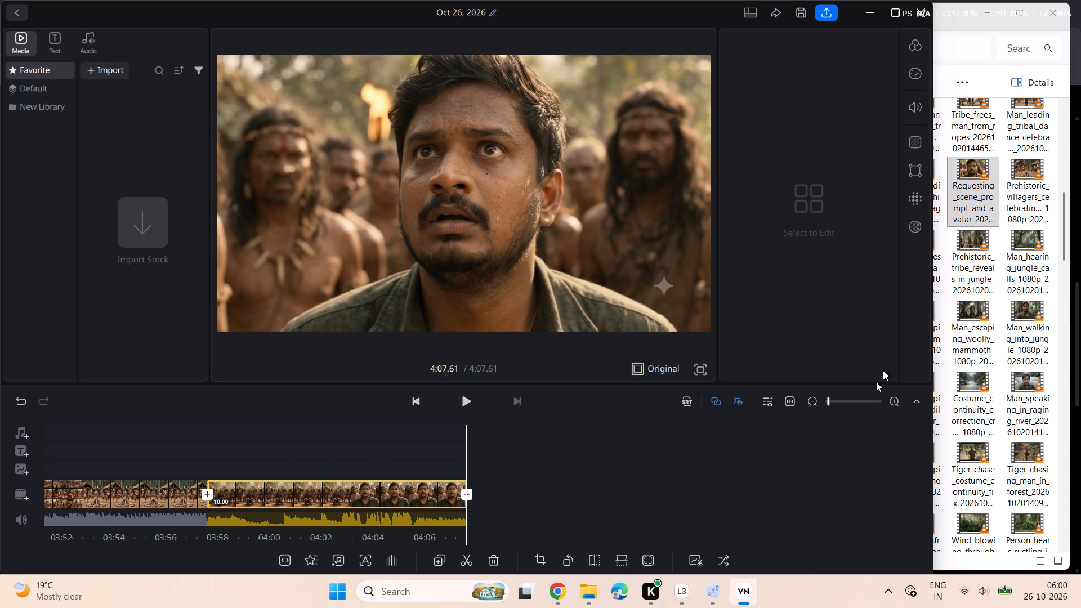
Add the Man_pleading_in_prehistoric_village clip from Downloads to the end of the main track and play it through.
click(940, 201)
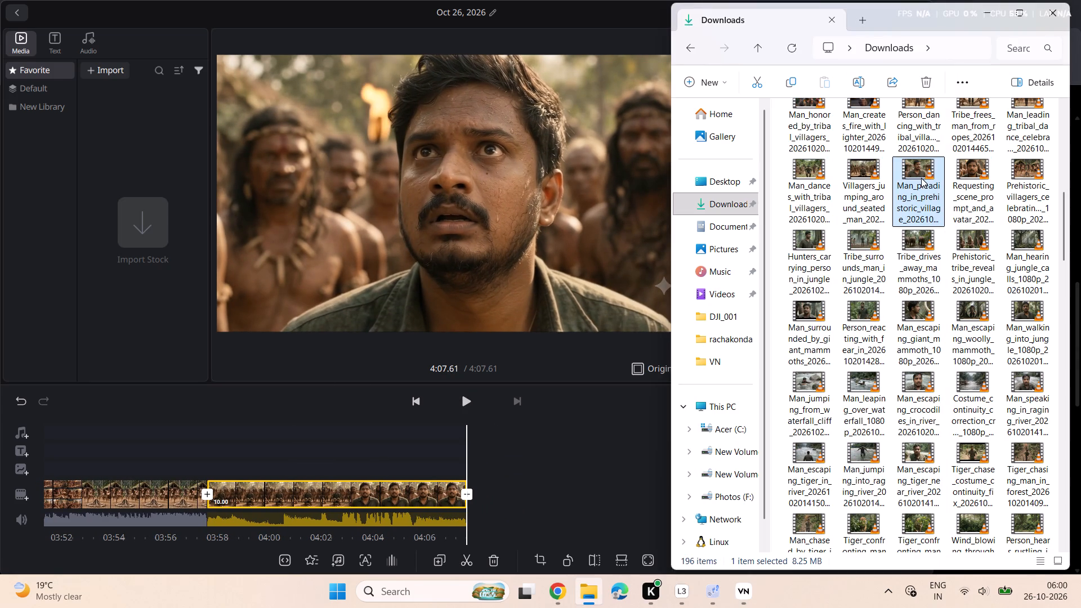
drag(921, 178, 518, 516)
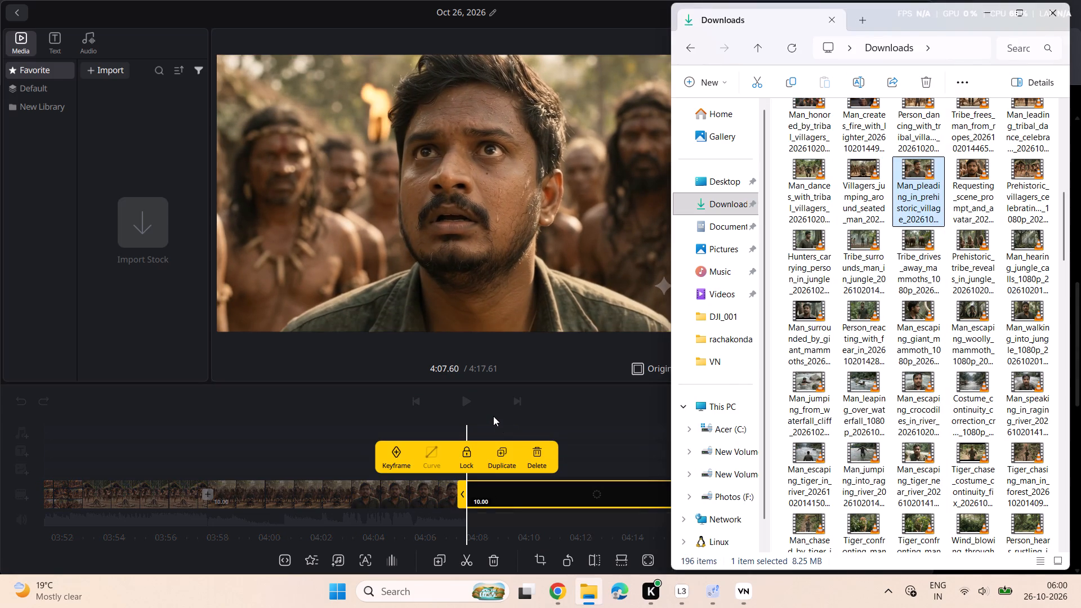
click(470, 408)
click(470, 408)
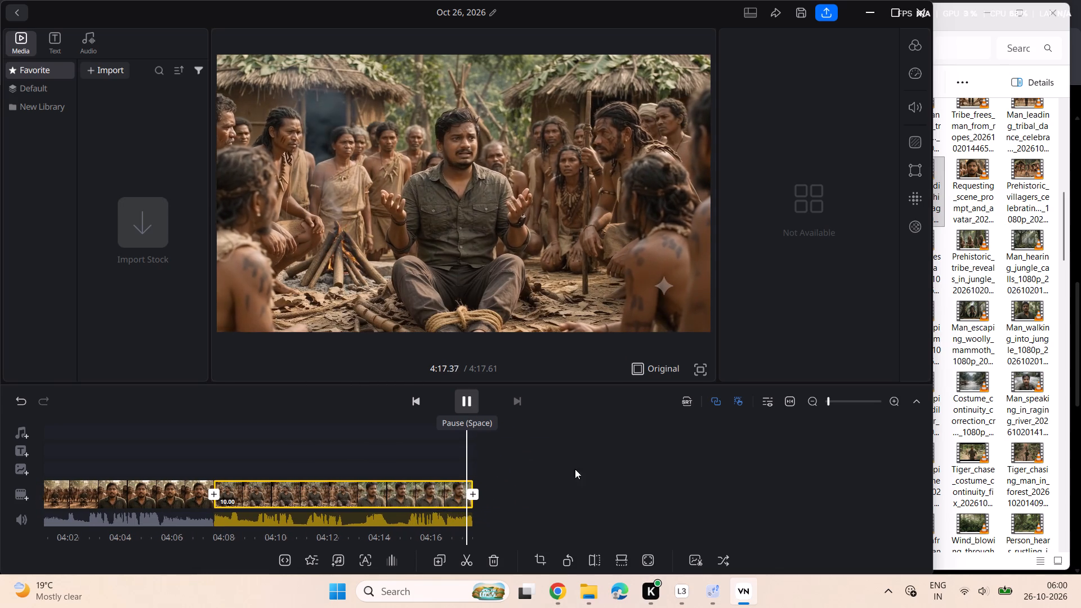
click(684, 500)
Add the Villagers_jumping_around_seated_man clip from Downloads to the end of the main track and play it back.
click(938, 218)
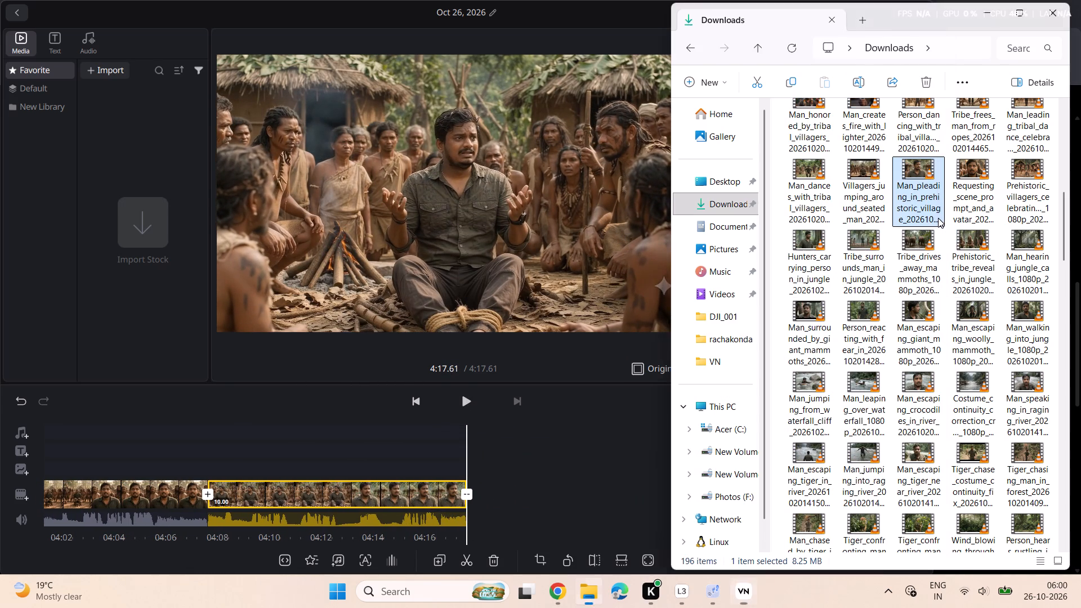
drag(859, 174, 521, 493)
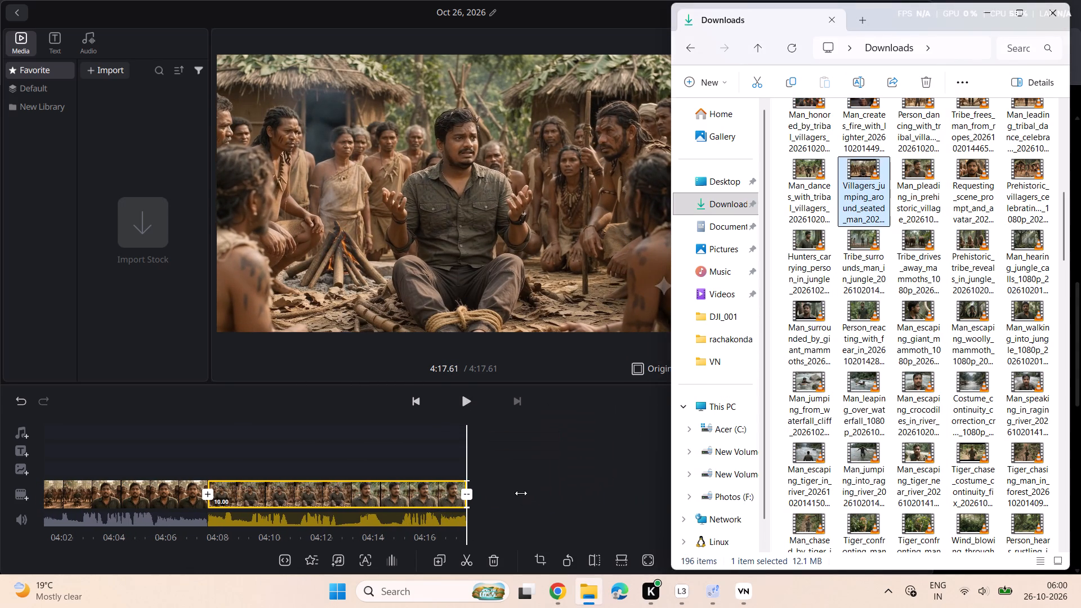
click(464, 400)
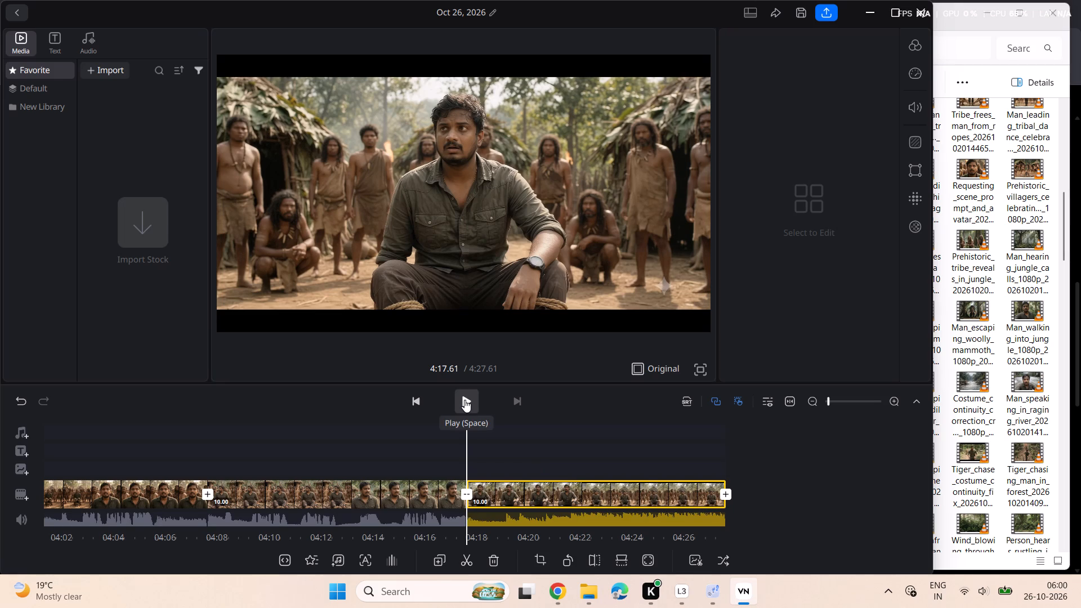
click(468, 404)
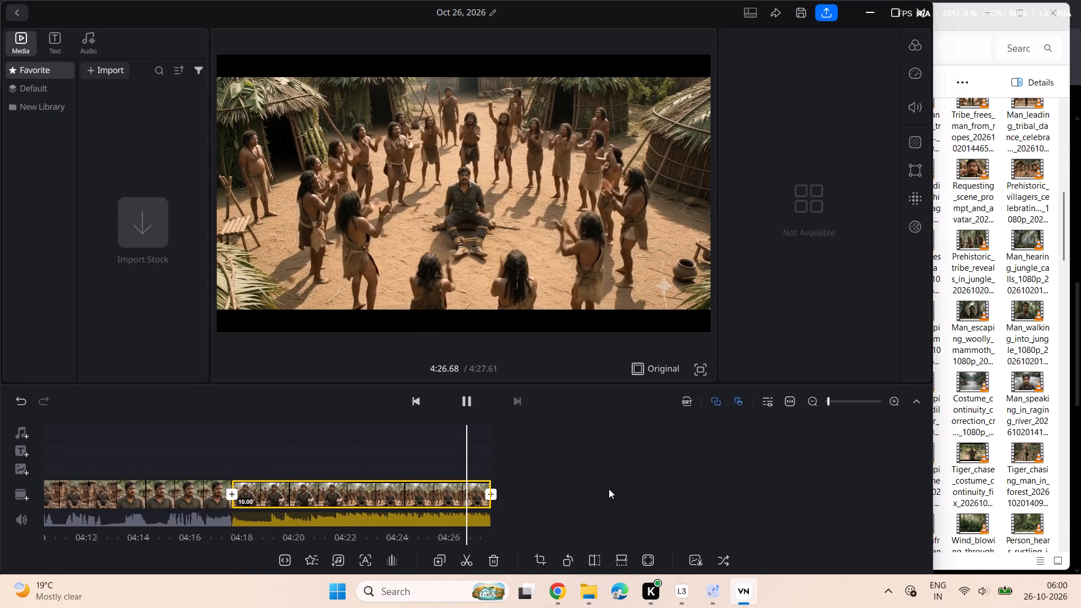
Move the Villagers_jumping_around_seated_man clip ahead of the Man_pleading_in_prehistoric_village clip on the main track.
scroll(609, 489, right, 7)
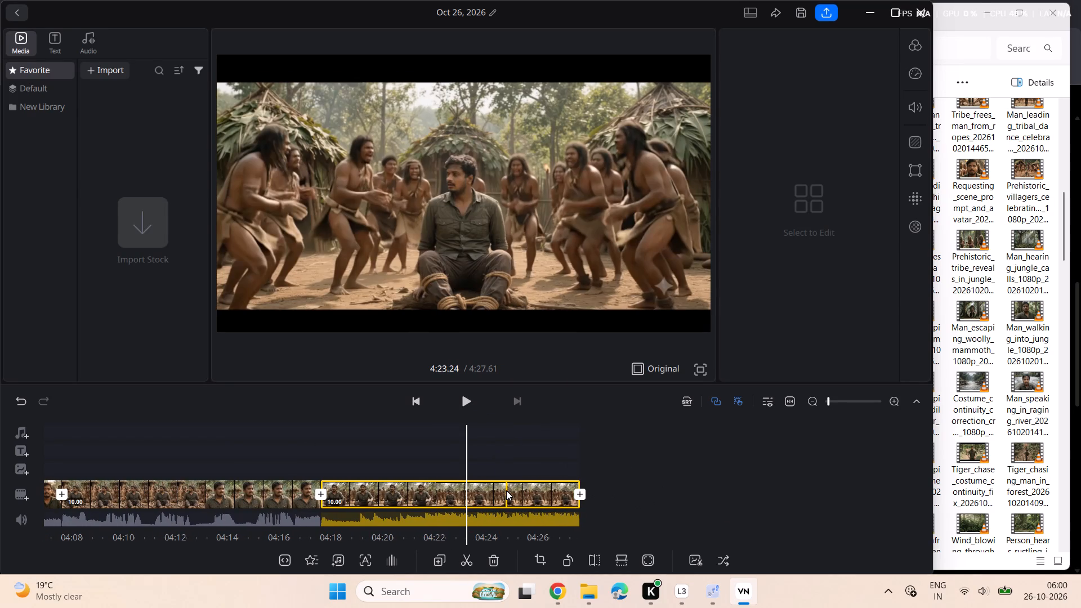
drag(506, 490, 466, 493)
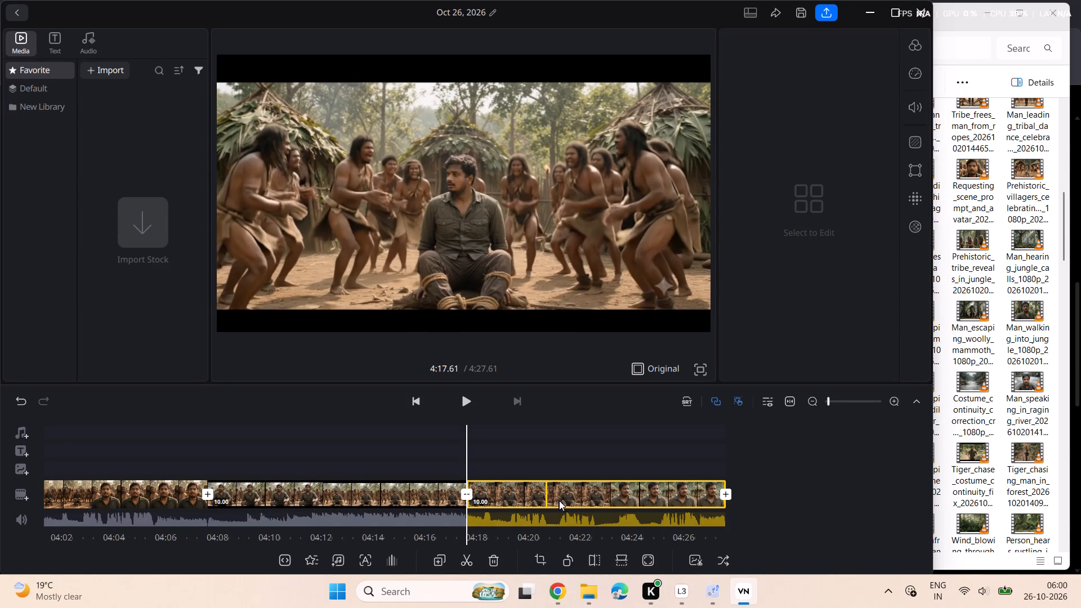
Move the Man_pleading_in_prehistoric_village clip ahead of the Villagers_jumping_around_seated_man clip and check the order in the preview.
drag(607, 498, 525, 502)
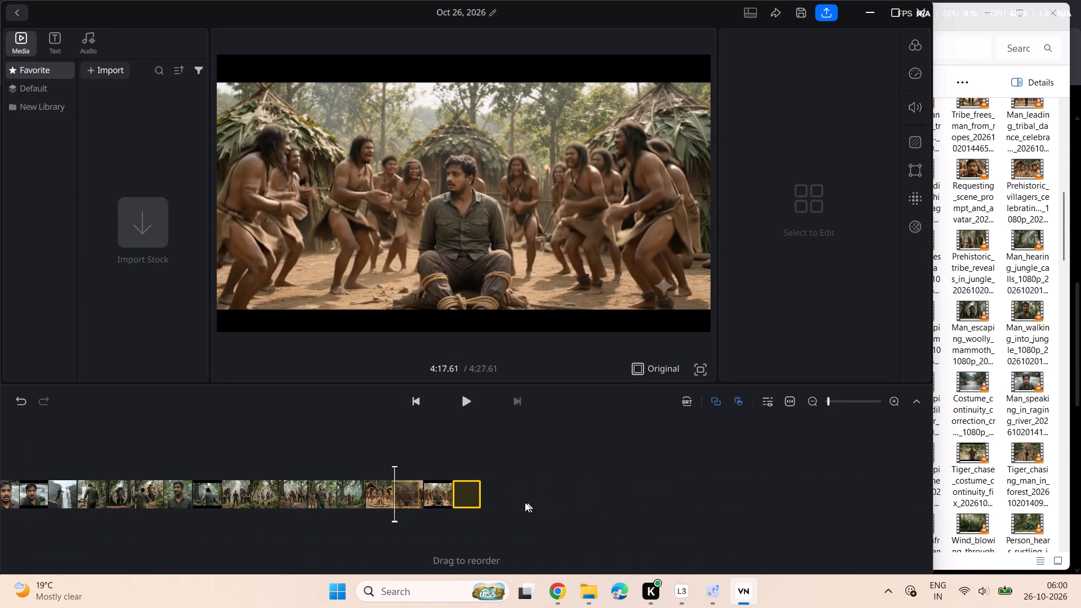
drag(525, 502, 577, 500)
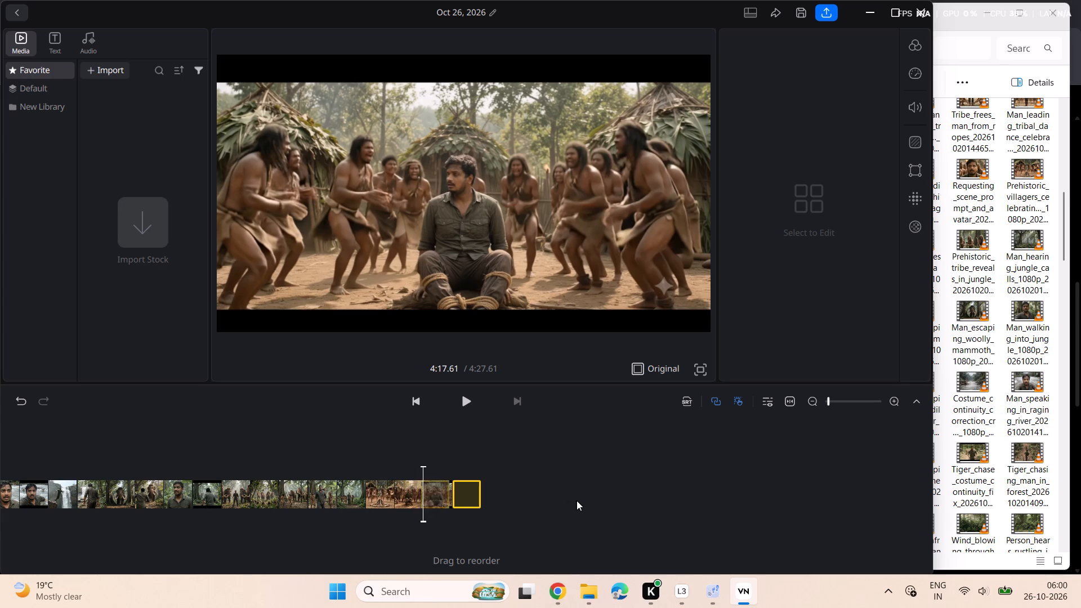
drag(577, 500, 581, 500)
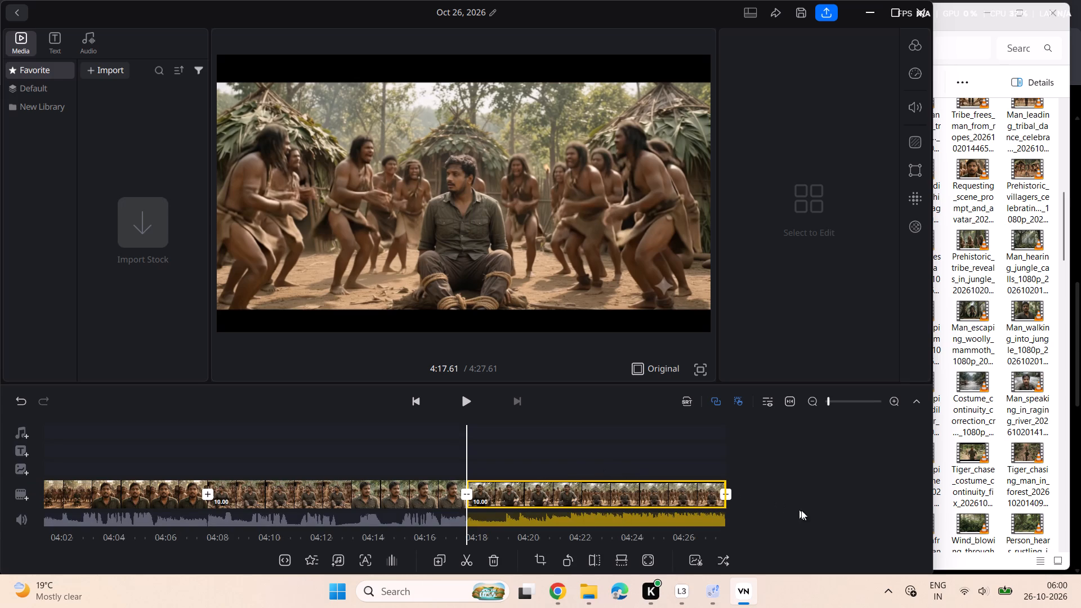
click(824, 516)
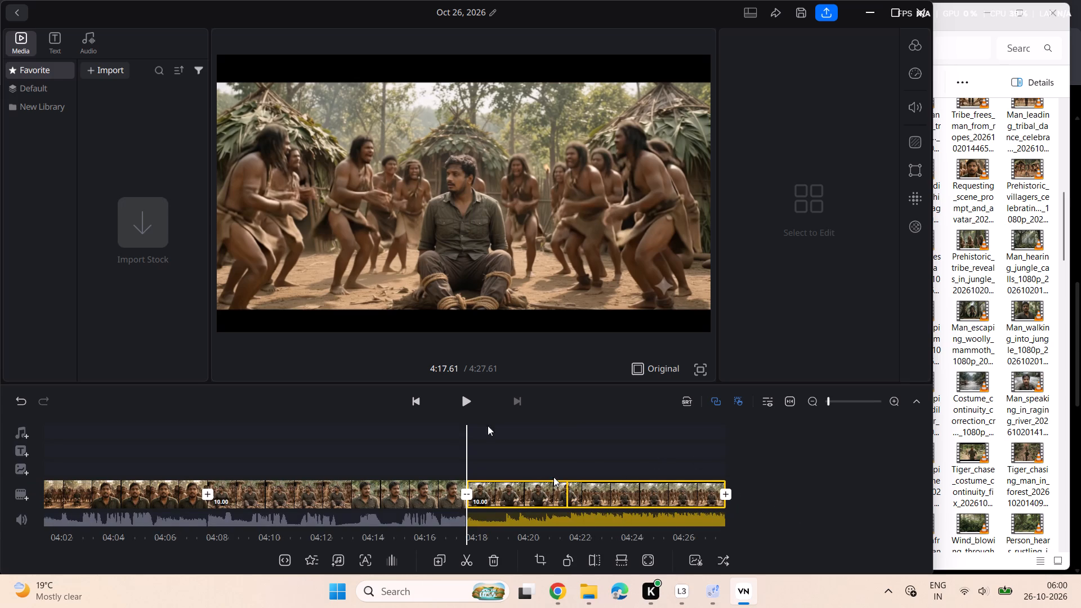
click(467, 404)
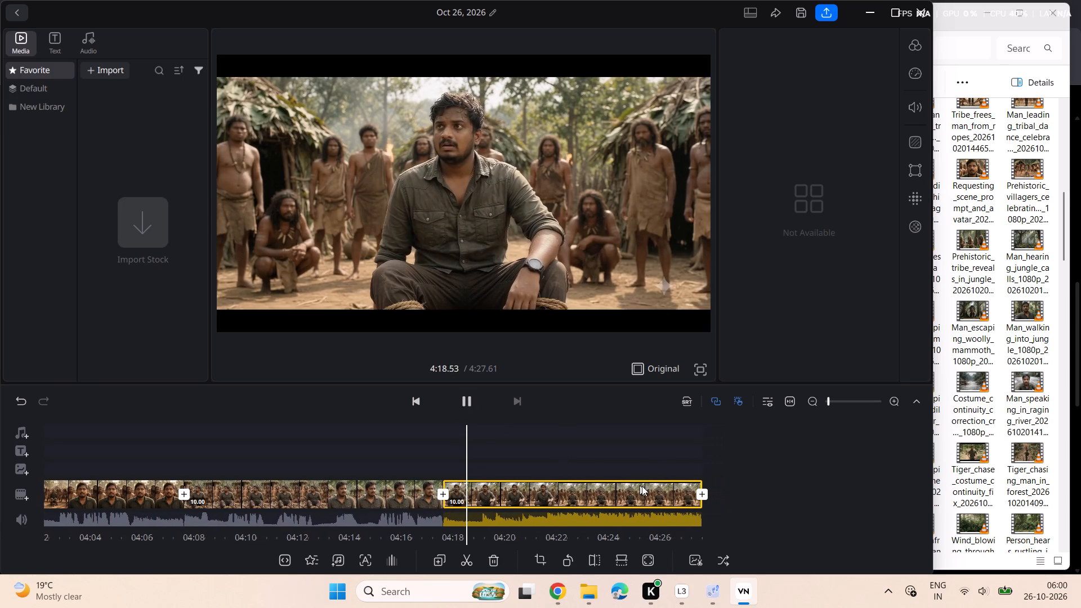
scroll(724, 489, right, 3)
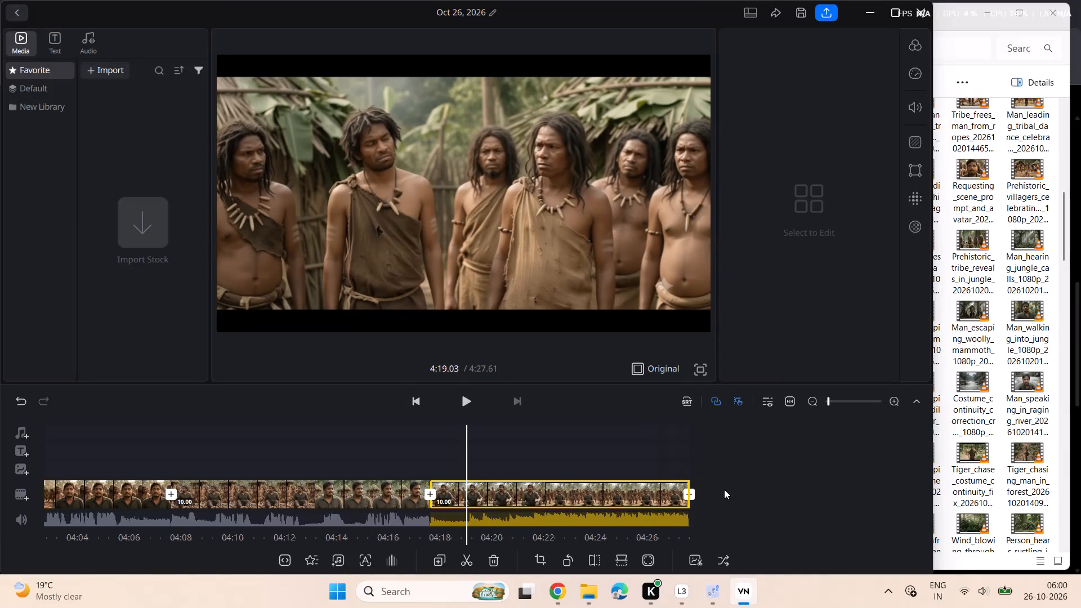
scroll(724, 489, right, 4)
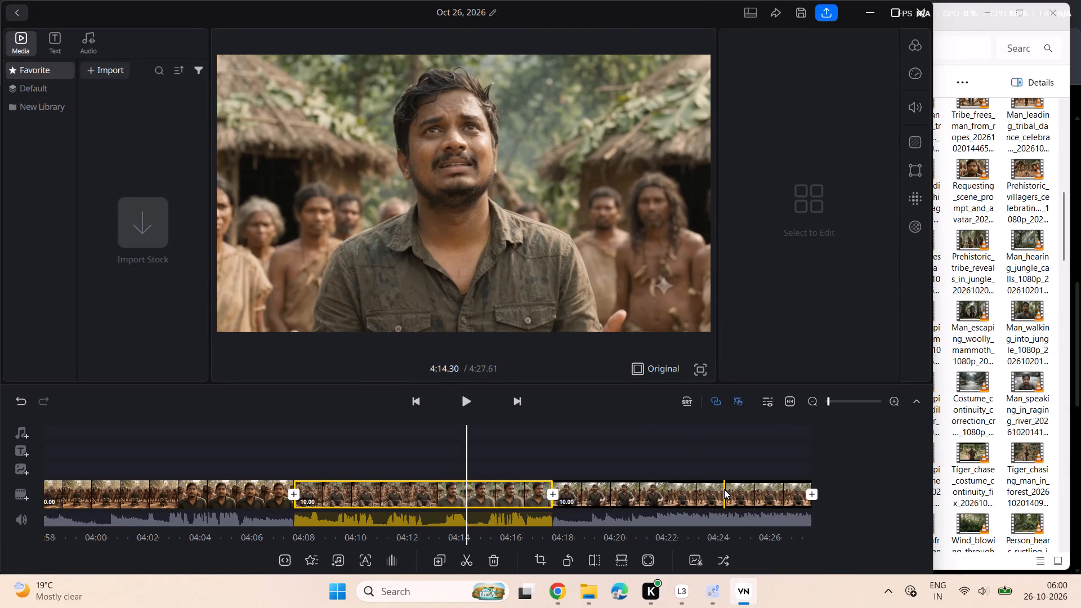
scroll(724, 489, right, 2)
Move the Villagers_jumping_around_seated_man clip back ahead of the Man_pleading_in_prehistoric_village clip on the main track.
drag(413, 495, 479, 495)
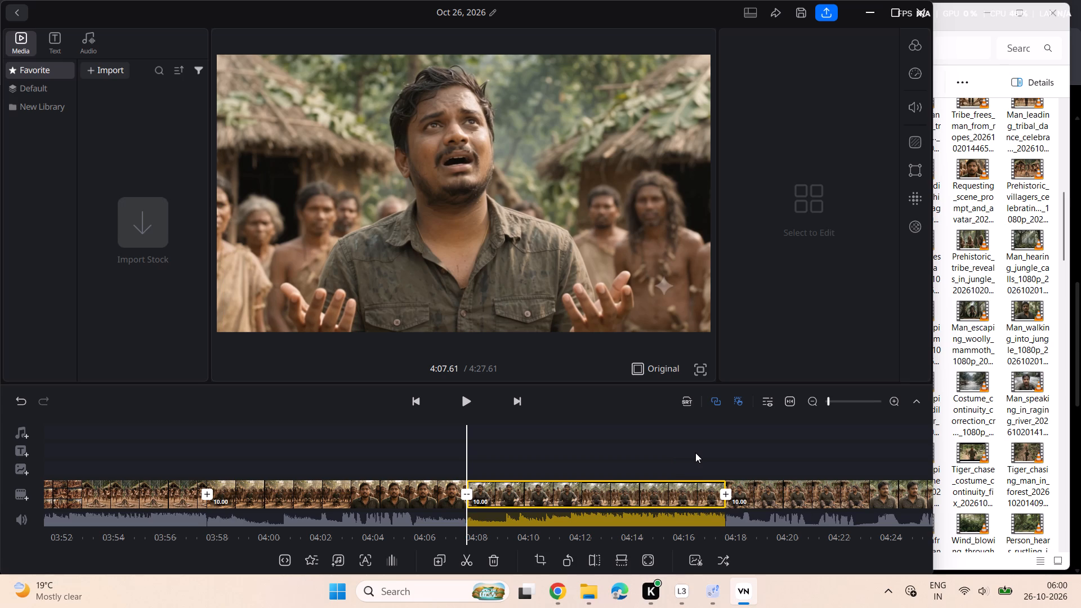
Review the last three clips on the main track and play them through to the end.
scroll(695, 453, left, 2)
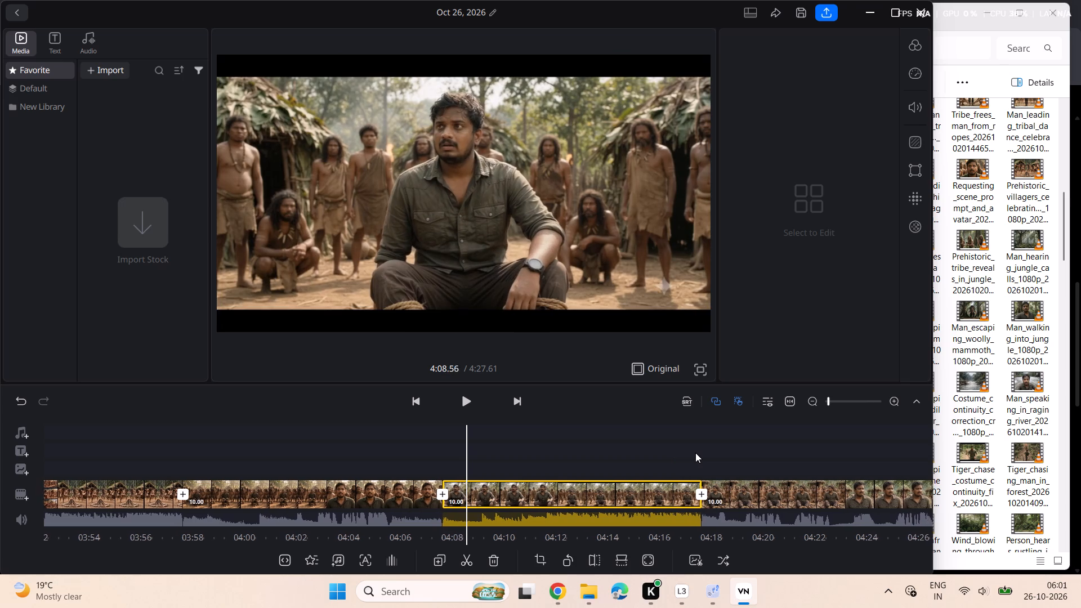
scroll(695, 453, left, 10)
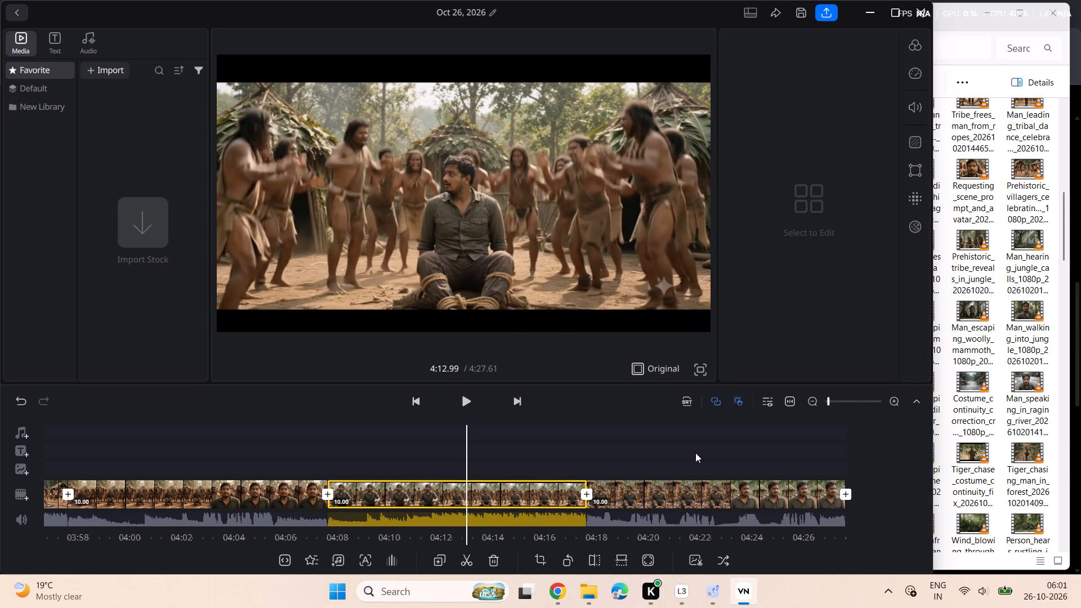
scroll(695, 453, left, 8)
scroll(695, 453, right, 6)
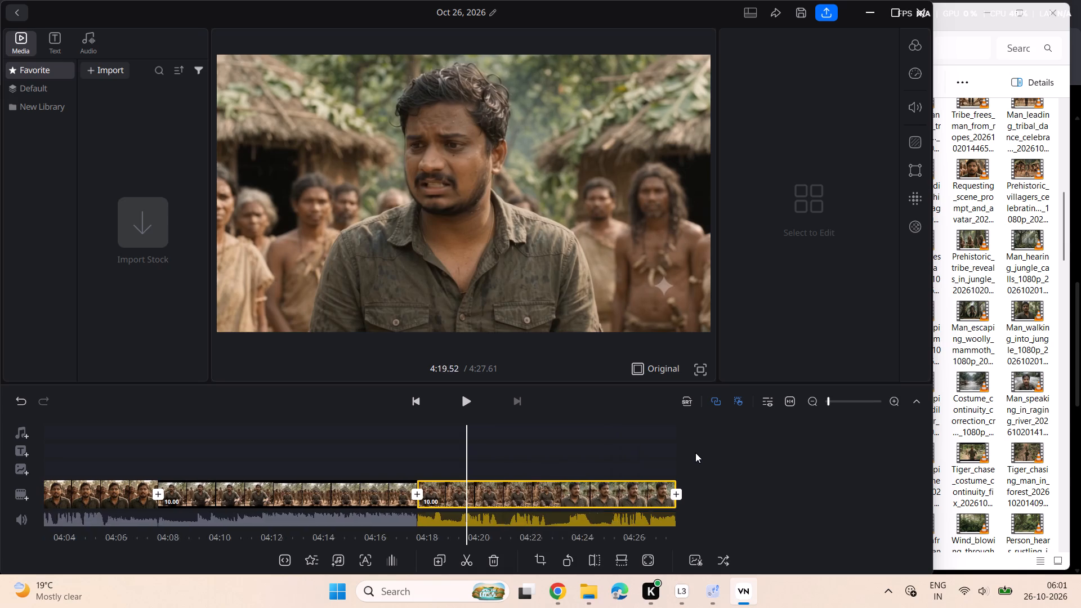
scroll(695, 453, right, 12)
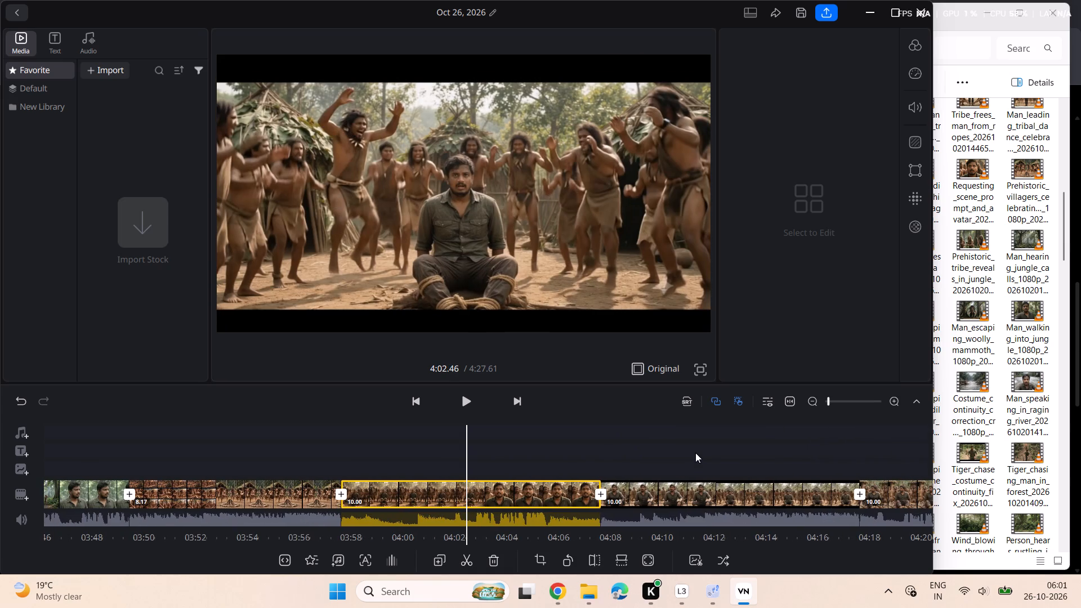
click(466, 399)
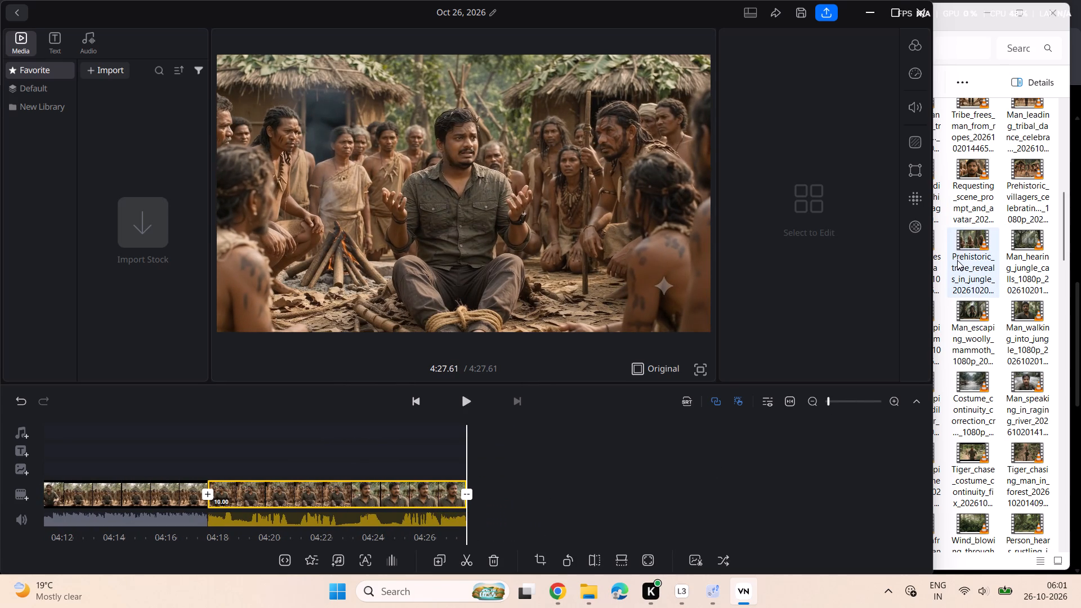
Watch the Man_pleading_in_prehistoric_village clip from Downloads in VLC media player, and close the player.
click(958, 260)
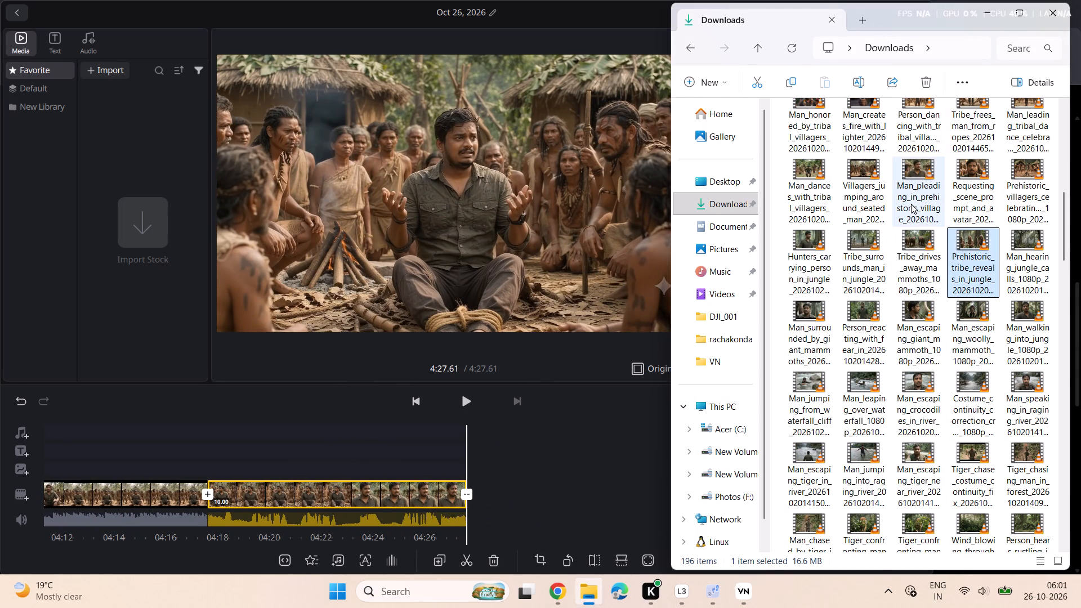
click(911, 204)
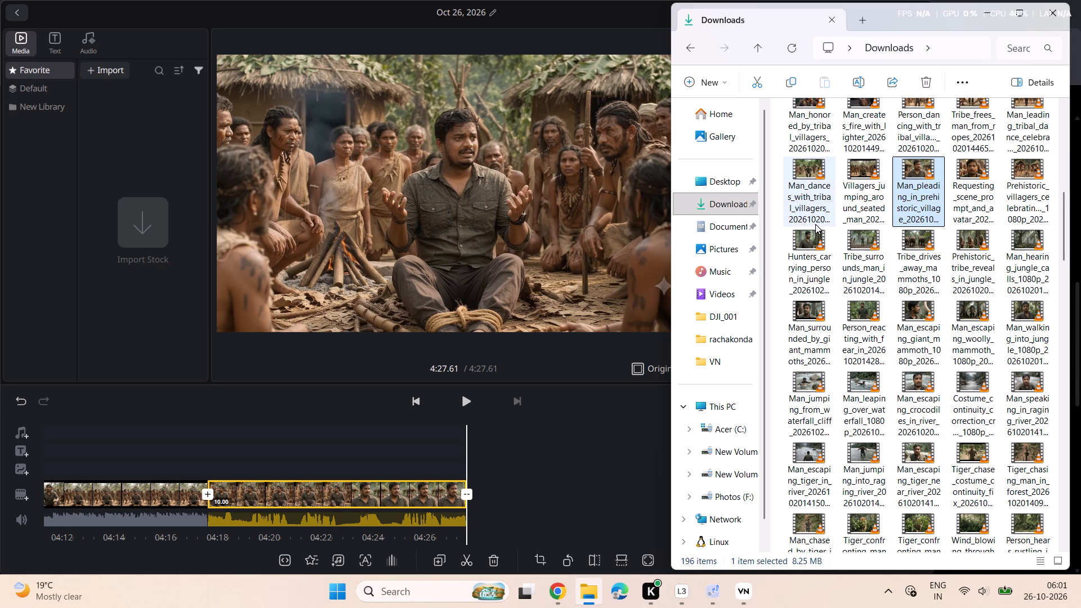
double_click(913, 172)
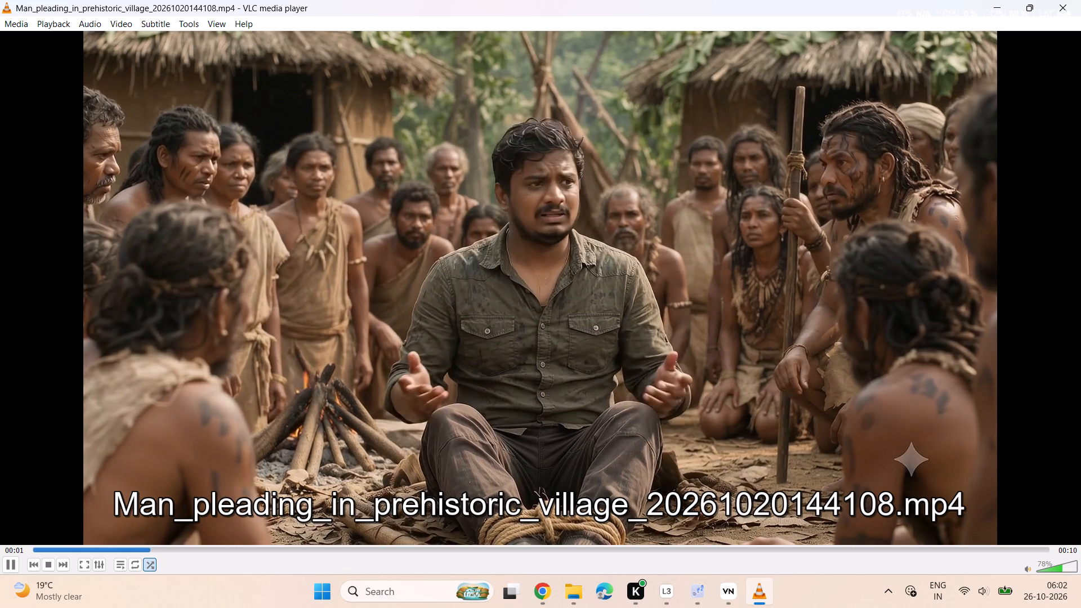
click(1071, 7)
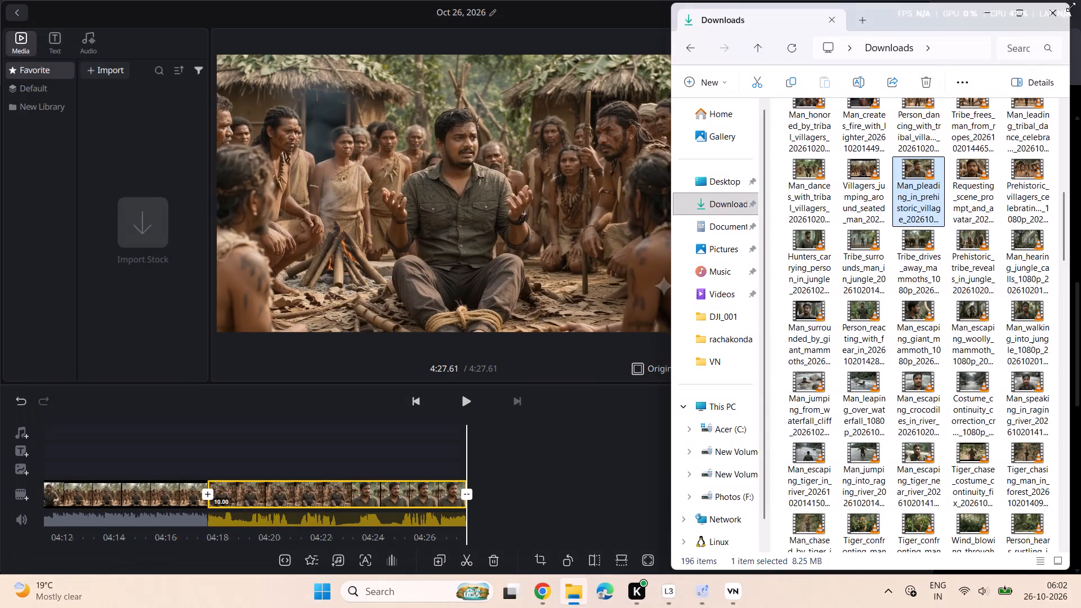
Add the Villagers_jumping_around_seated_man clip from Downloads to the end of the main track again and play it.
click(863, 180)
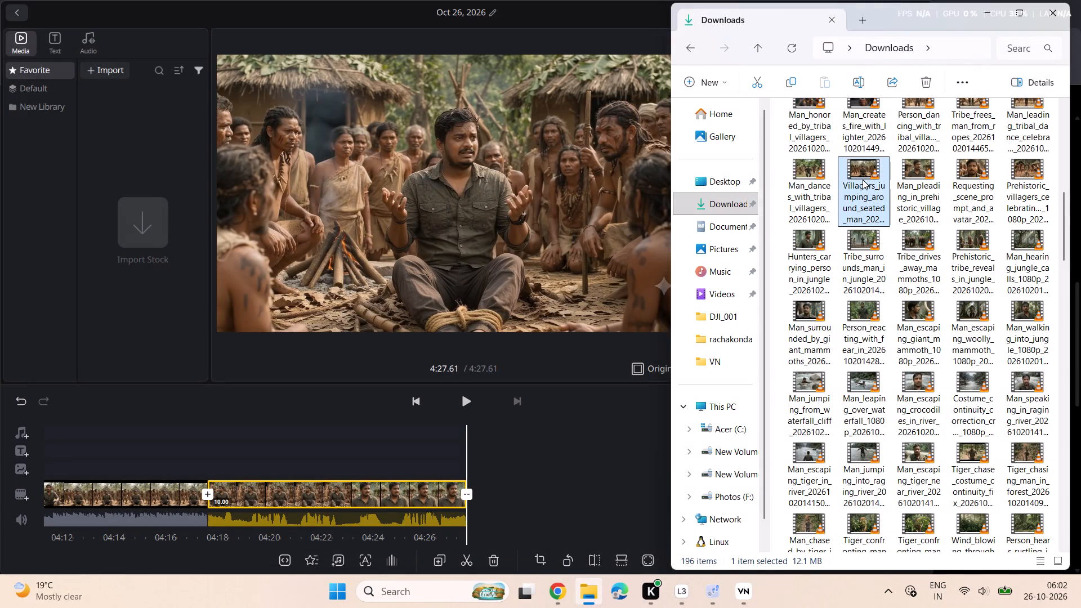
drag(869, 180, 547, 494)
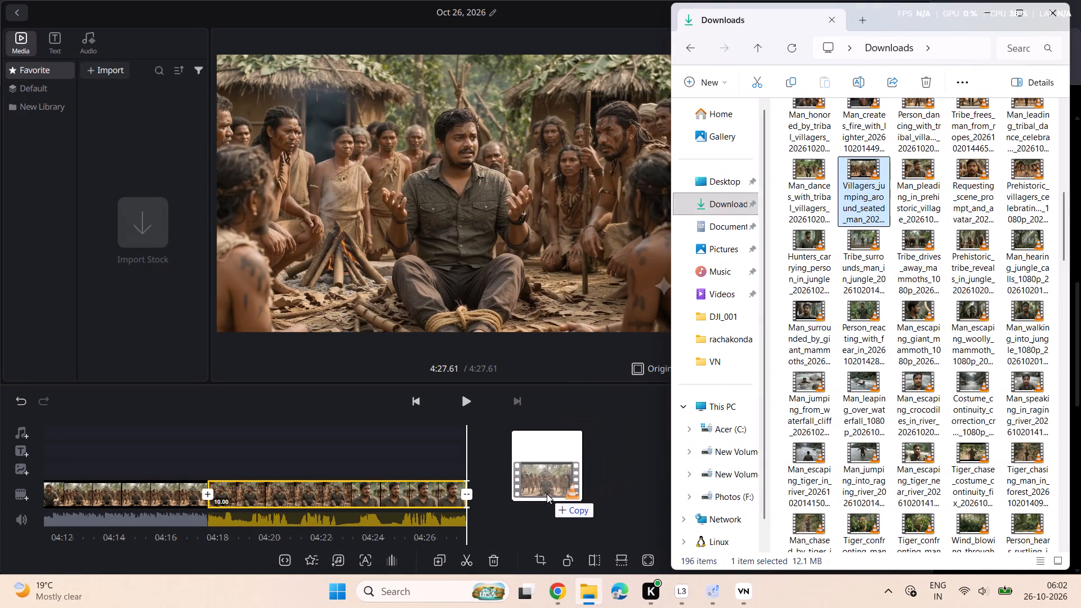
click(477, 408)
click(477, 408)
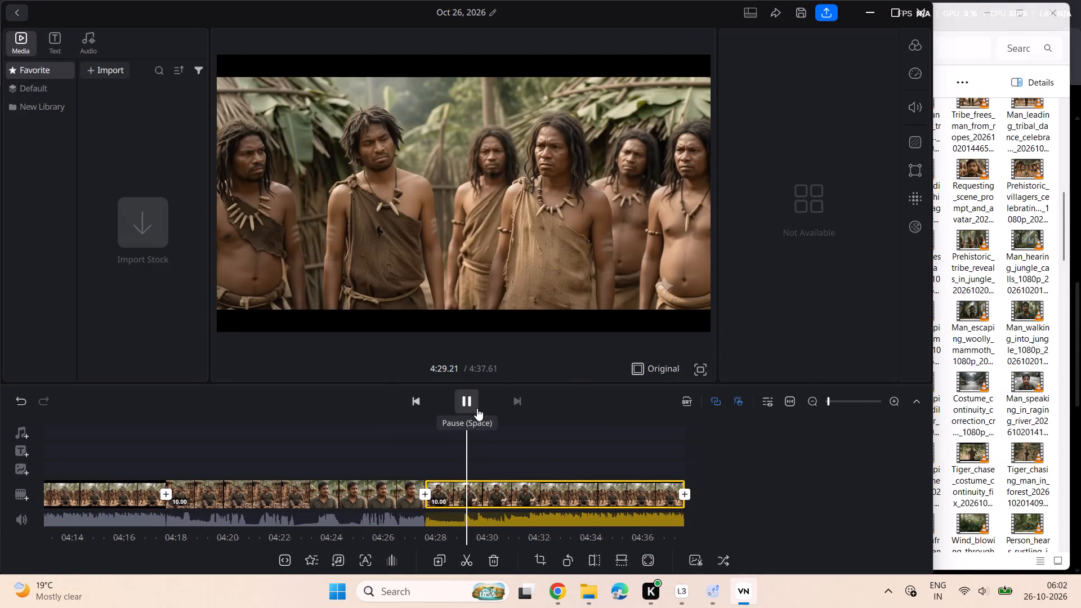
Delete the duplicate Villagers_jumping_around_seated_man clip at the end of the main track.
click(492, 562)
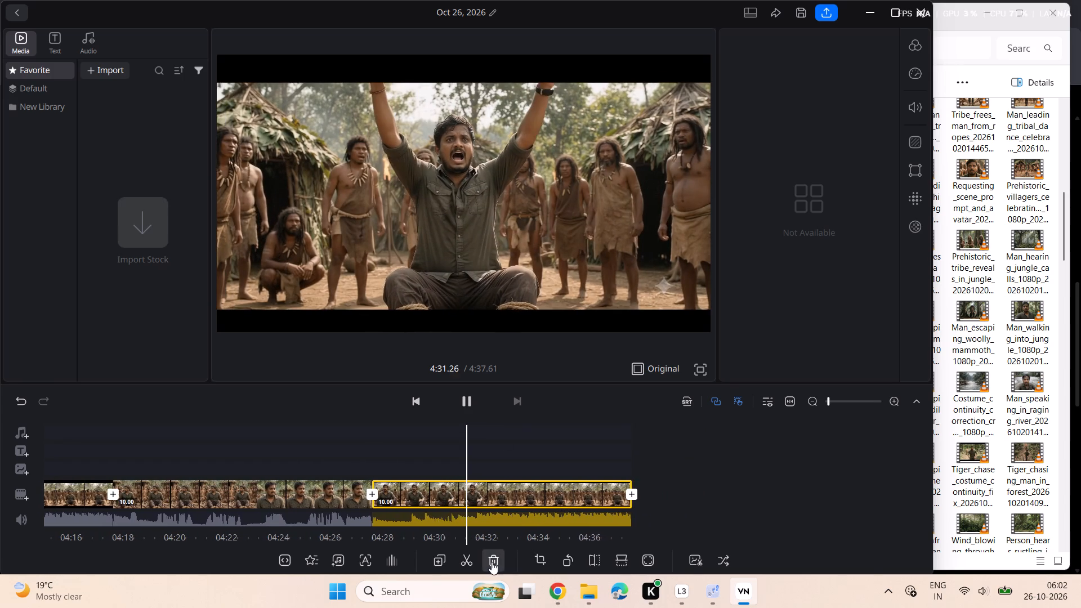
Add the Man_dances_with_tribal_villagers clip from Downloads to the end of the main track and play it through.
click(952, 315)
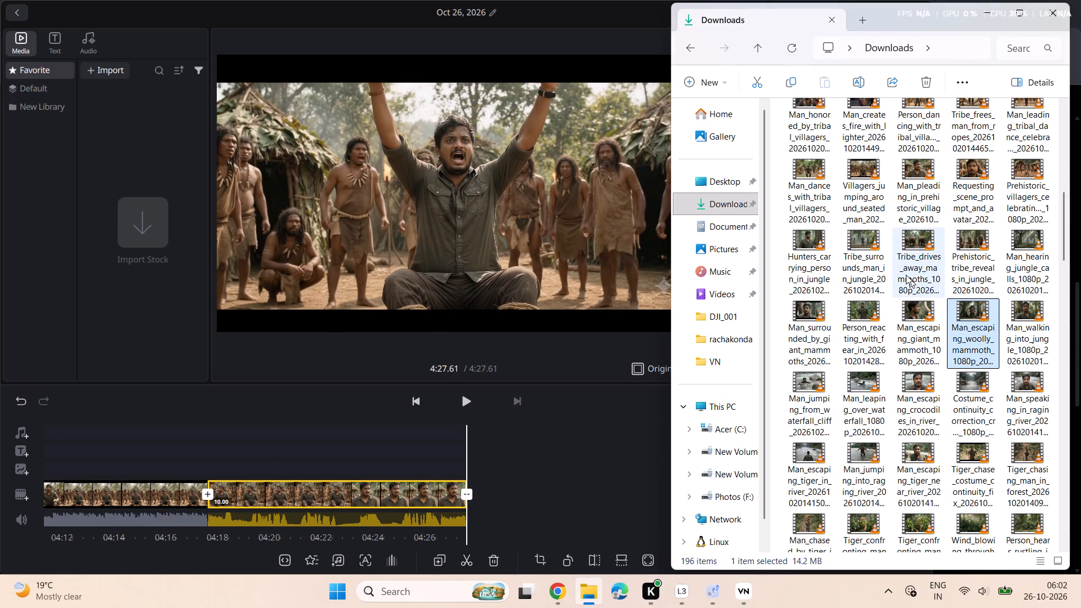
drag(807, 200, 532, 497)
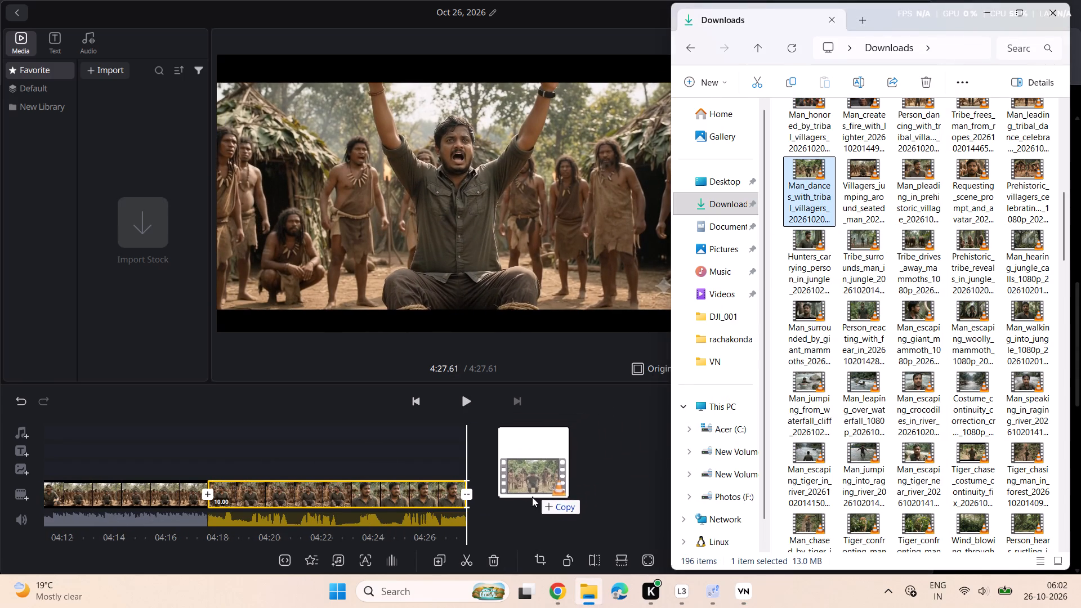
drag(532, 497, 531, 517)
click(470, 404)
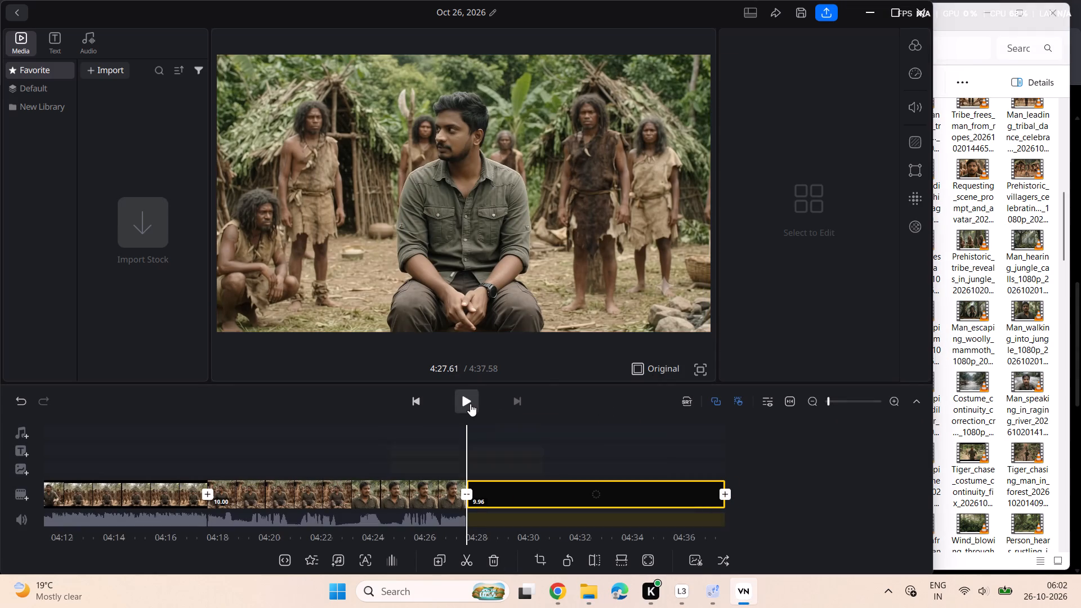
click(472, 404)
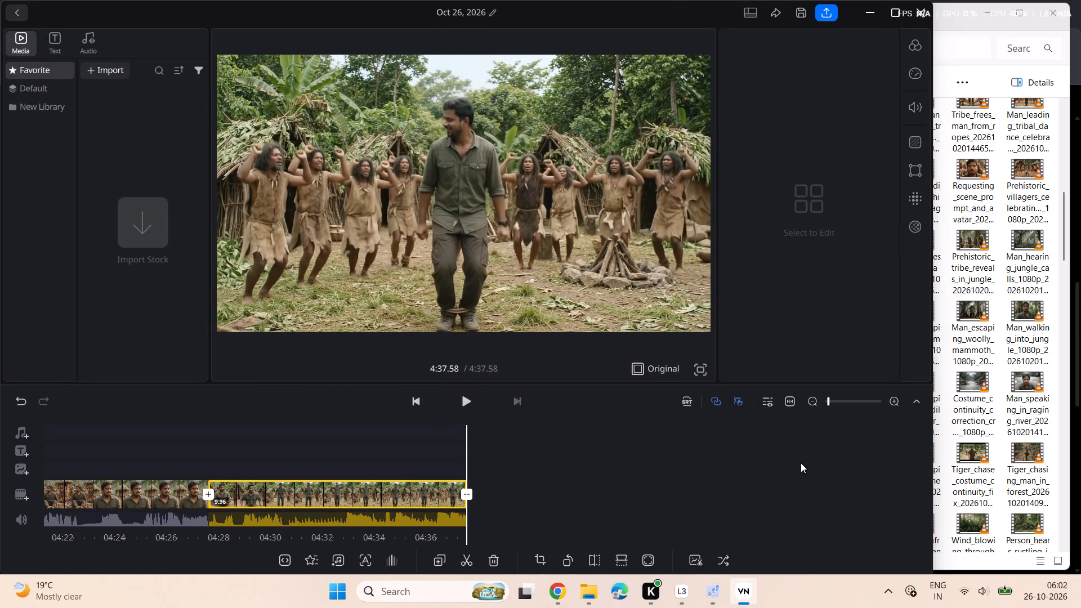
click(801, 466)
Add the Man_leading_tribal_dance clip from Downloads to the end of the main track and play it through.
click(952, 329)
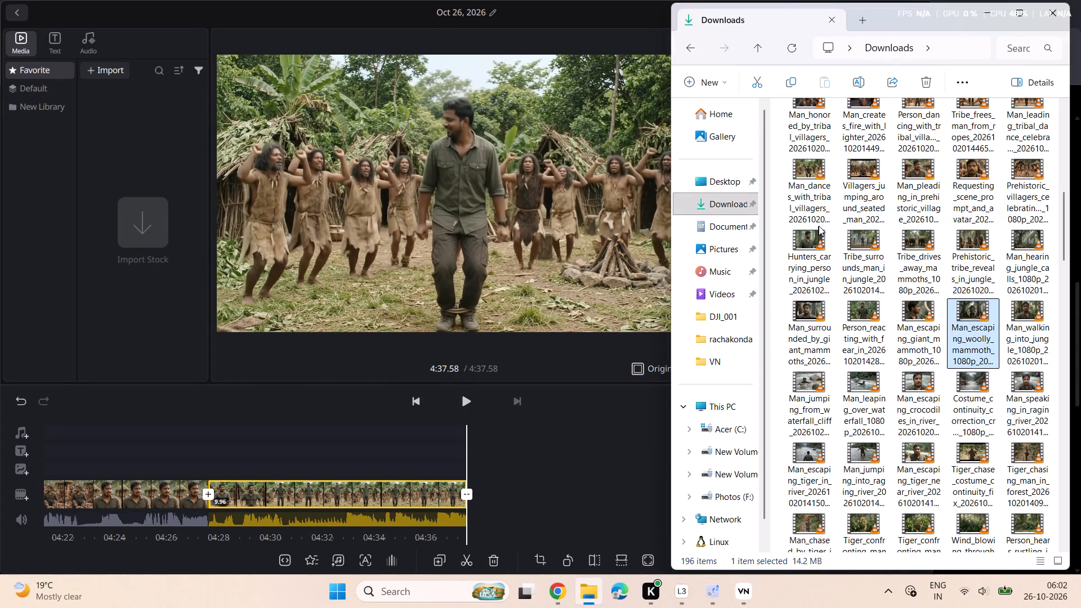
scroll(905, 247, up, 1)
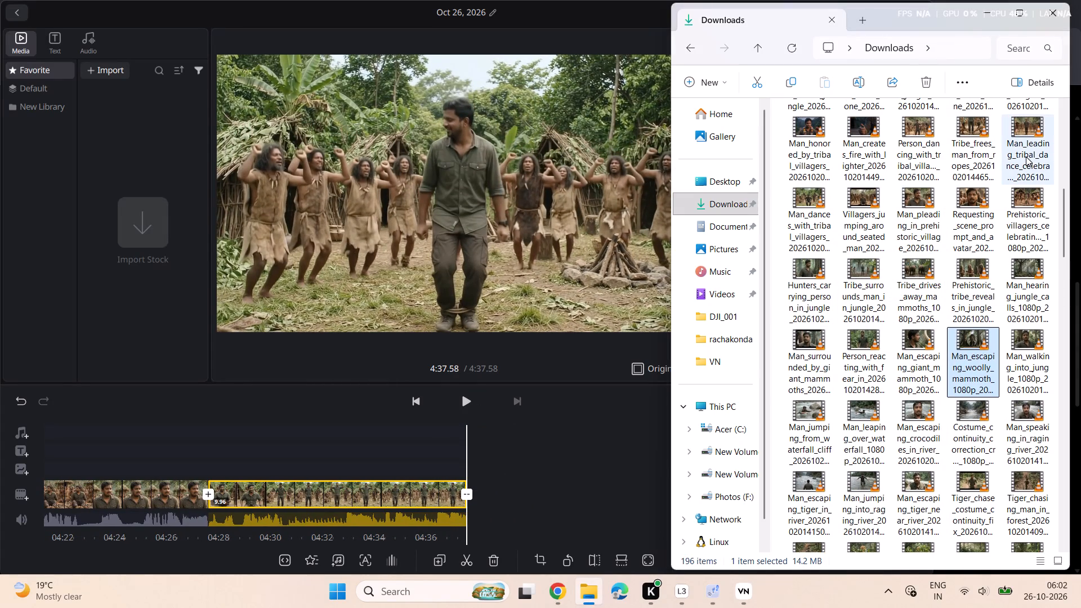
drag(1026, 157, 537, 498)
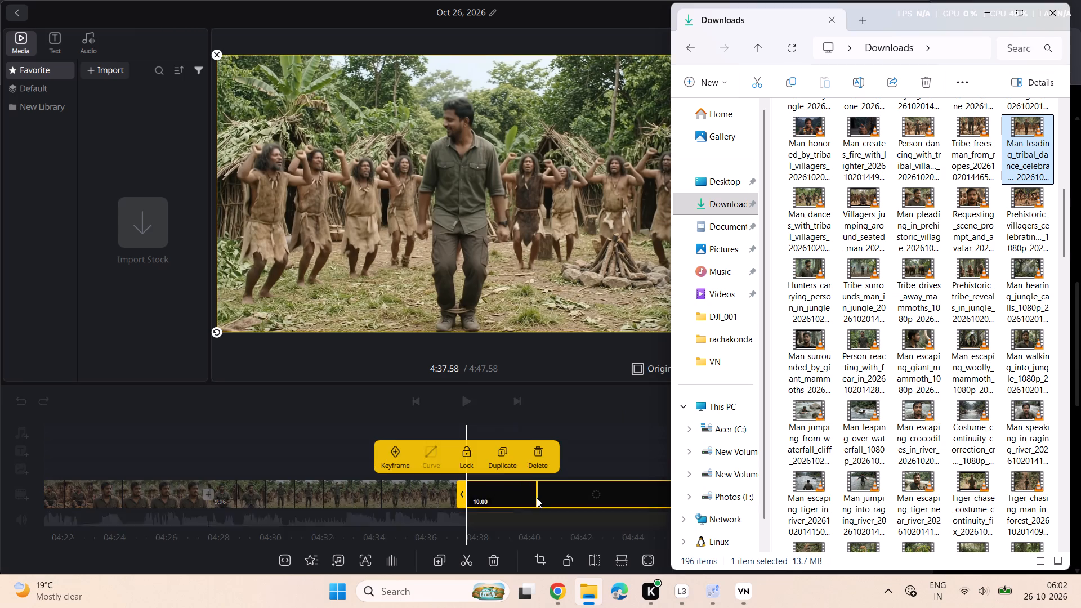
click(466, 394)
click(470, 402)
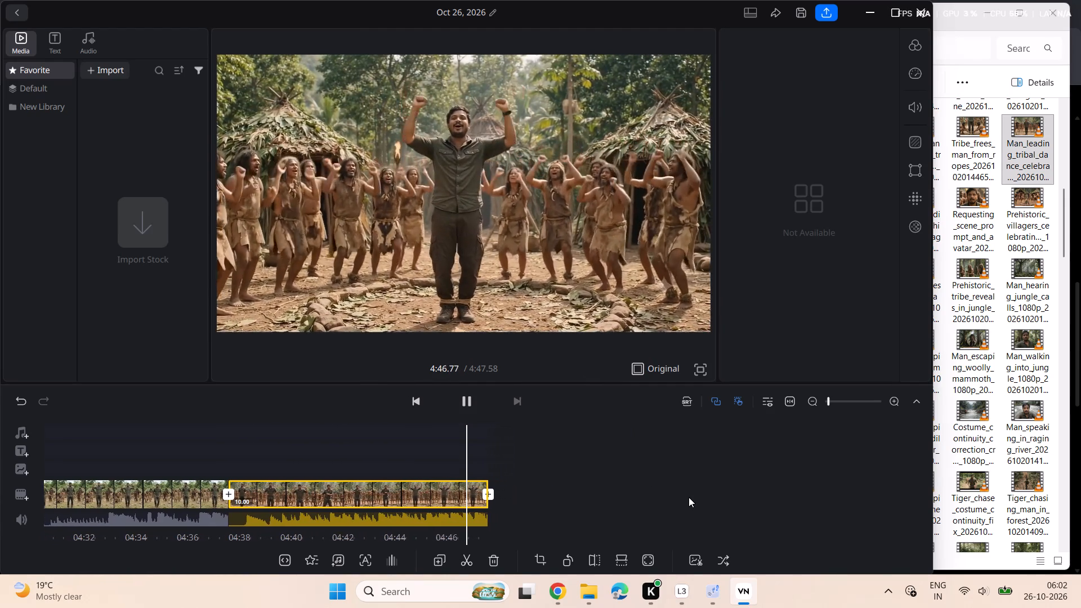
click(744, 486)
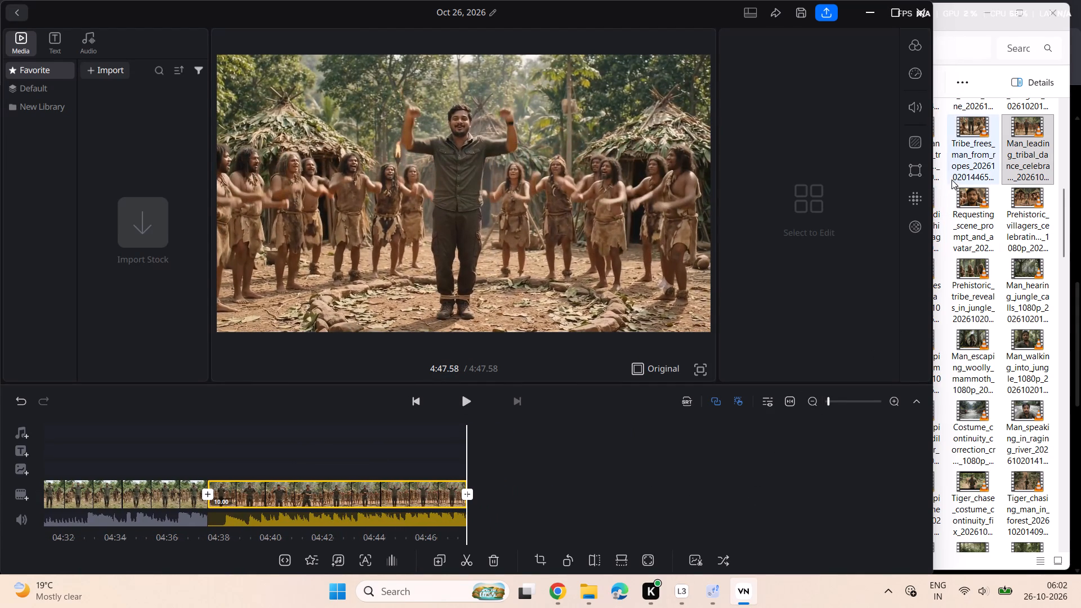
Add the Tribe_frees_man_from_ropes clip from Downloads to the end of the main track and play it through.
drag(965, 162, 513, 486)
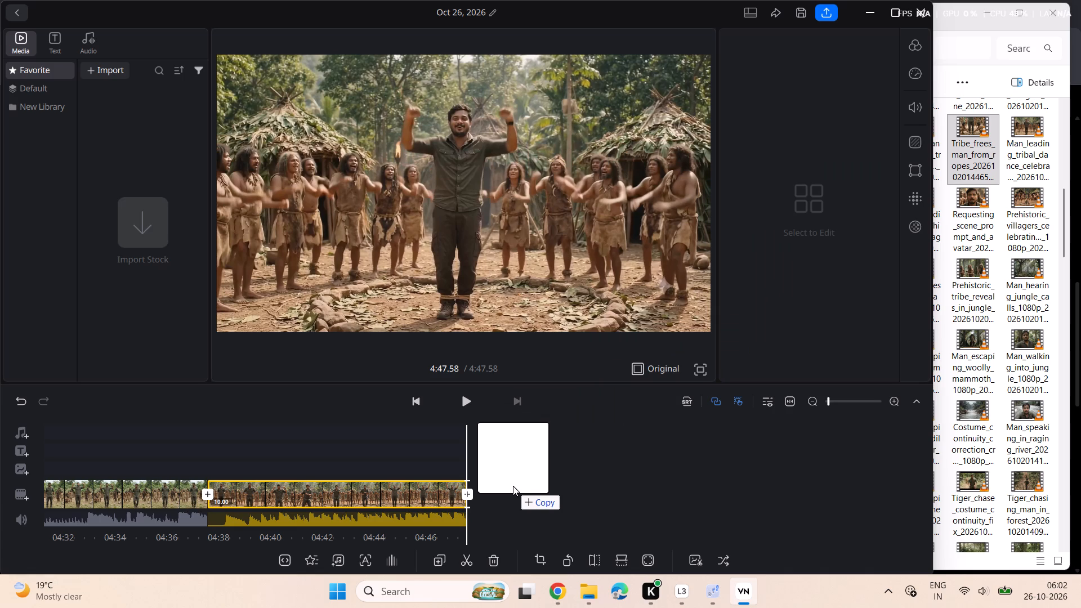
drag(513, 486, 514, 516)
click(468, 405)
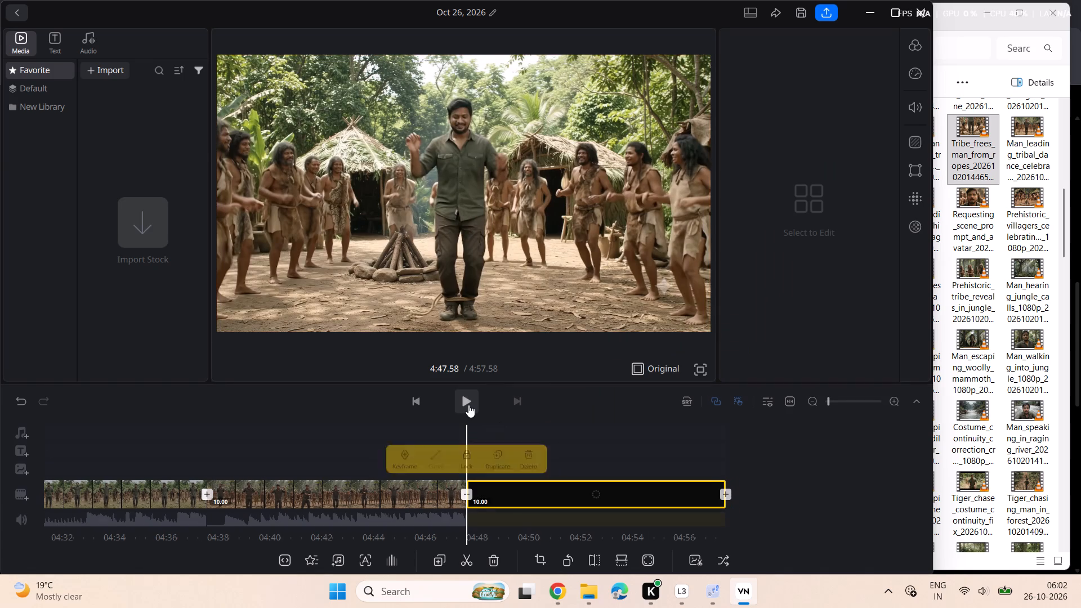
click(469, 405)
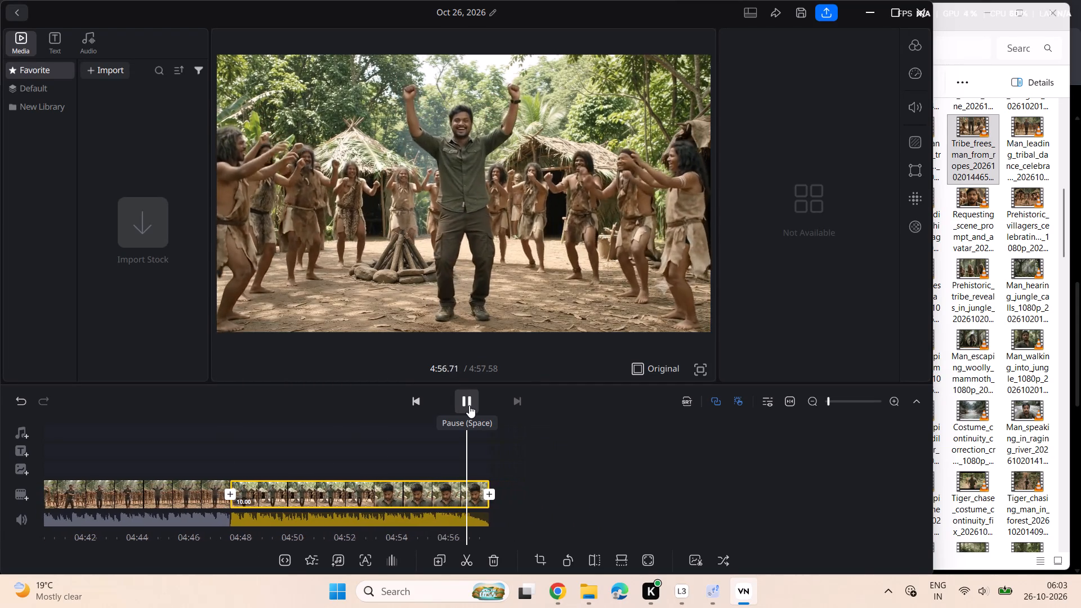
click(723, 479)
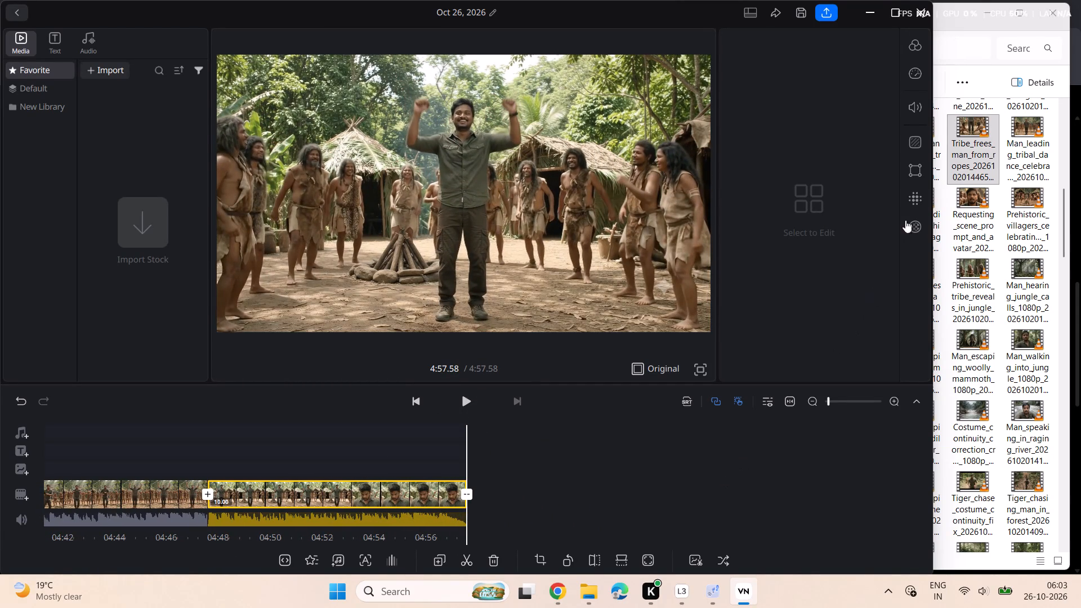
Add the Person_dancing_with_tribal_villa… clip from Downloads to the end of the main track and play it through.
click(935, 180)
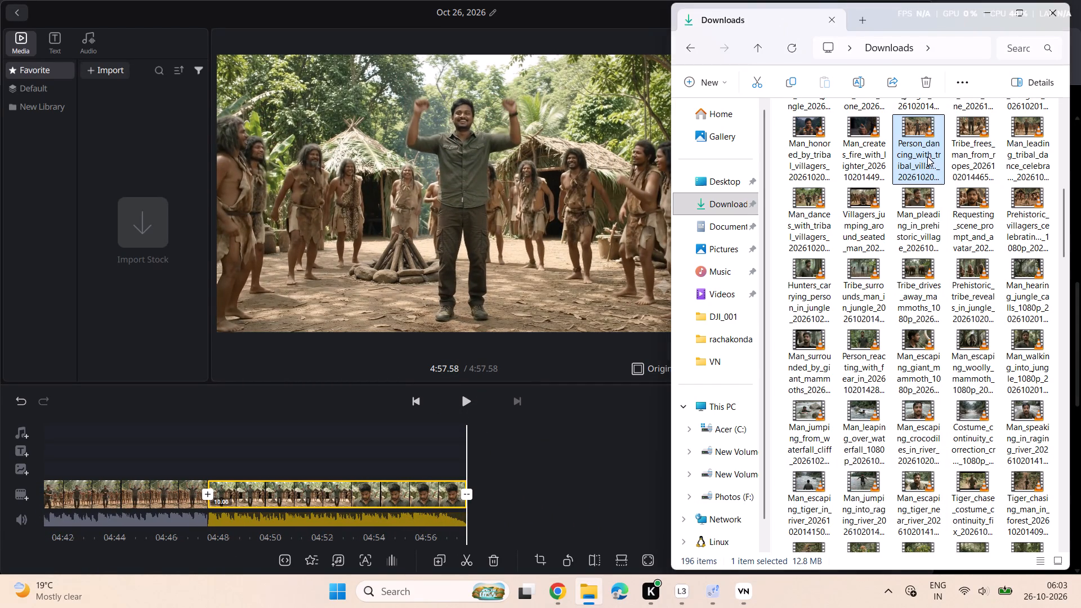
drag(927, 157, 525, 490)
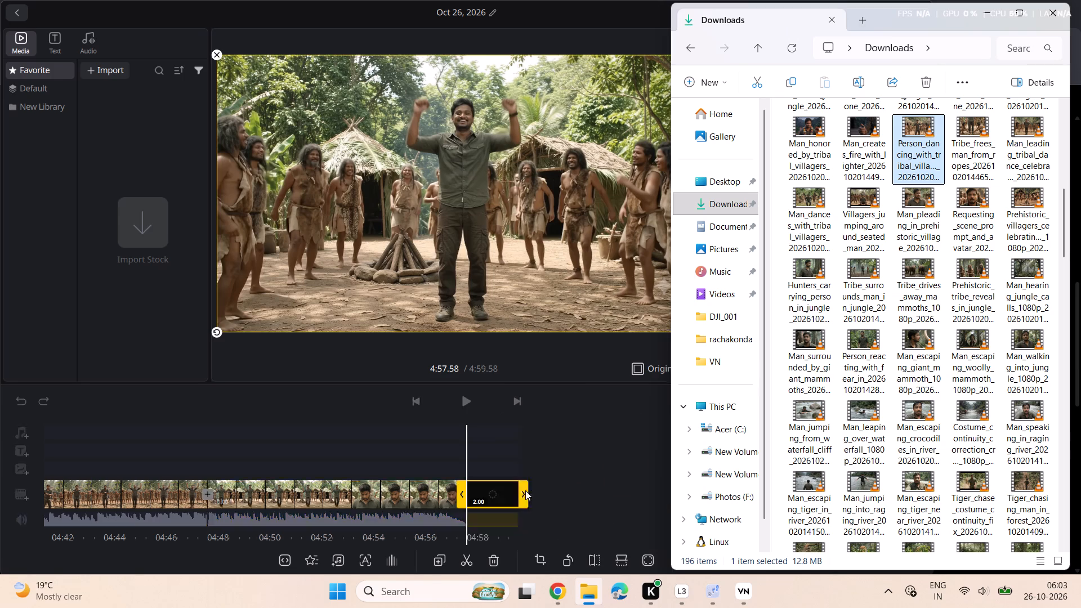
click(464, 399)
click(465, 399)
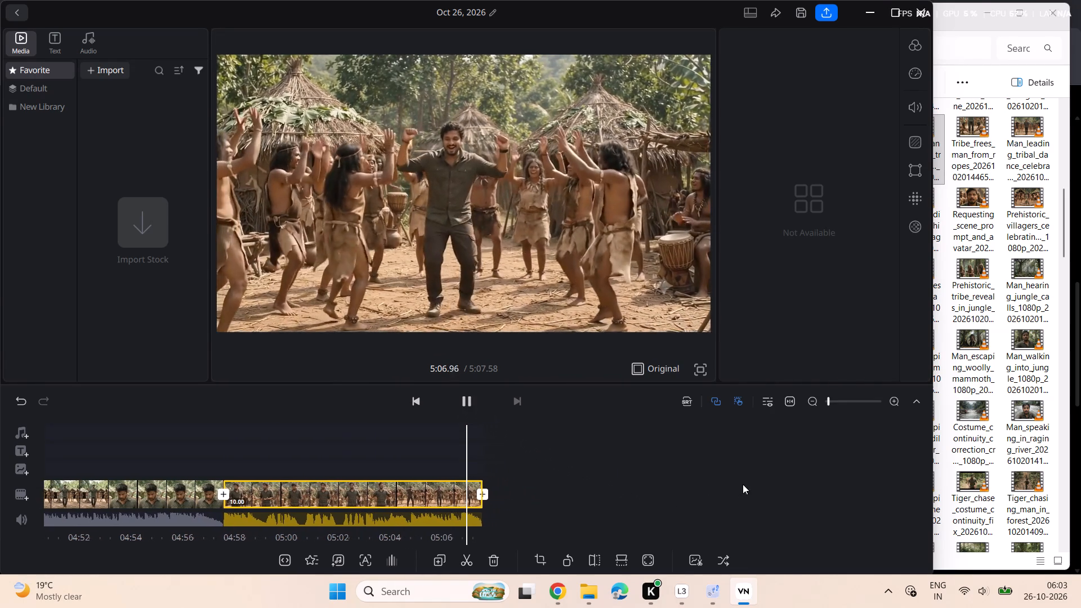
click(744, 482)
Add the Man_creates_fire_with_lighter clip from Downloads to the end of the main track and play it through.
click(938, 163)
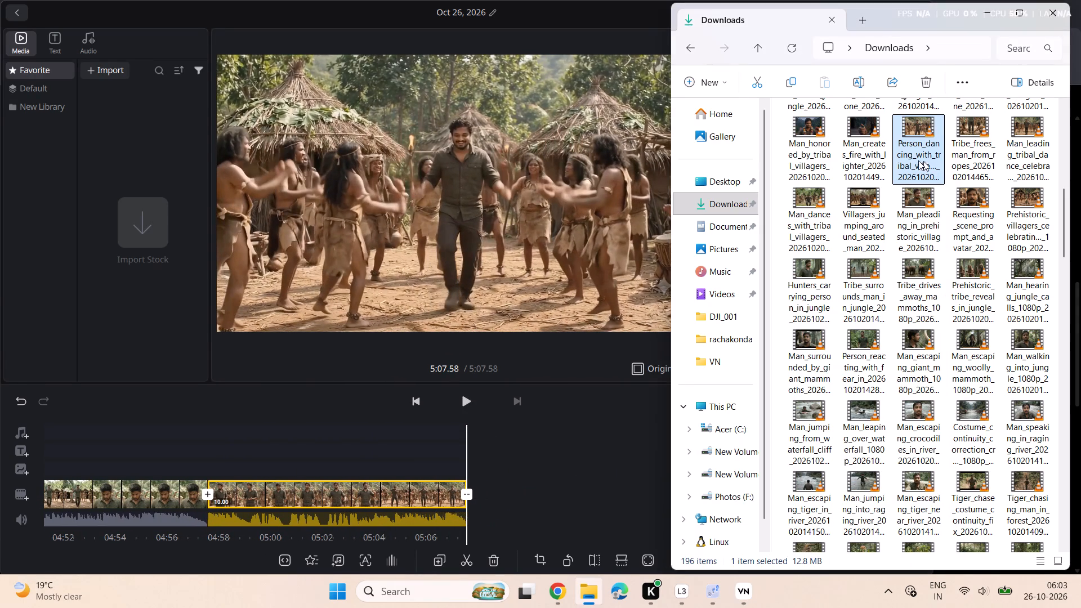
drag(854, 151, 521, 509)
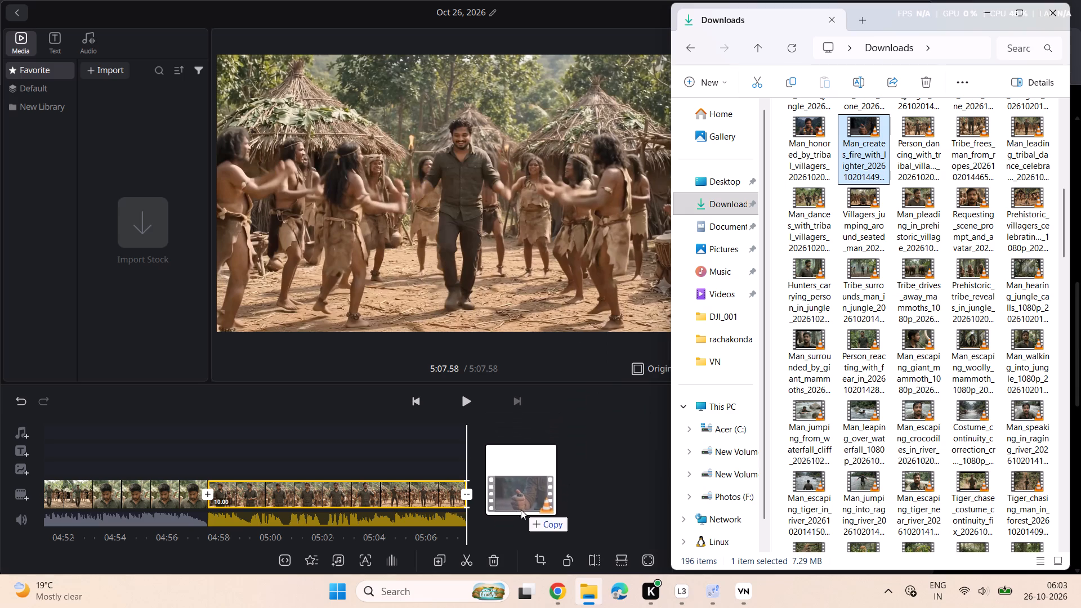
drag(521, 509, 521, 528)
click(464, 401)
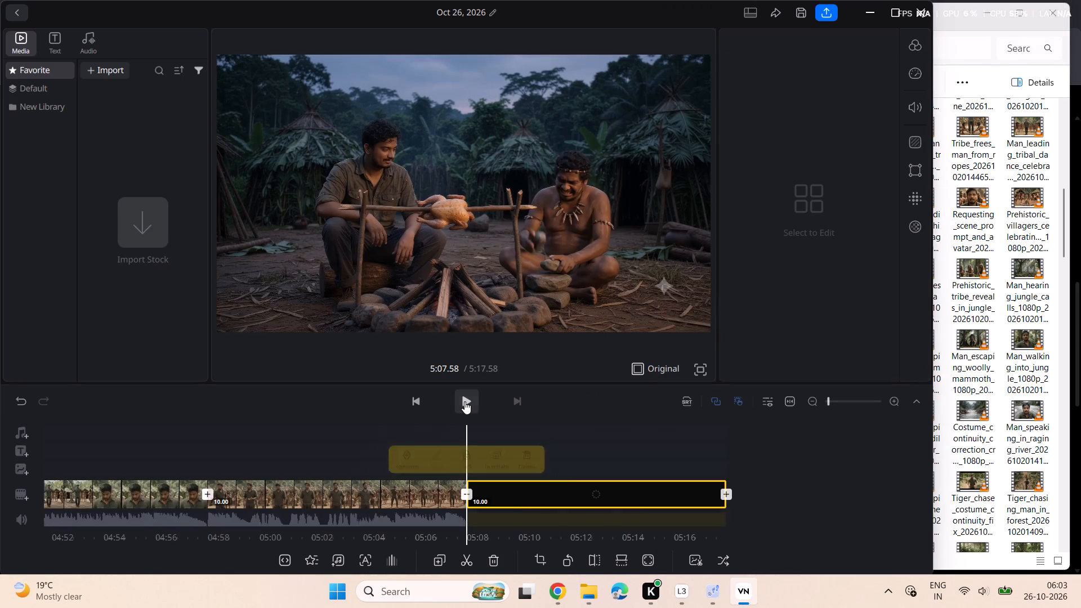
click(464, 401)
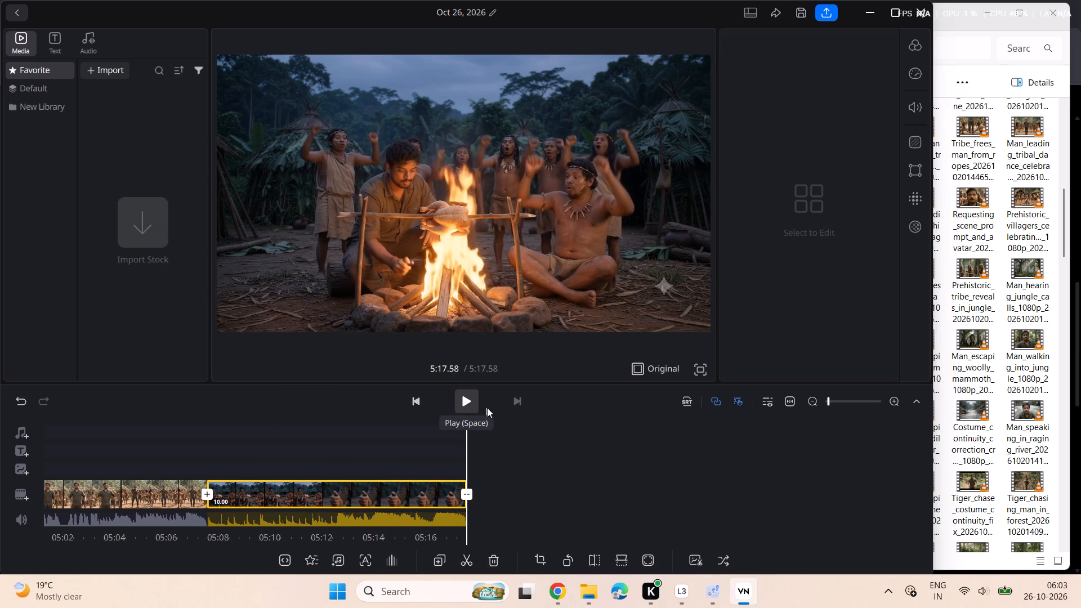
Add the Man_honored_by_tribal_villagers clip from Downloads to the end of the main track and play it through.
click(955, 147)
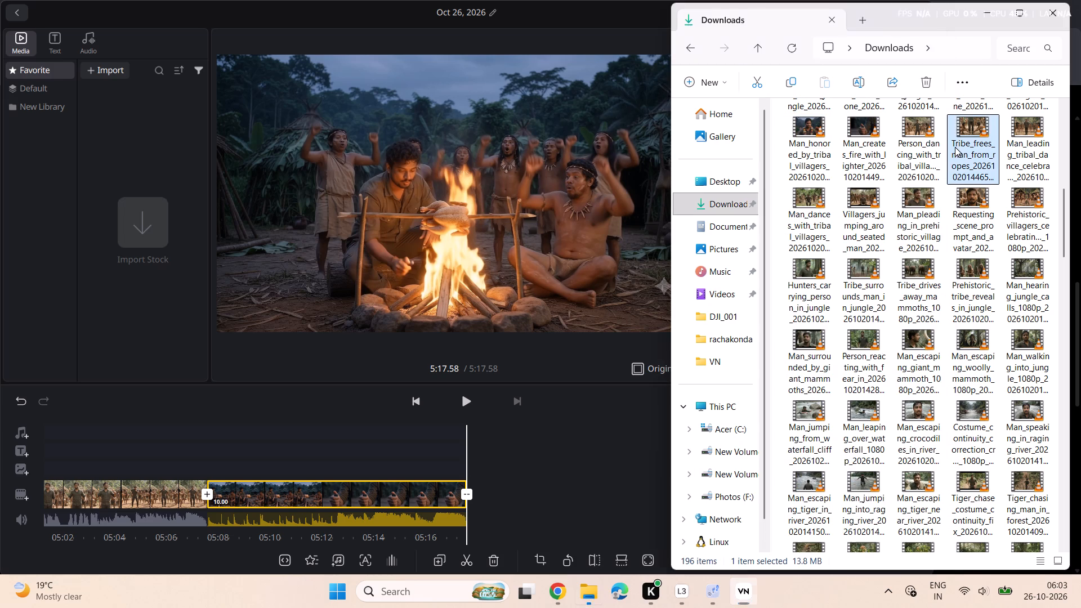
click(880, 151)
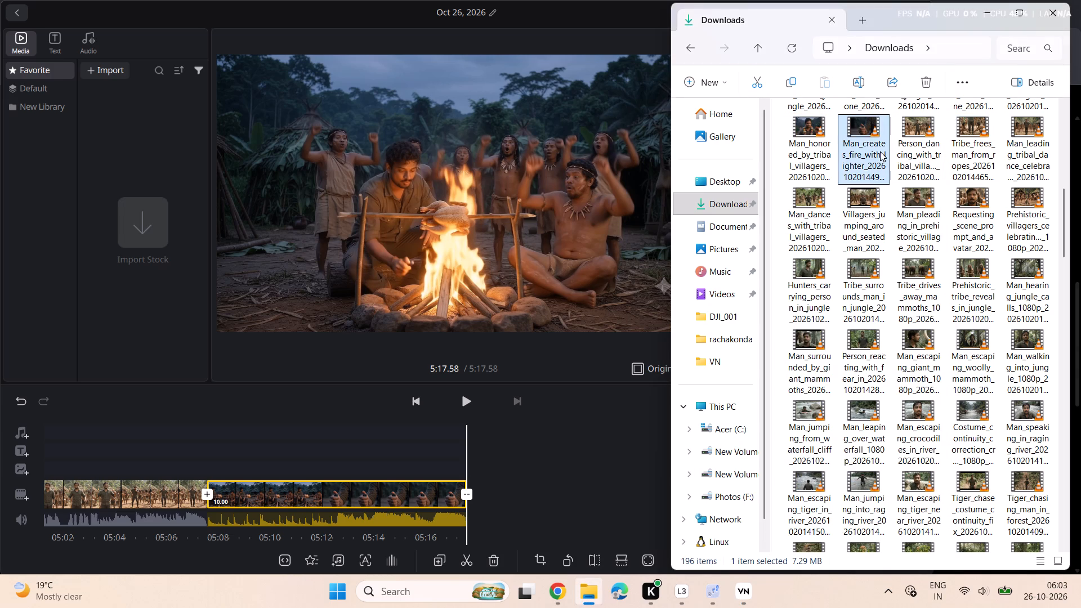
drag(800, 138, 558, 463)
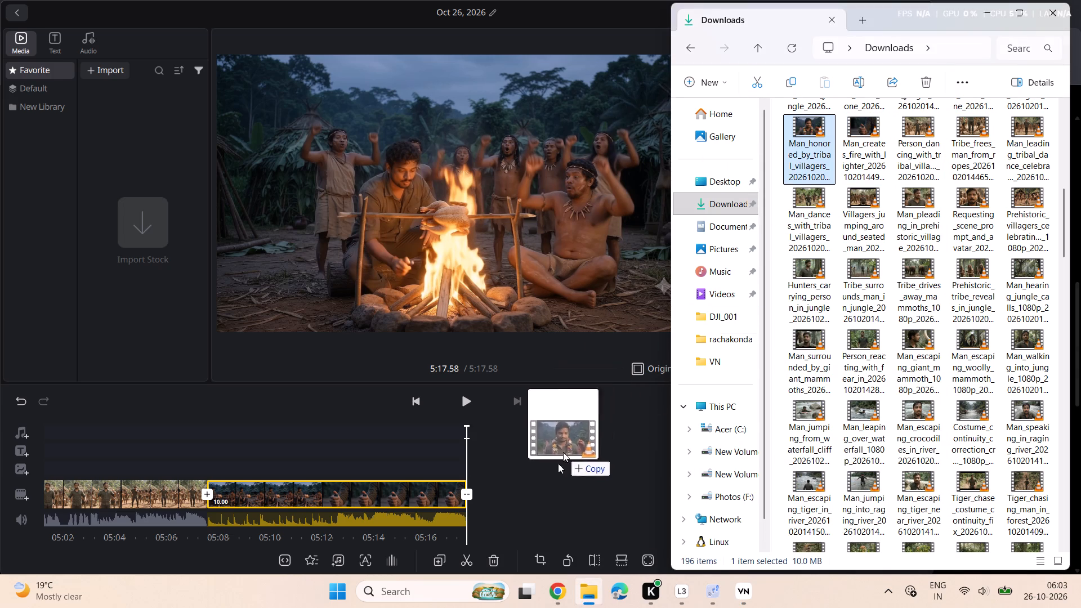
drag(558, 463, 544, 531)
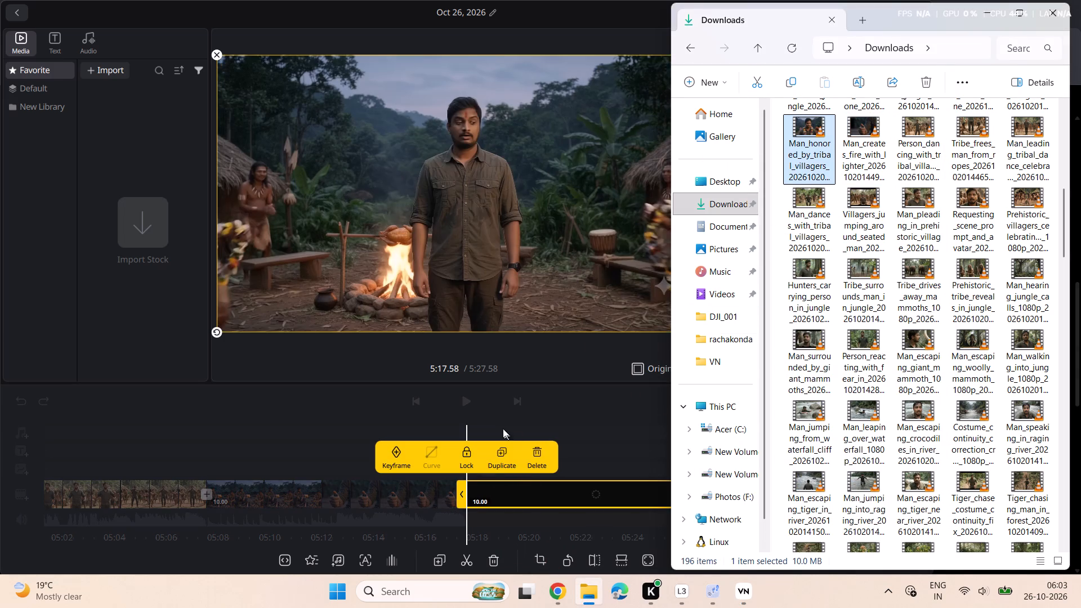
click(466, 401)
click(466, 401)
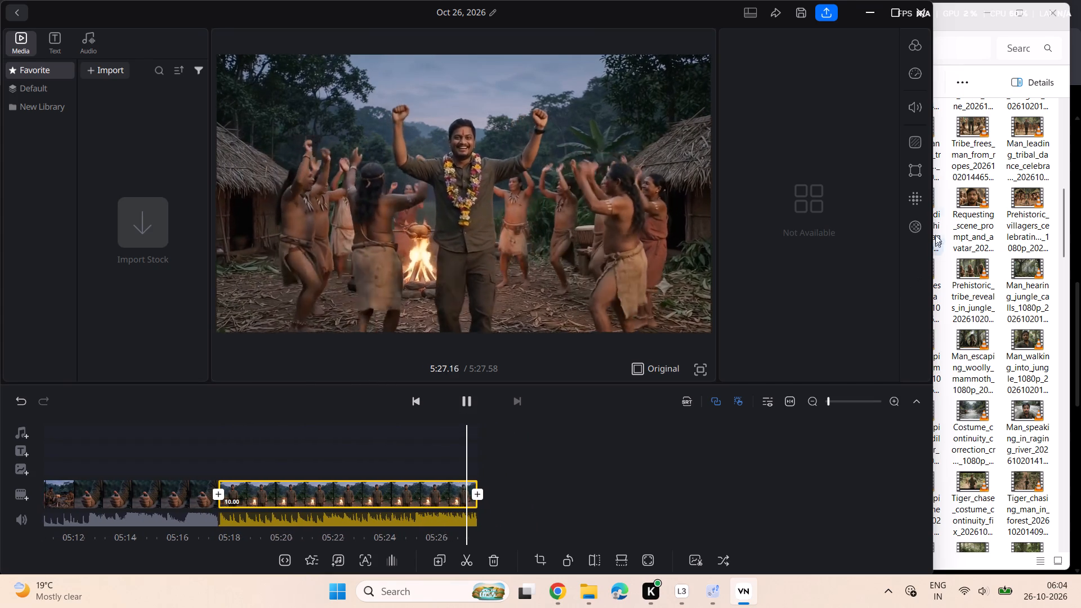
Add the Man_speaking_to_tribal_villagers clip from Downloads to the end of the main track and preview it.
scroll(1002, 208, up, 1)
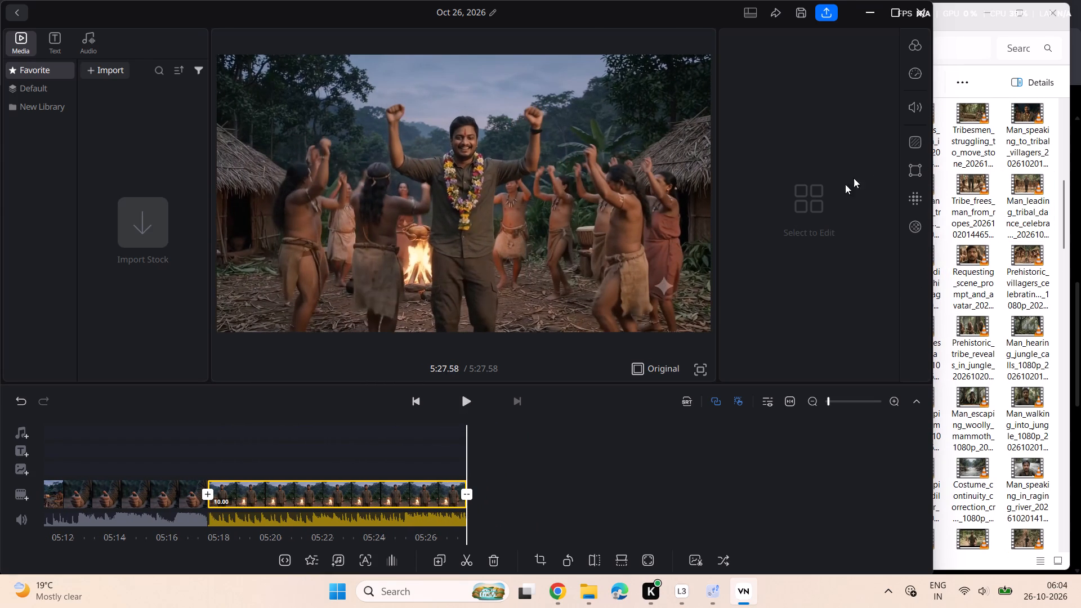
click(968, 223)
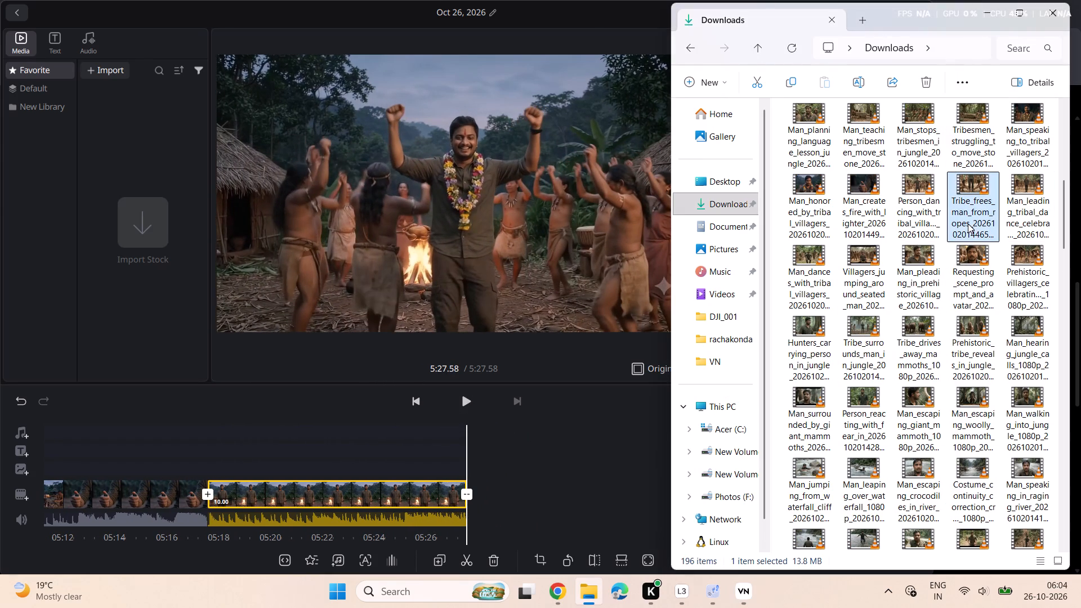
scroll(856, 221, up, 2)
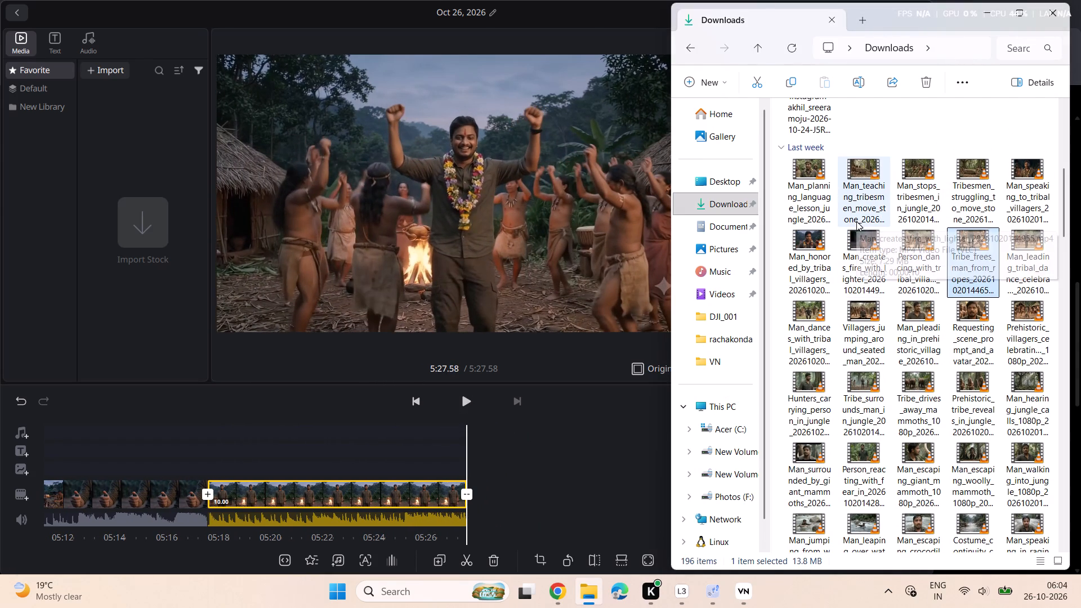
scroll(912, 223, up, 1)
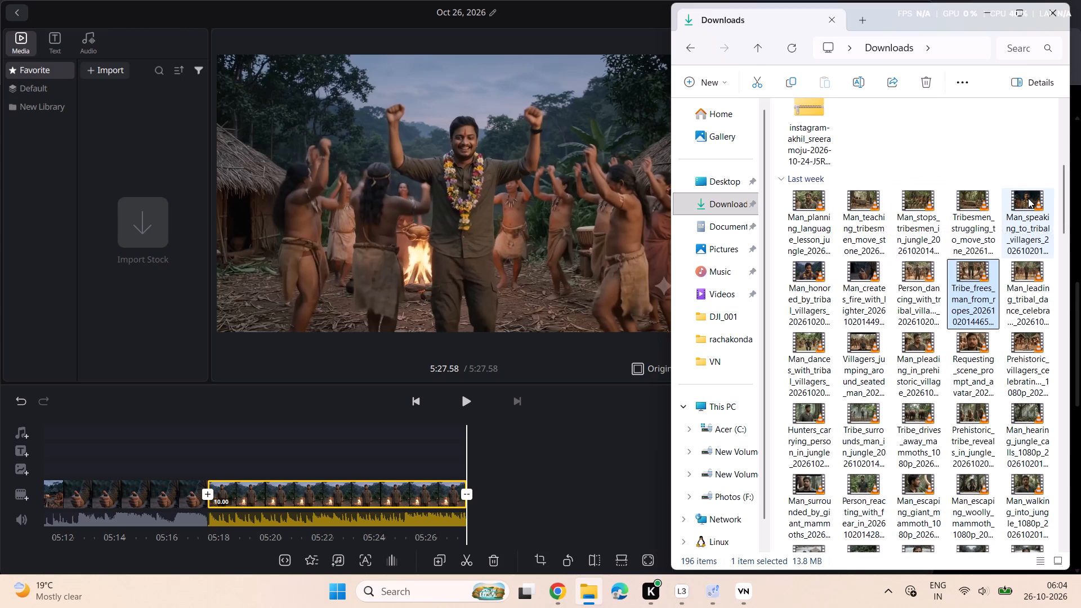
drag(1028, 198, 551, 509)
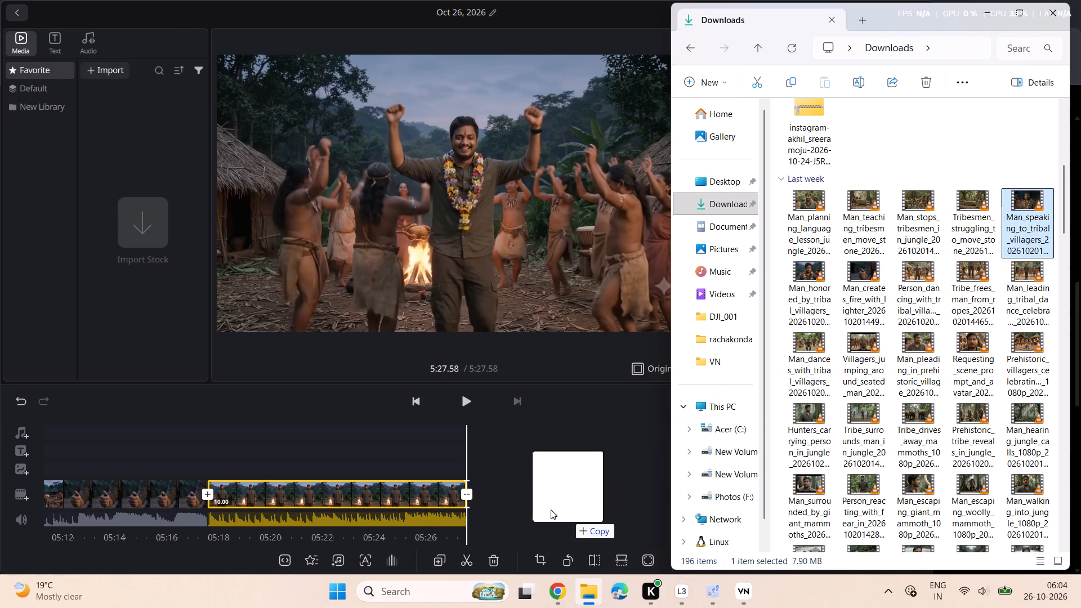
drag(551, 509, 523, 505)
click(467, 403)
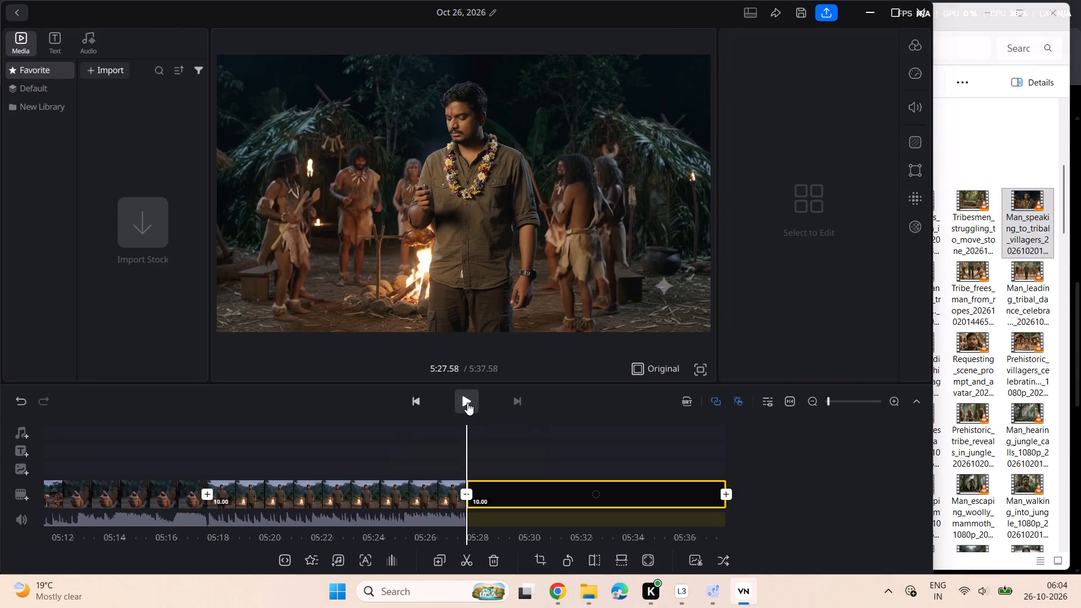
click(467, 403)
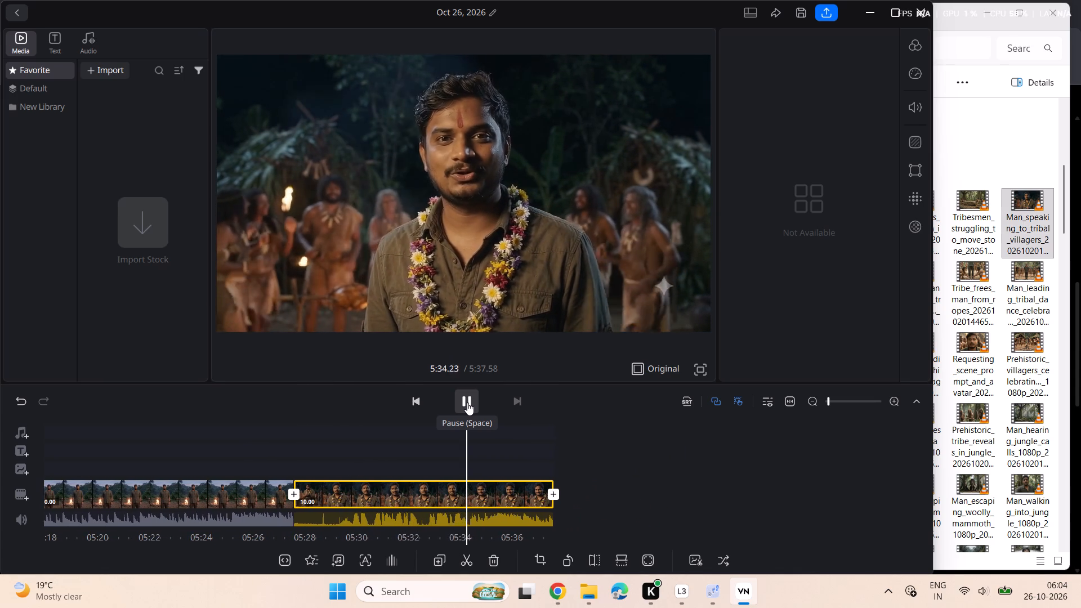
click(467, 403)
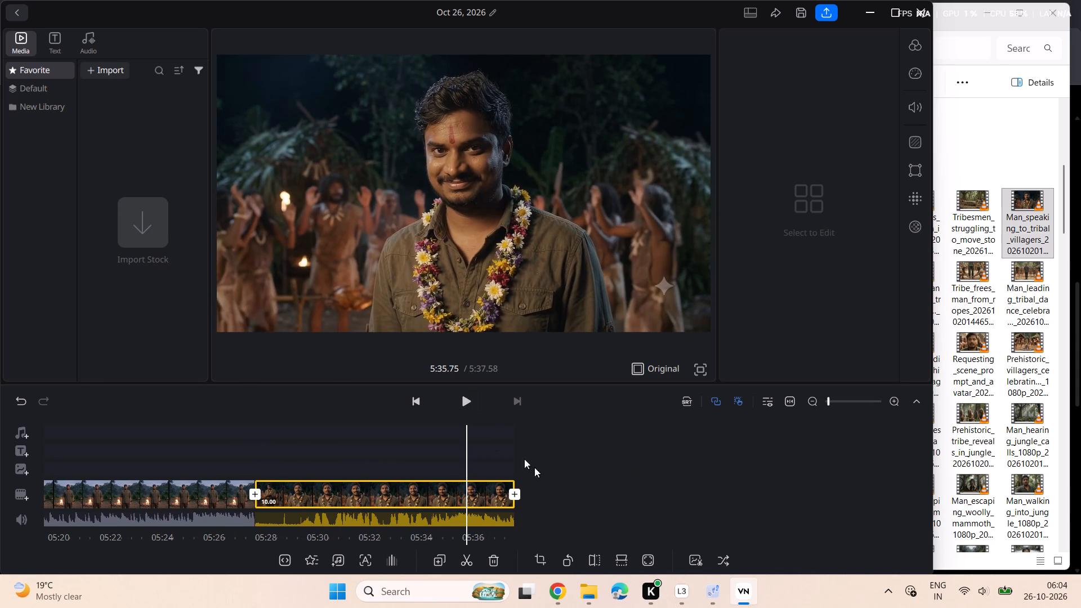
Split the Man_speaking_to_tribal_villagers clip at 5:34.61, after the man finishes speaking, and delete the remaining tail.
scroll(541, 472, right, 2)
click(468, 396)
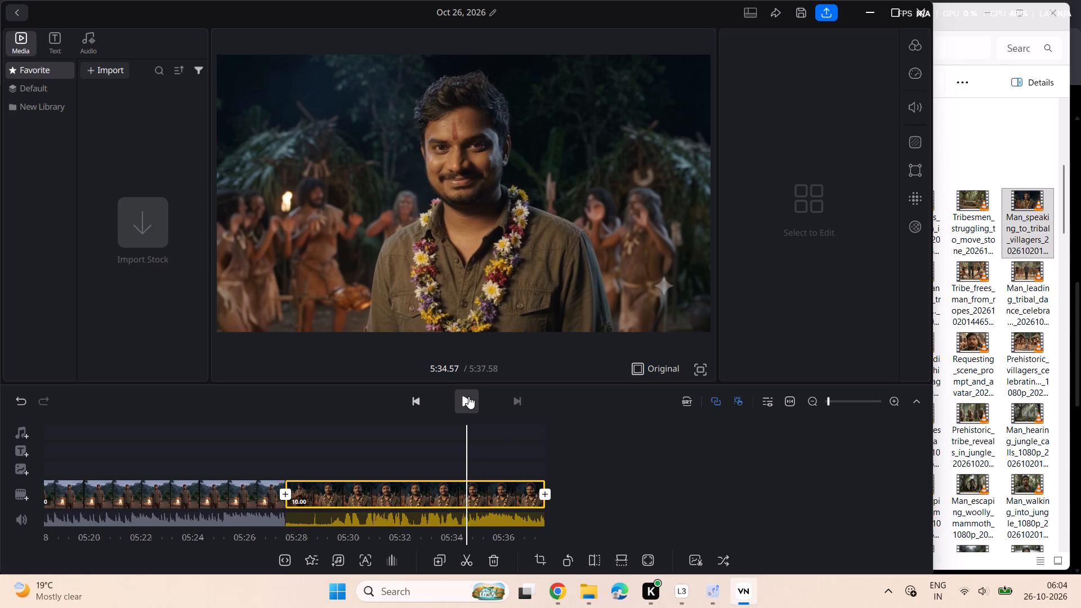
click(468, 397)
click(468, 397)
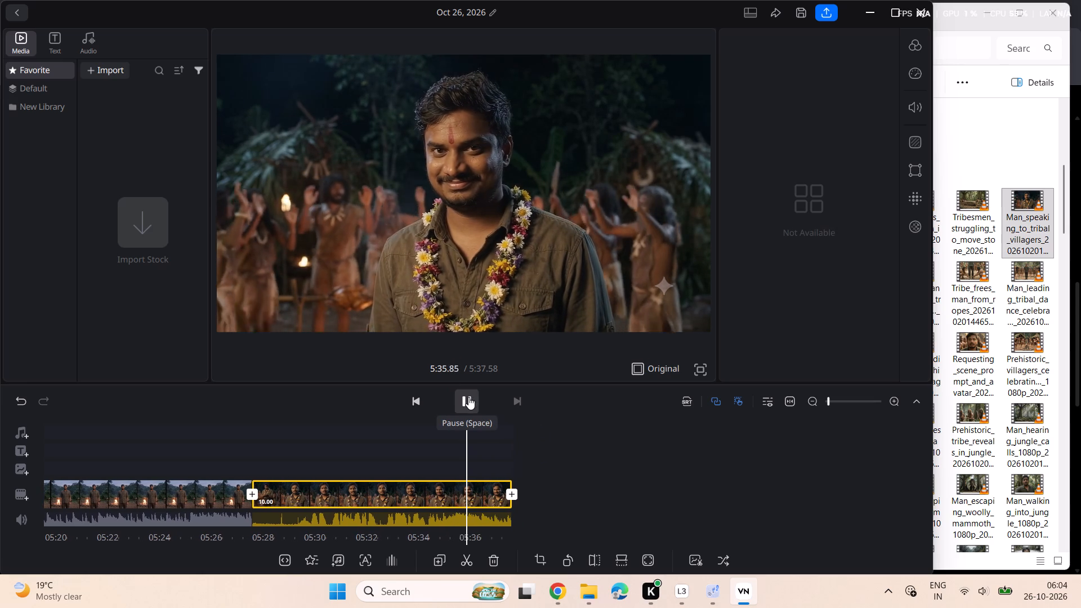
scroll(573, 495, down, 1)
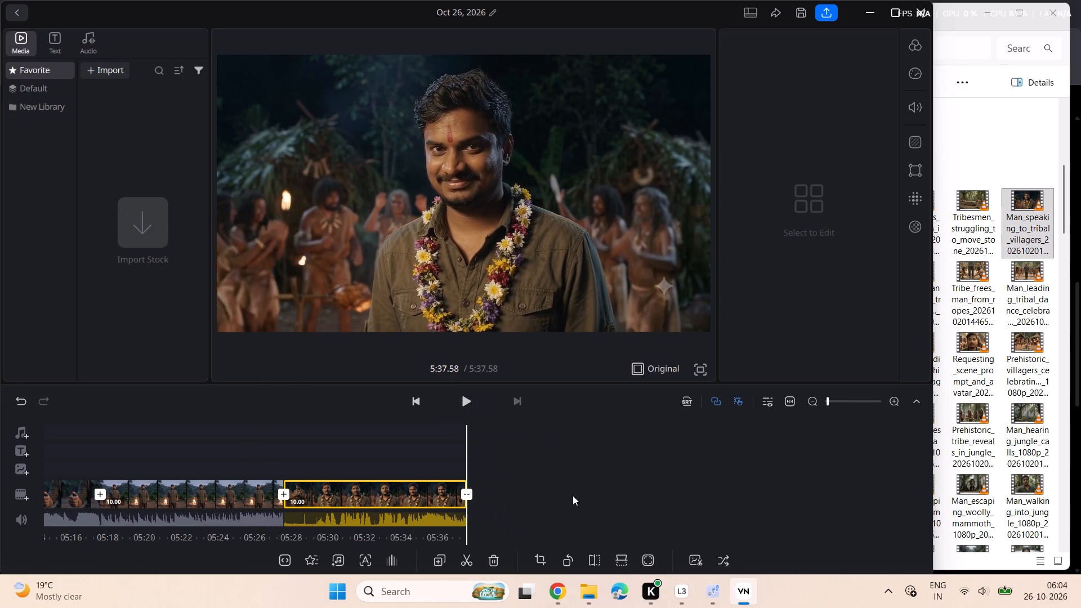
scroll(573, 495, down, 1)
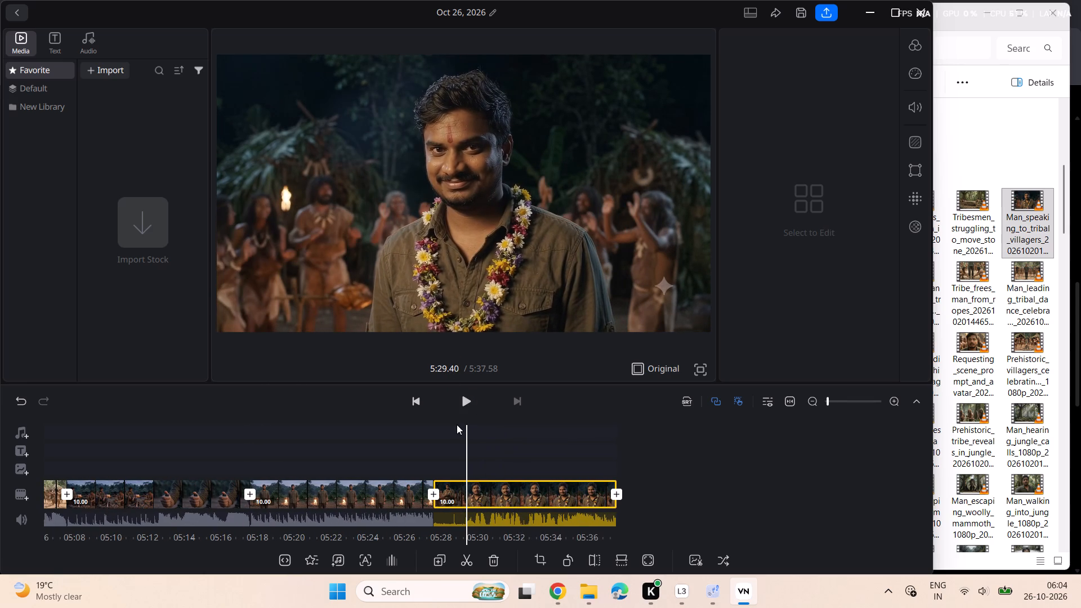
click(468, 403)
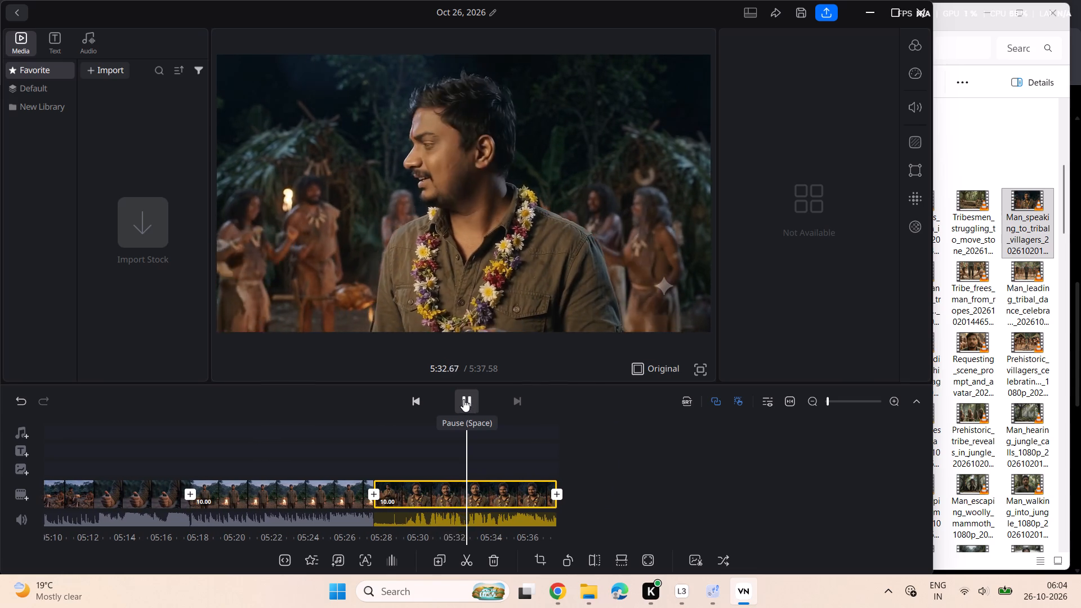
click(463, 397)
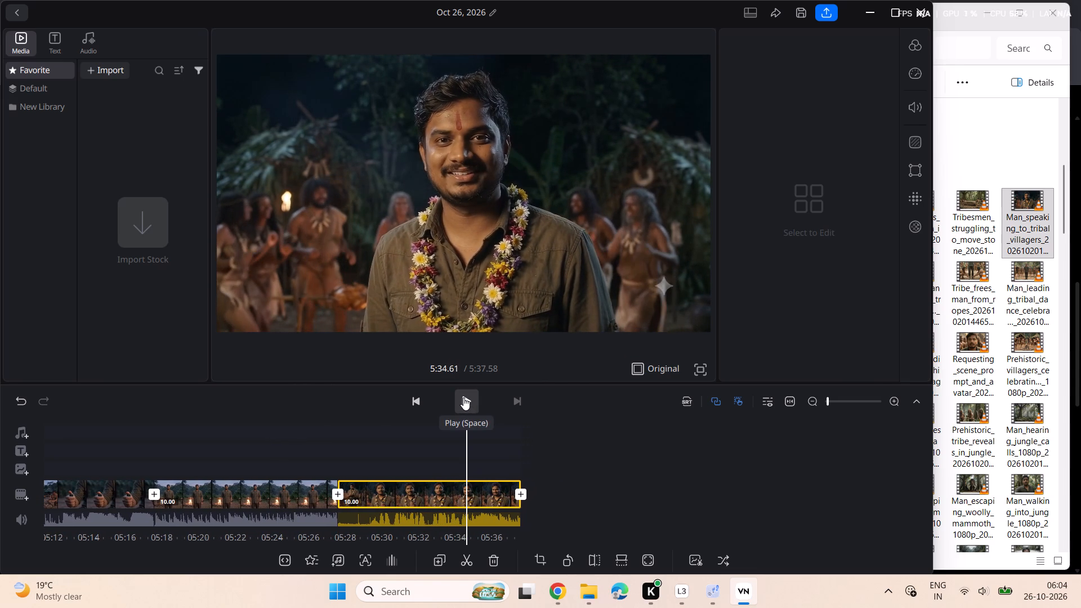
click(471, 558)
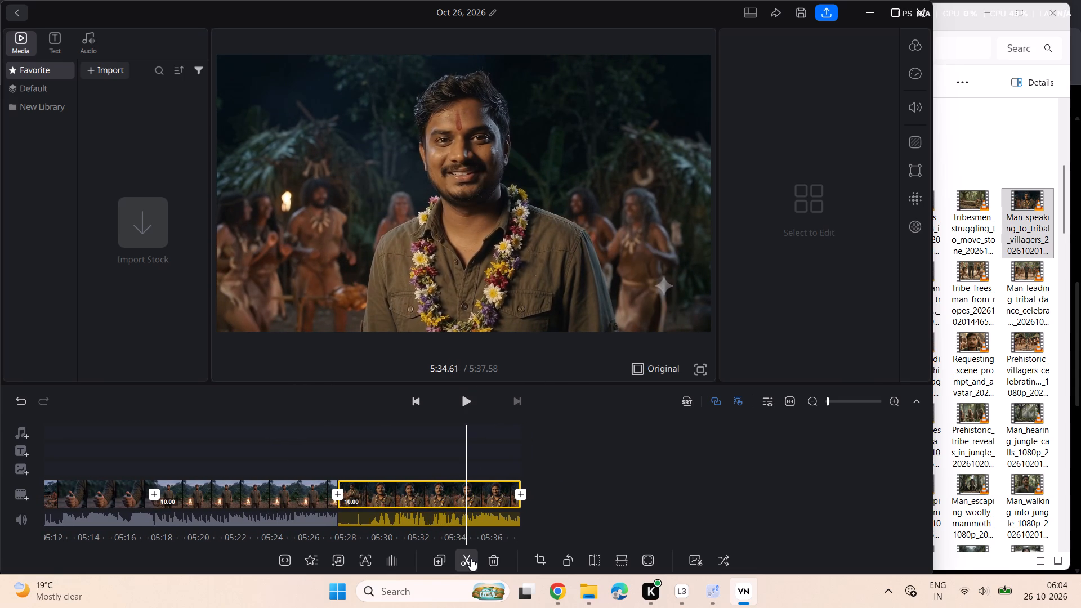
scroll(588, 493, left, 1)
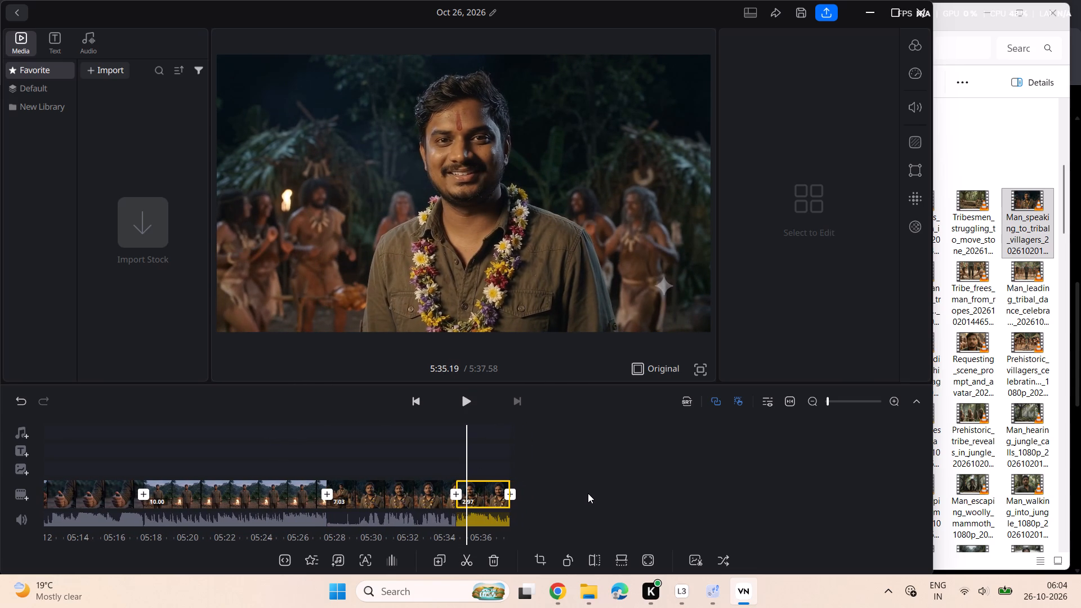
click(492, 559)
Add the Tribesmen_struggling_to_move_stone clip from Downloads to the end of the main track and play it through.
click(865, 18)
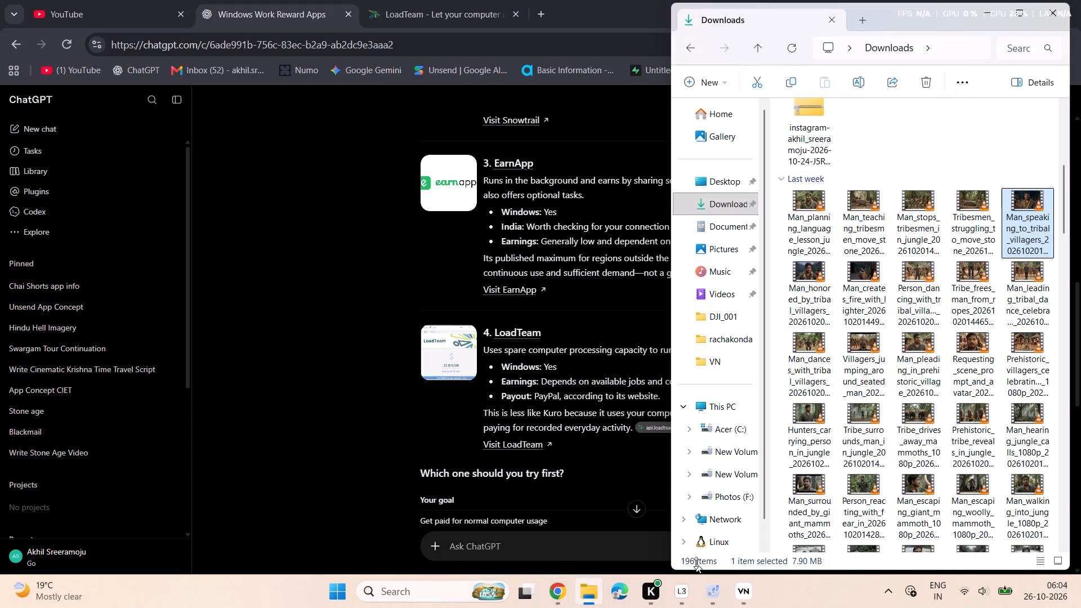
click(739, 594)
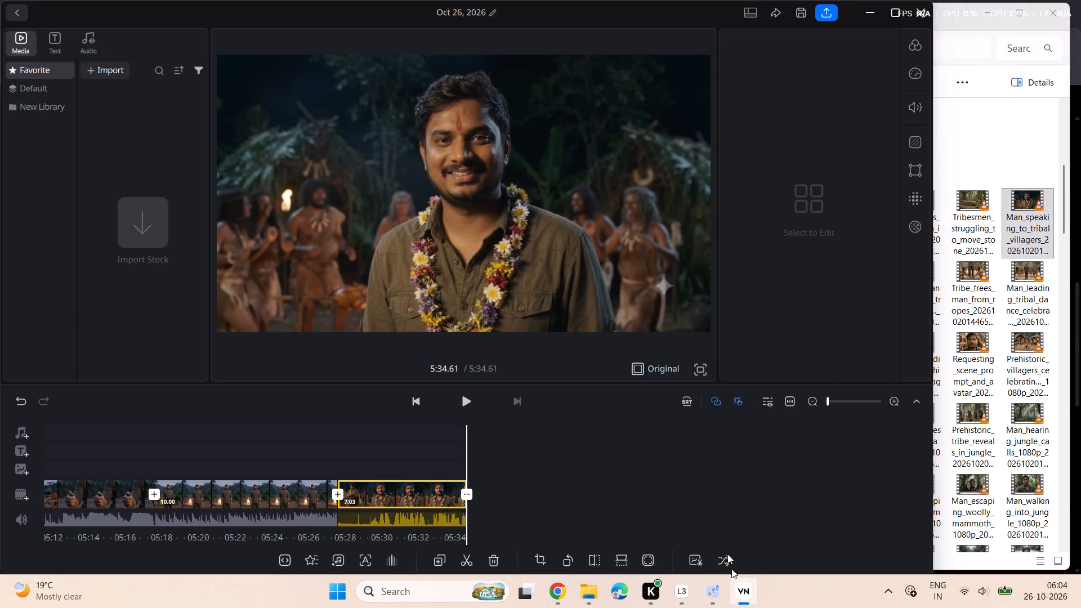
click(979, 208)
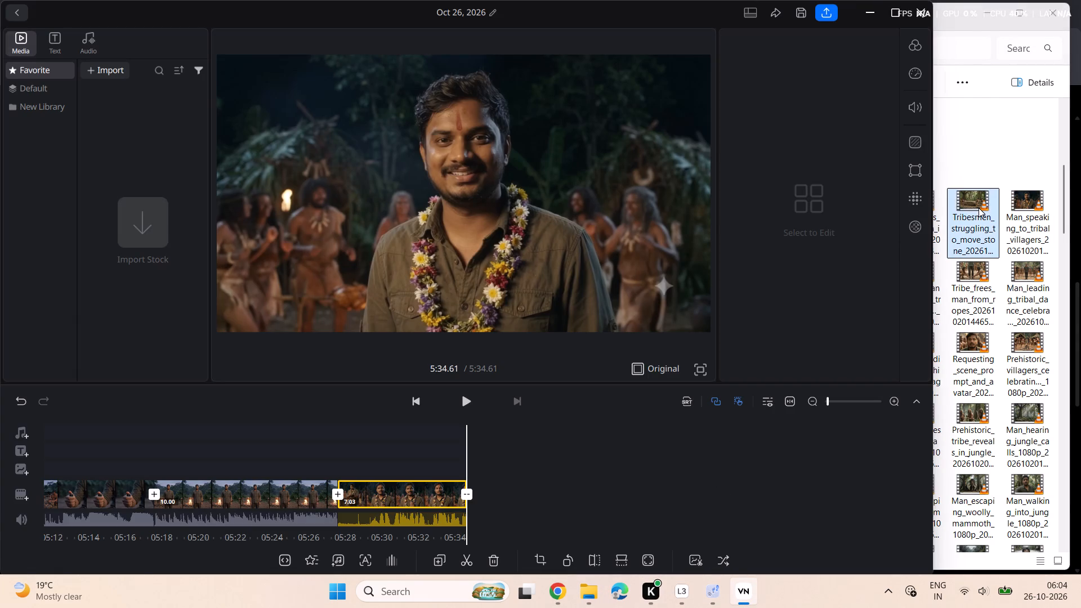
drag(979, 208, 533, 517)
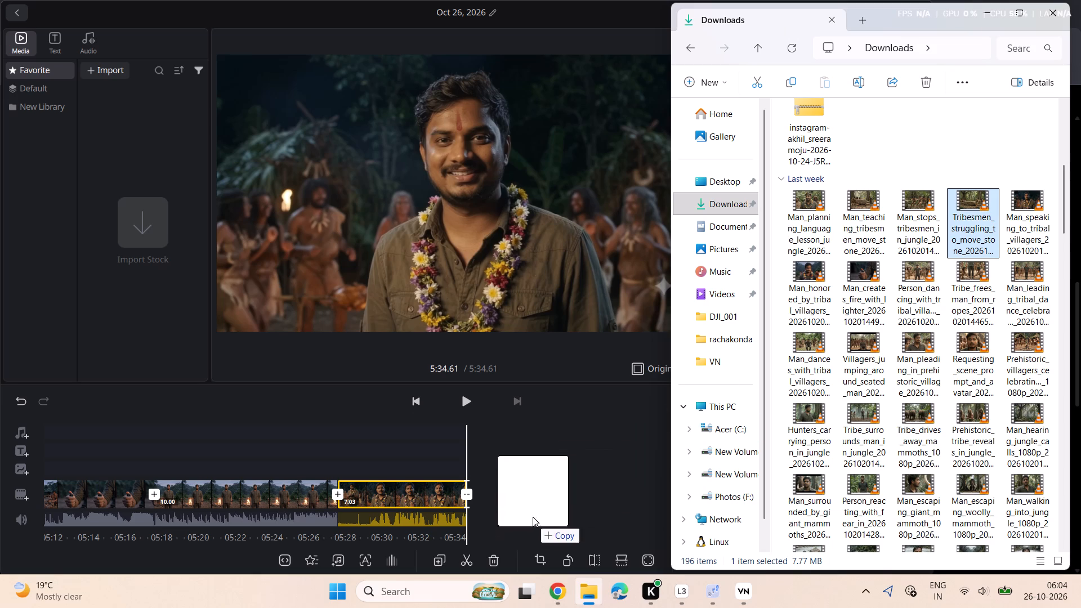
drag(533, 517, 531, 512)
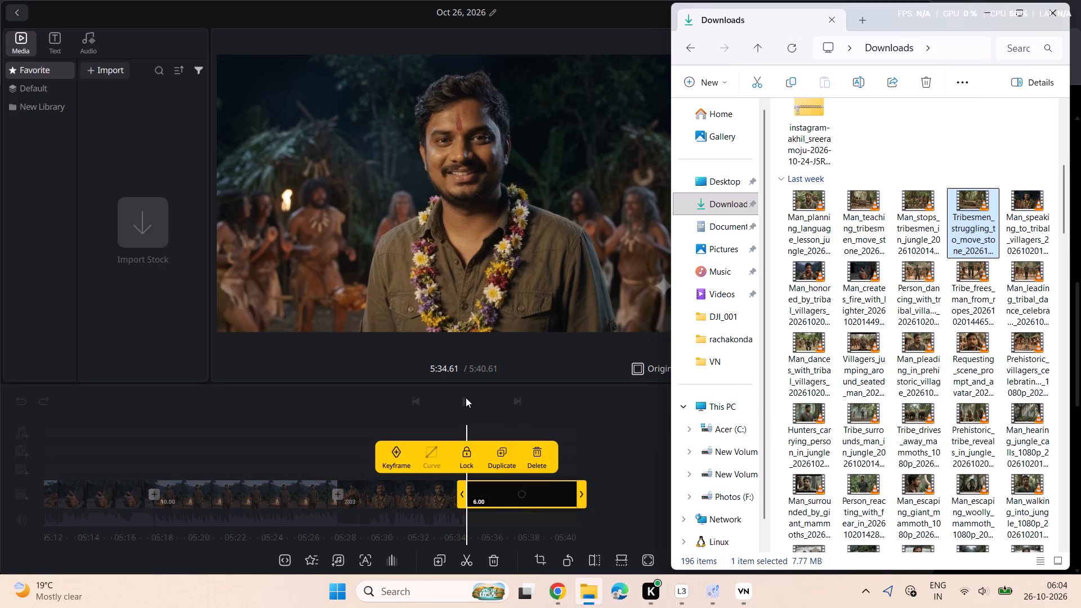
click(466, 397)
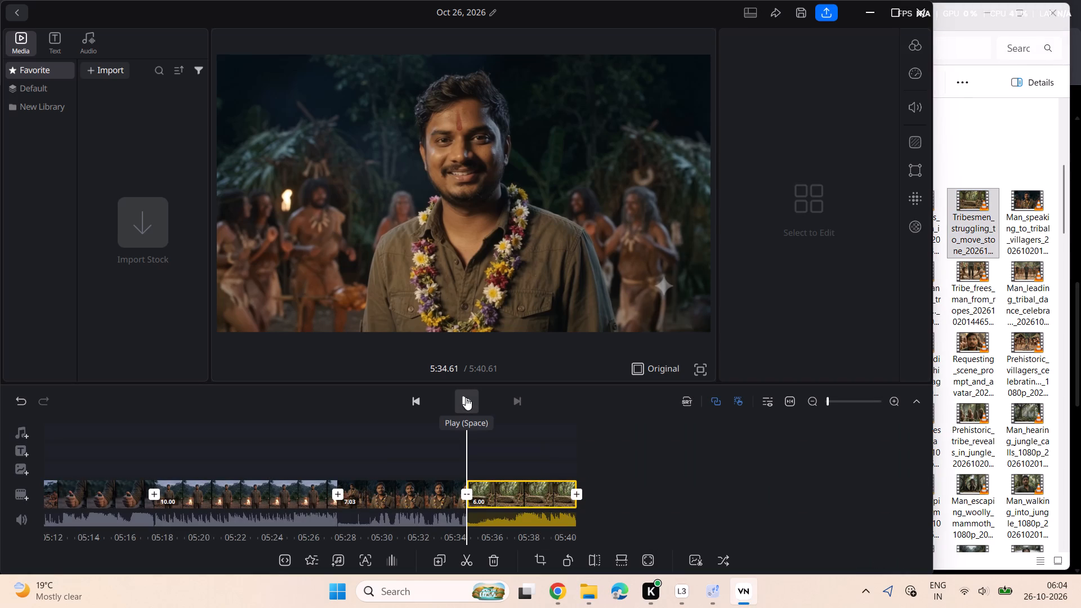
click(466, 400)
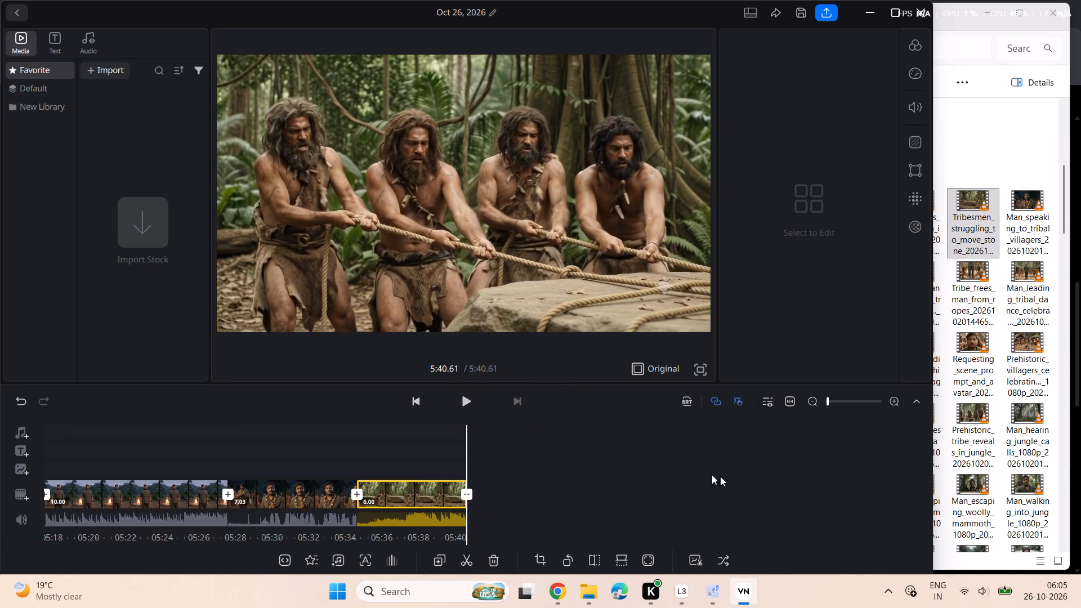
Add the Man_stops_tribesmen_in_jungle clip from Downloads to the end of the main track and preview it up to the man's close-up.
click(938, 247)
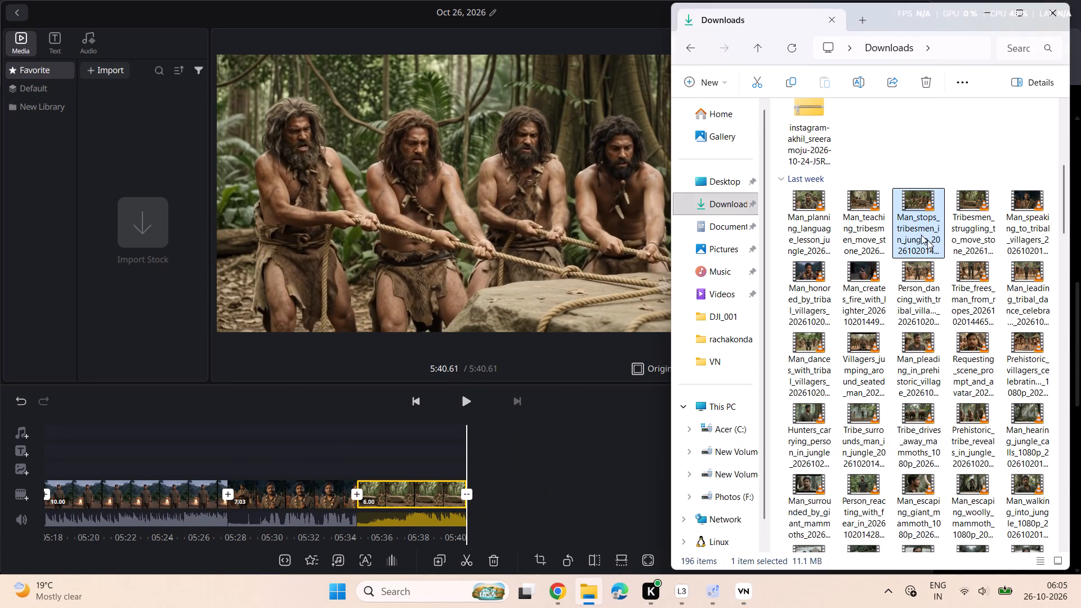
drag(919, 229, 538, 494)
click(468, 404)
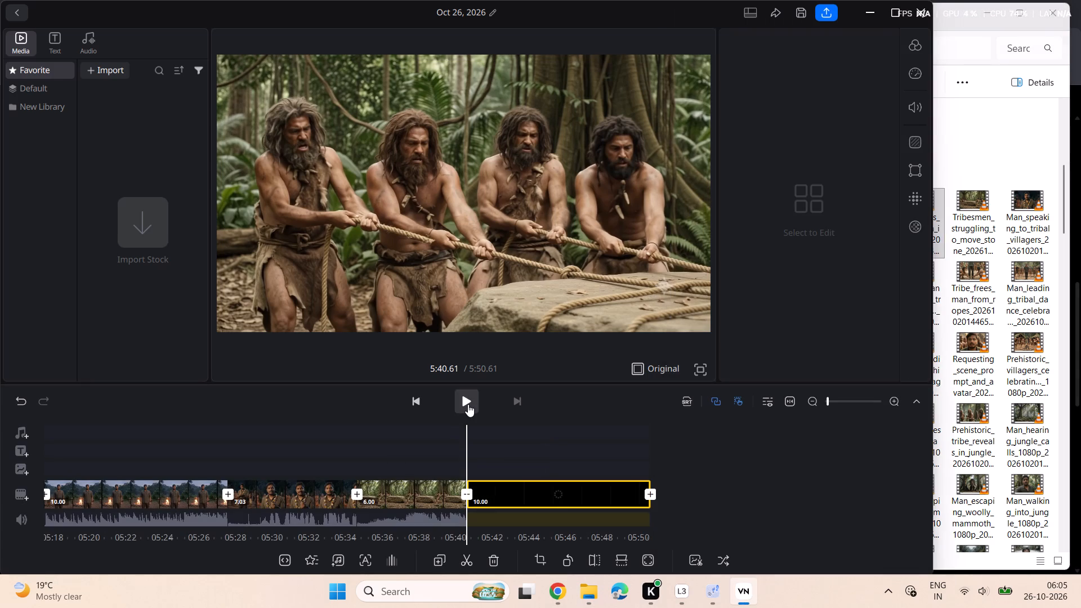
click(468, 404)
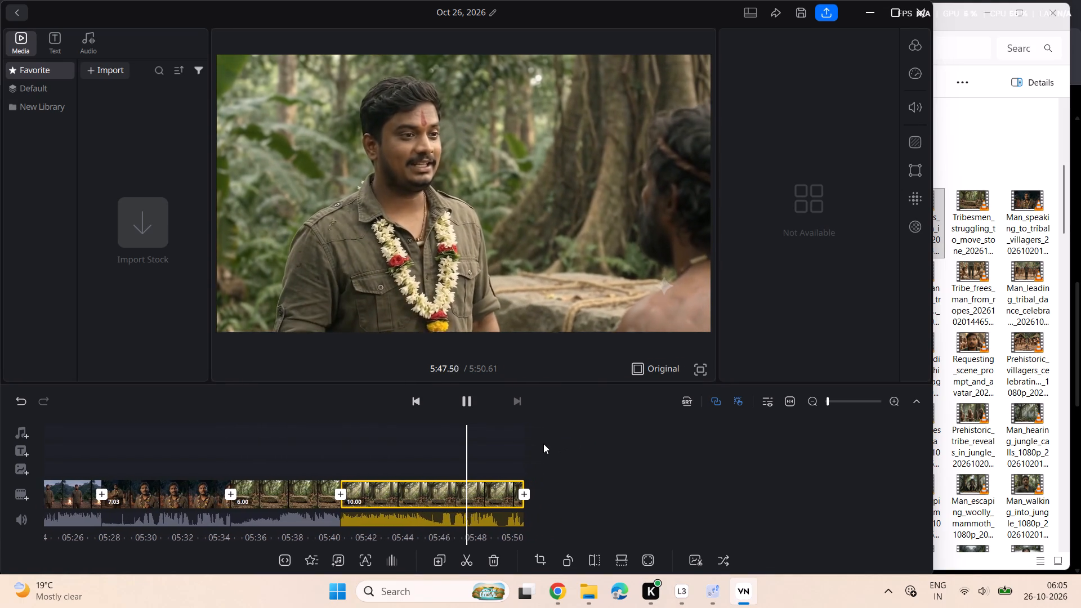
scroll(543, 444, right, 5)
click(466, 406)
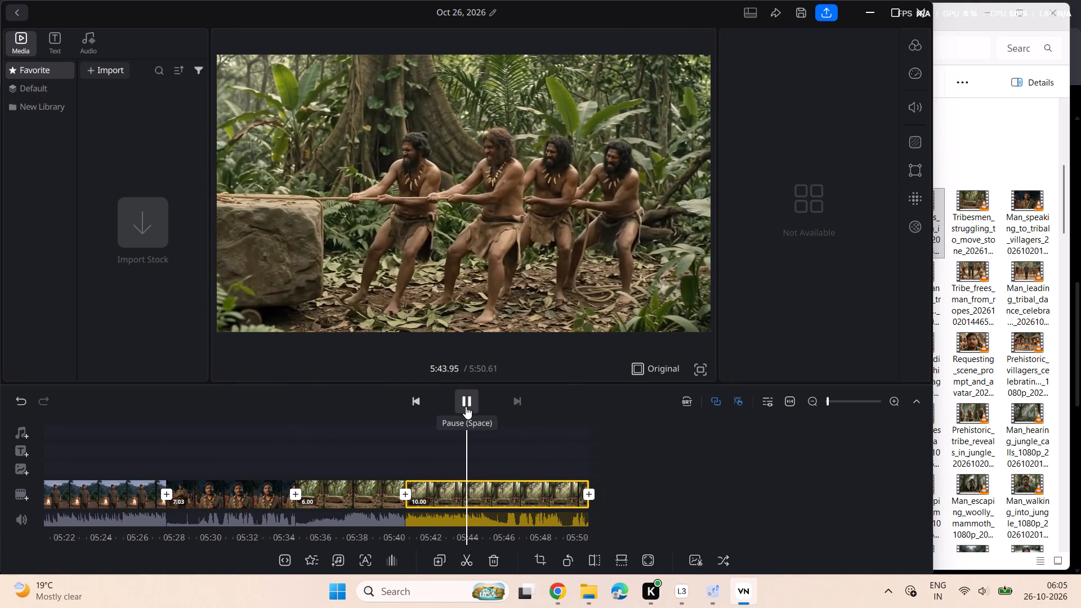
click(466, 406)
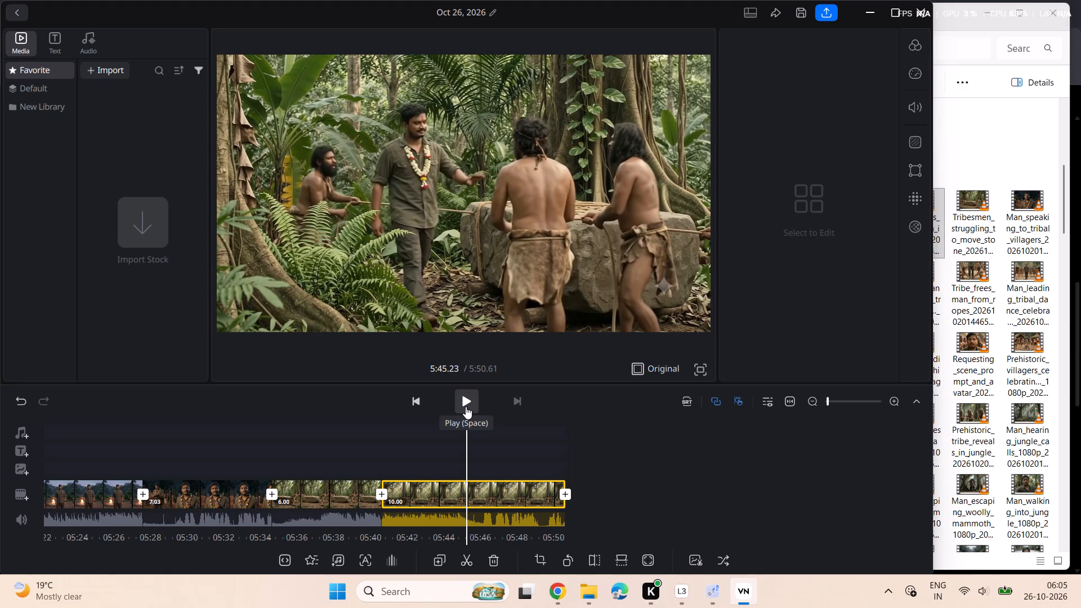
click(466, 406)
click(466, 406)
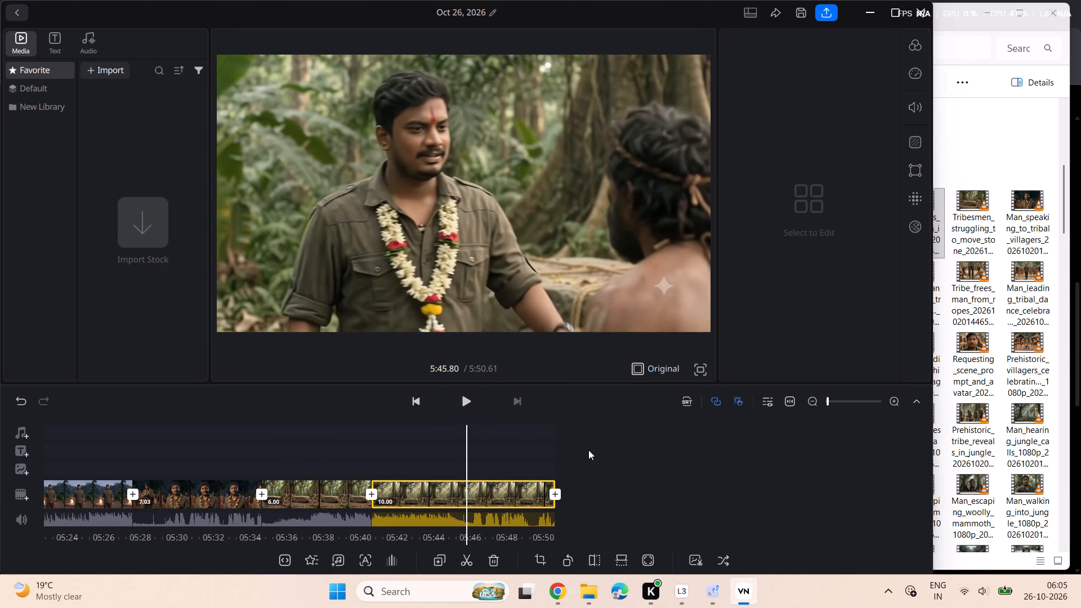
Split the Man_stops_tribesmen_in_jungle clip at 5:45.85, delete the part before the cut, and play the remaining close-up through.
click(473, 552)
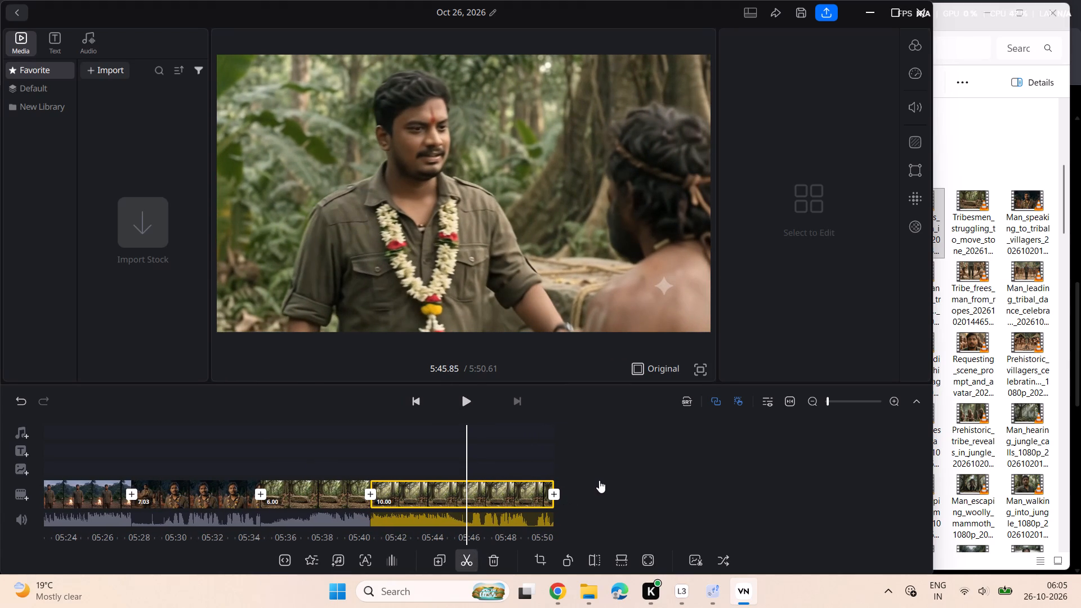
scroll(599, 480, right, 2)
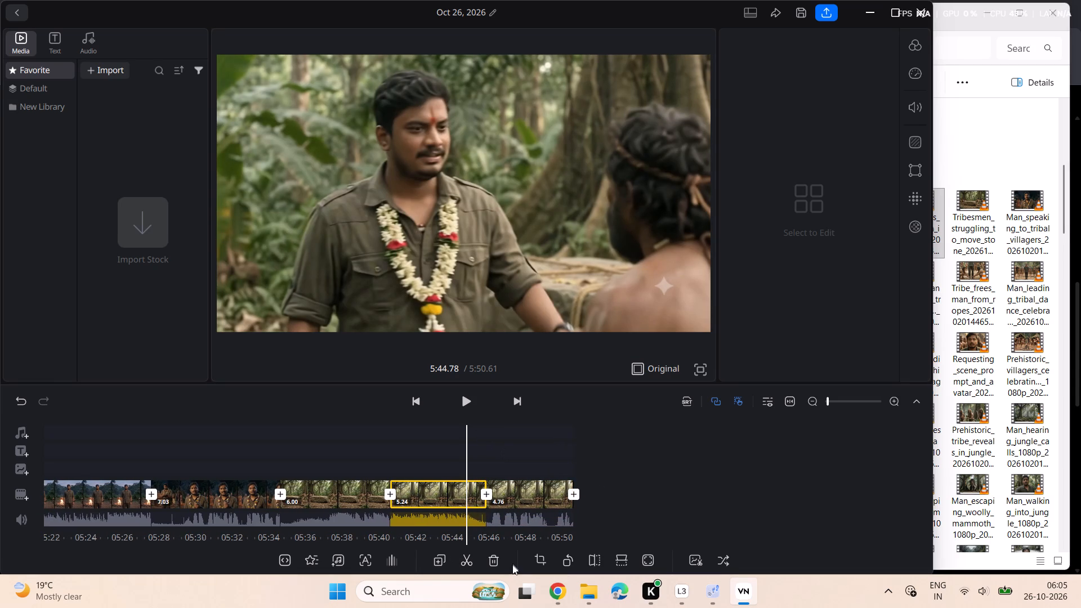
click(485, 560)
scroll(601, 470, right, 3)
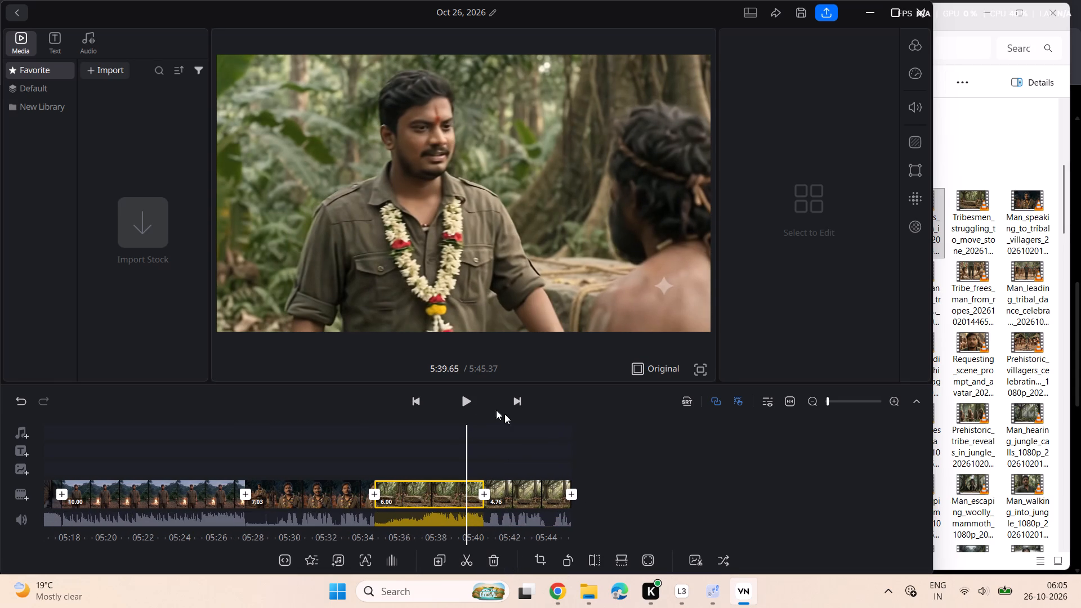
click(453, 399)
click(463, 399)
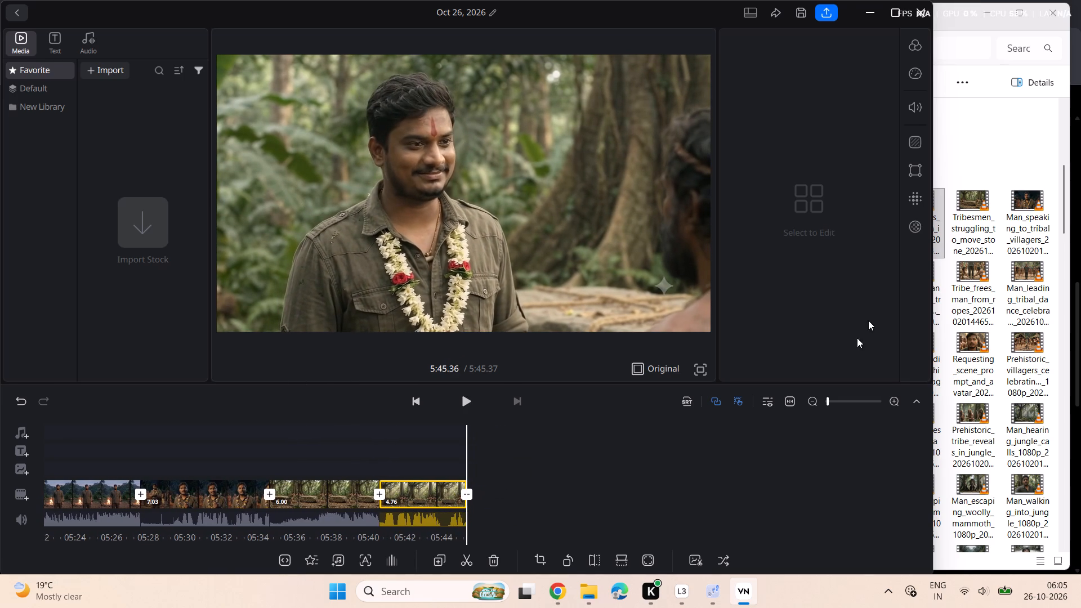
Add the Man_teaching_tribesmen_move_stone clip from Downloads to the end of the main track and play it through.
click(997, 154)
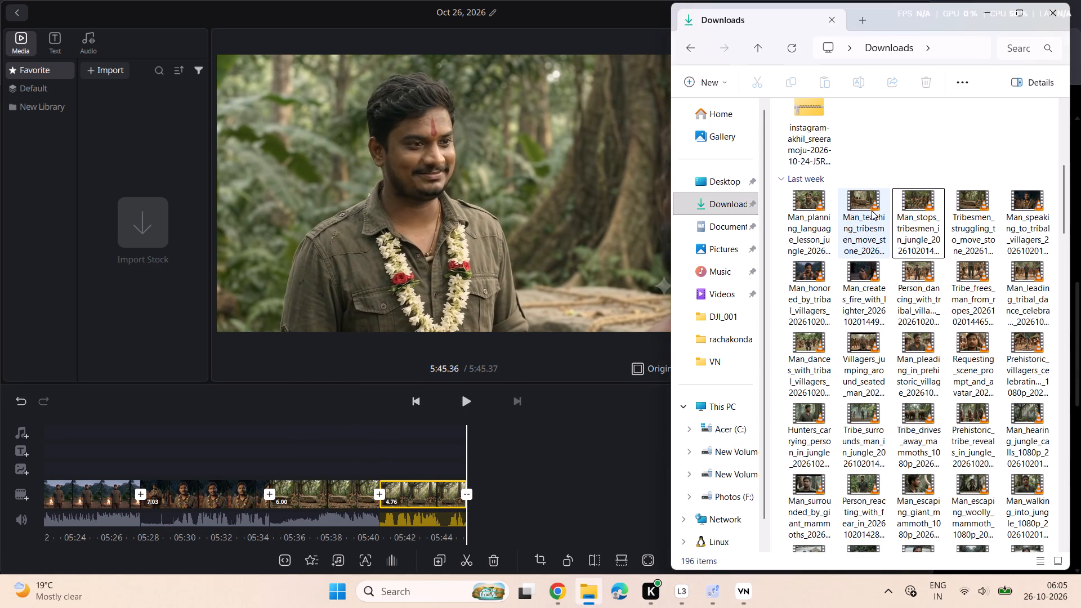
drag(872, 211, 528, 537)
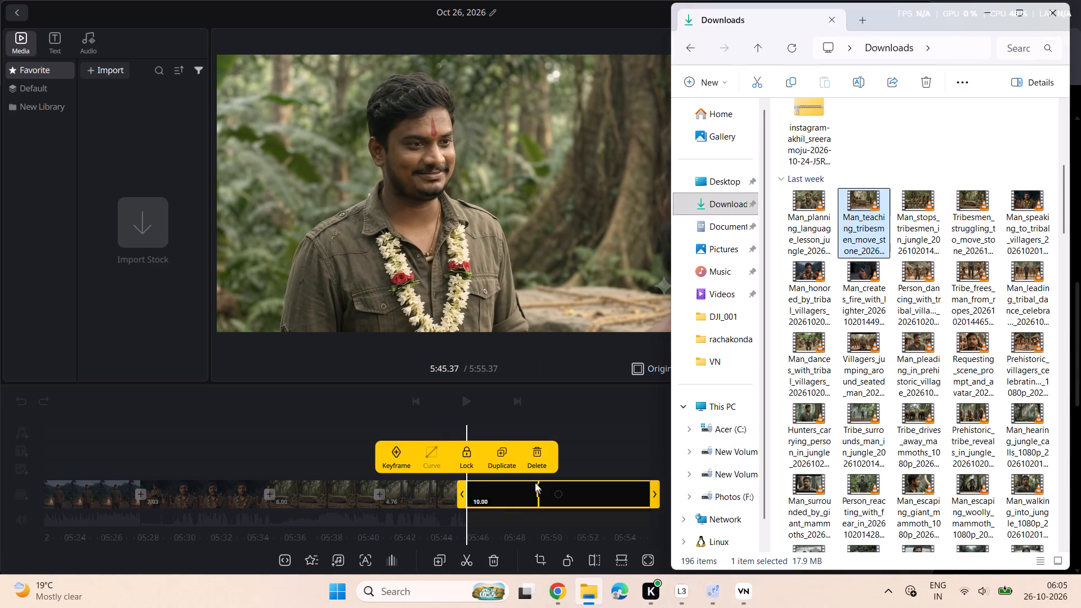
click(464, 405)
click(464, 405)
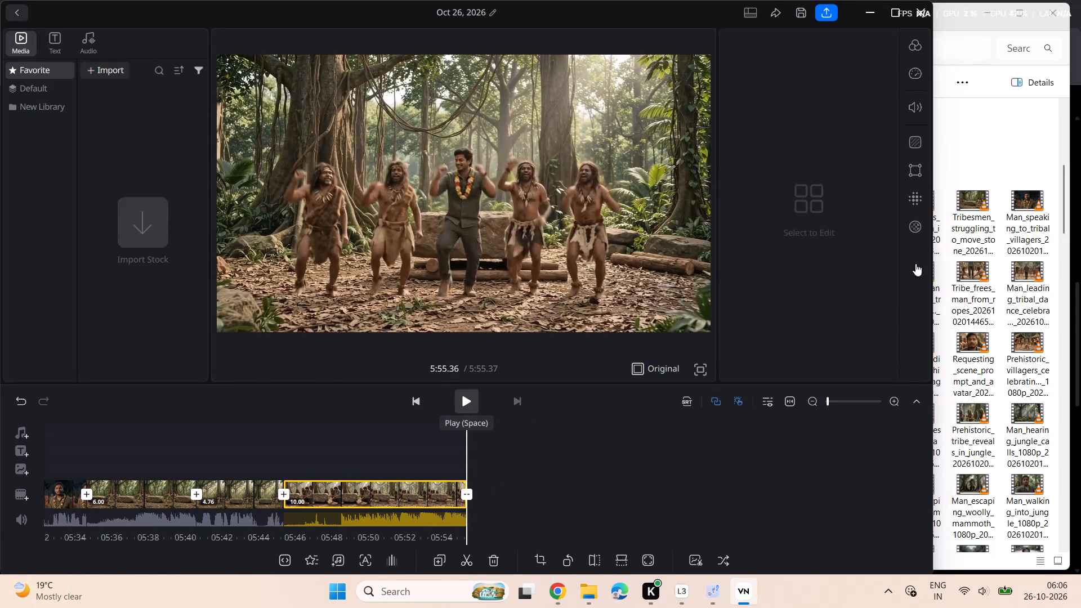
Add the Man_planning_language_lesson_jungle clip from Downloads to the end of the main track and play it through.
click(988, 133)
drag(801, 220, 524, 538)
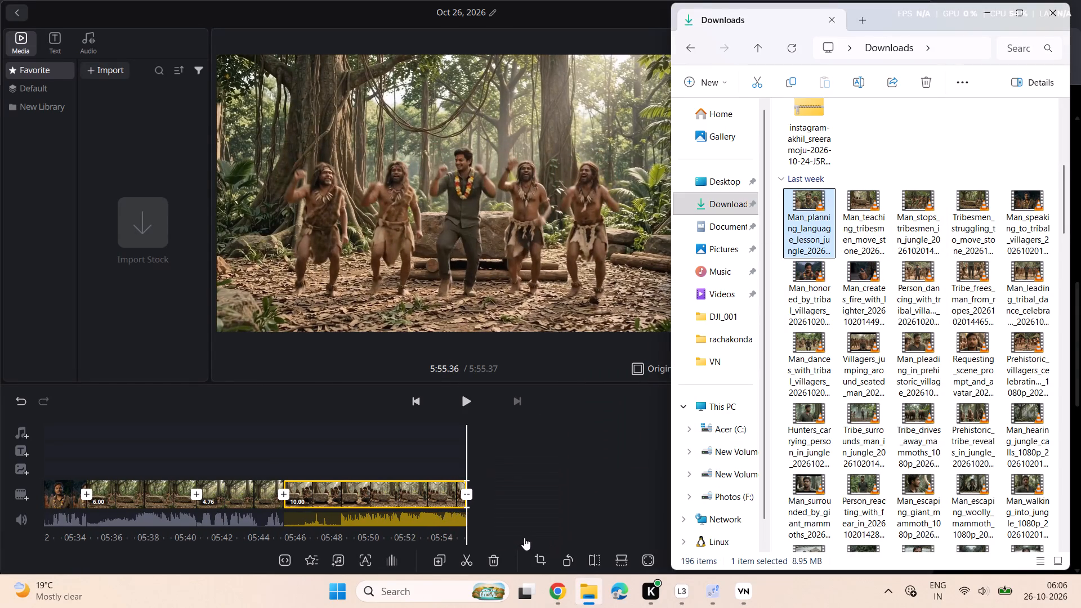
click(467, 401)
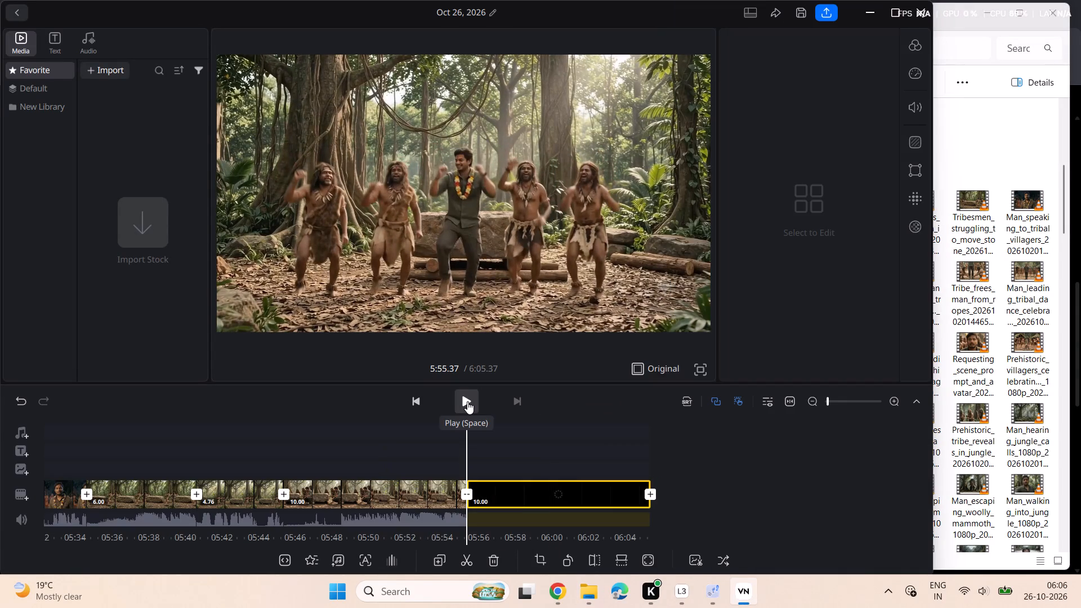
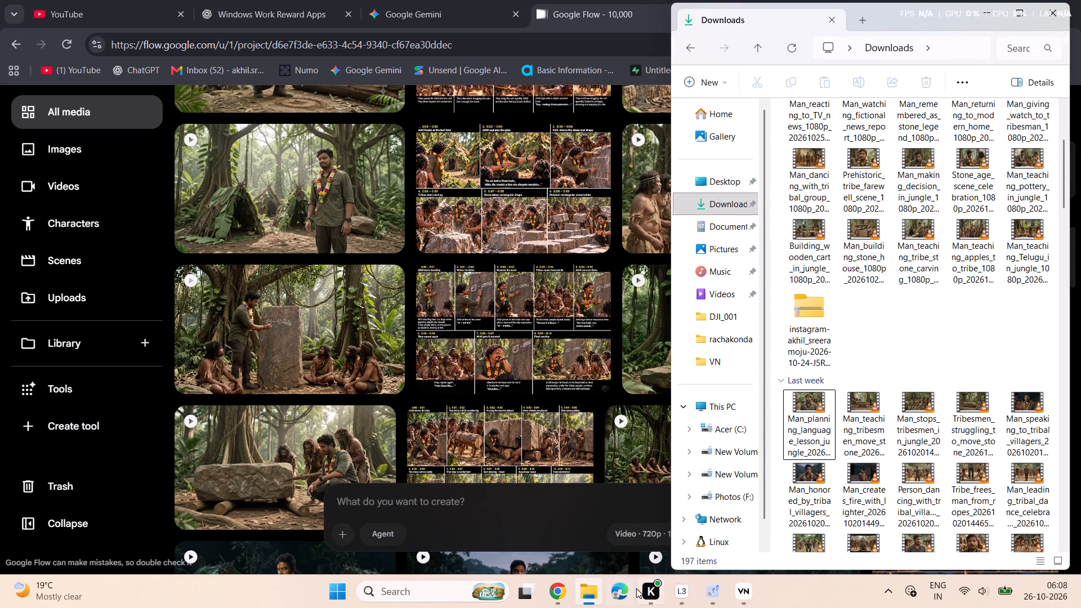
click(738, 595)
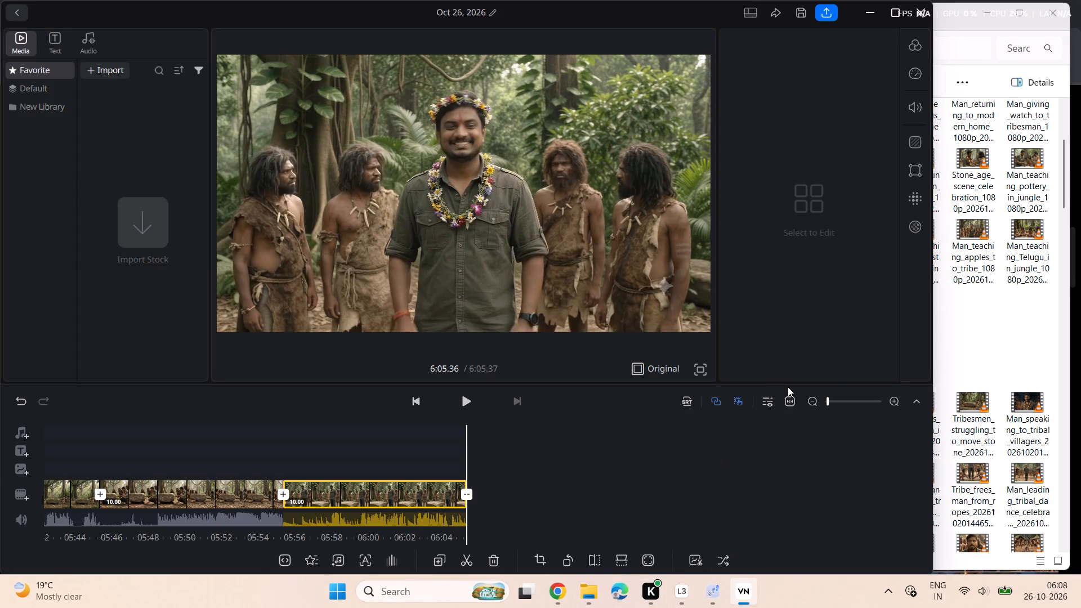
click(1006, 337)
drag(1038, 254, 765, 381)
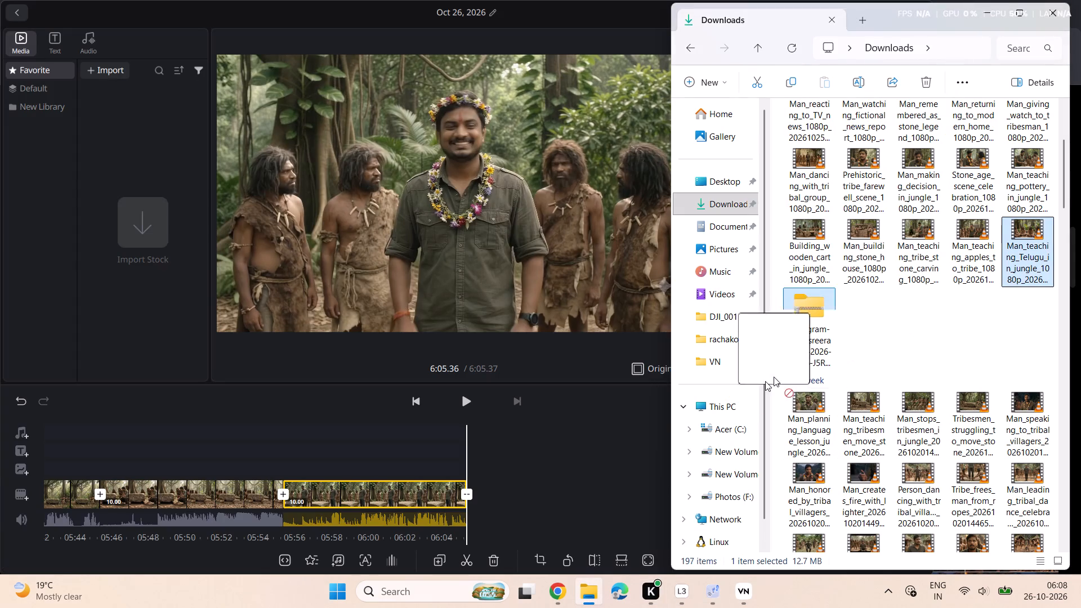
drag(765, 381, 526, 508)
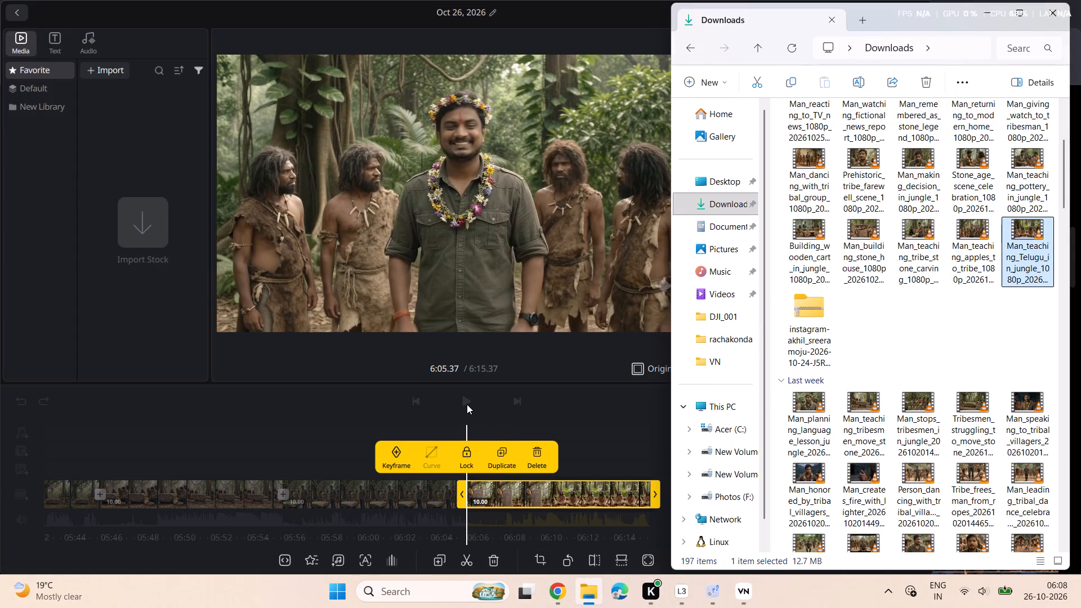
Set the system volume to roughly a fifth of its range.
click(985, 596)
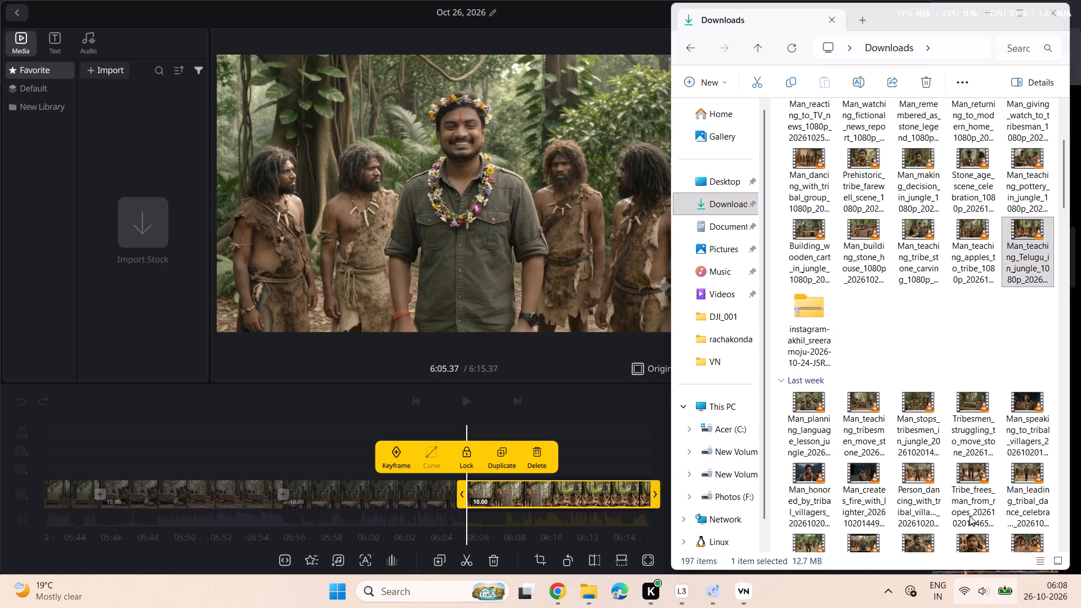
click(892, 507)
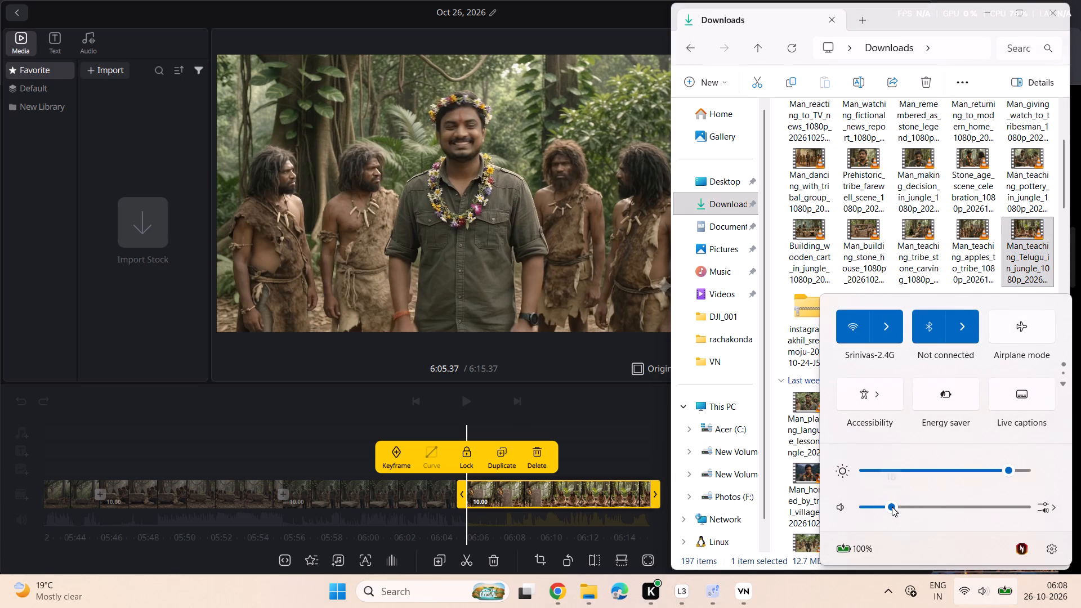
Play the Telugu lesson clip through and replay its closing shots from about 6:12 to the end.
click(463, 404)
click(466, 402)
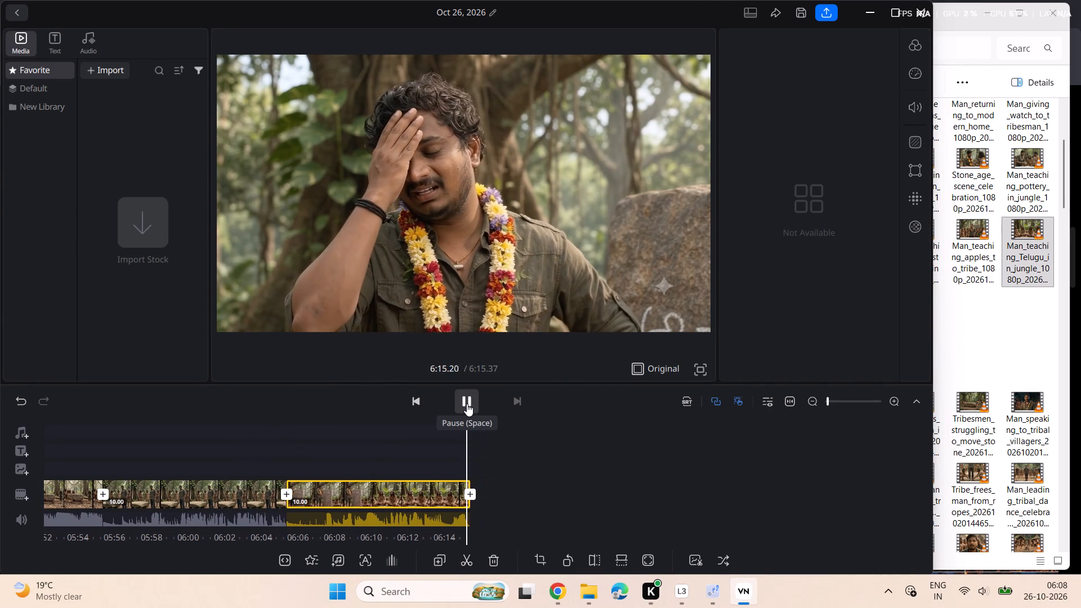
click(1009, 341)
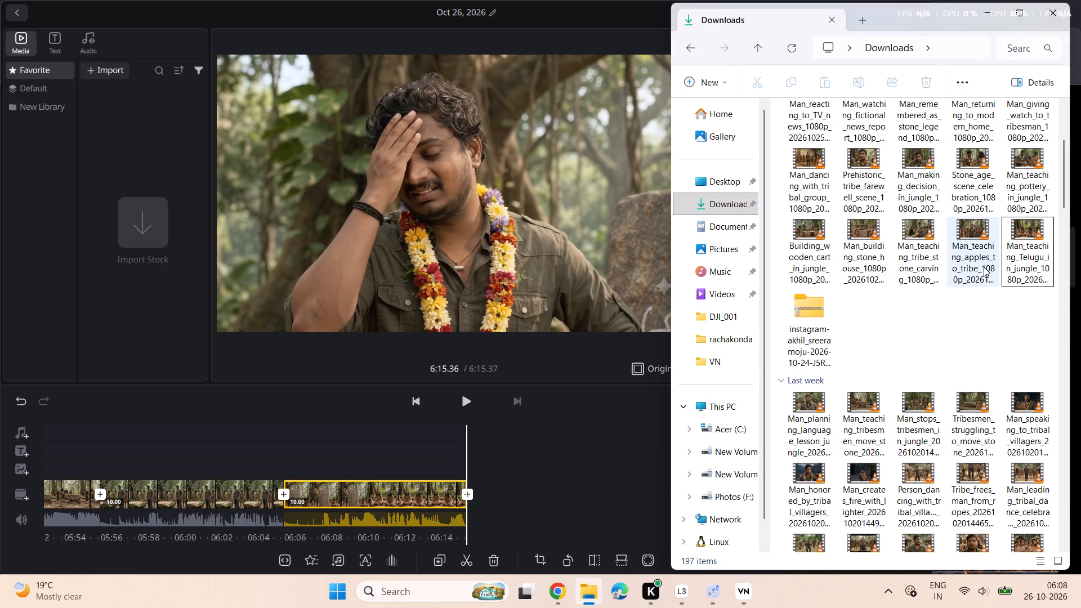
scroll(516, 473, right, 2)
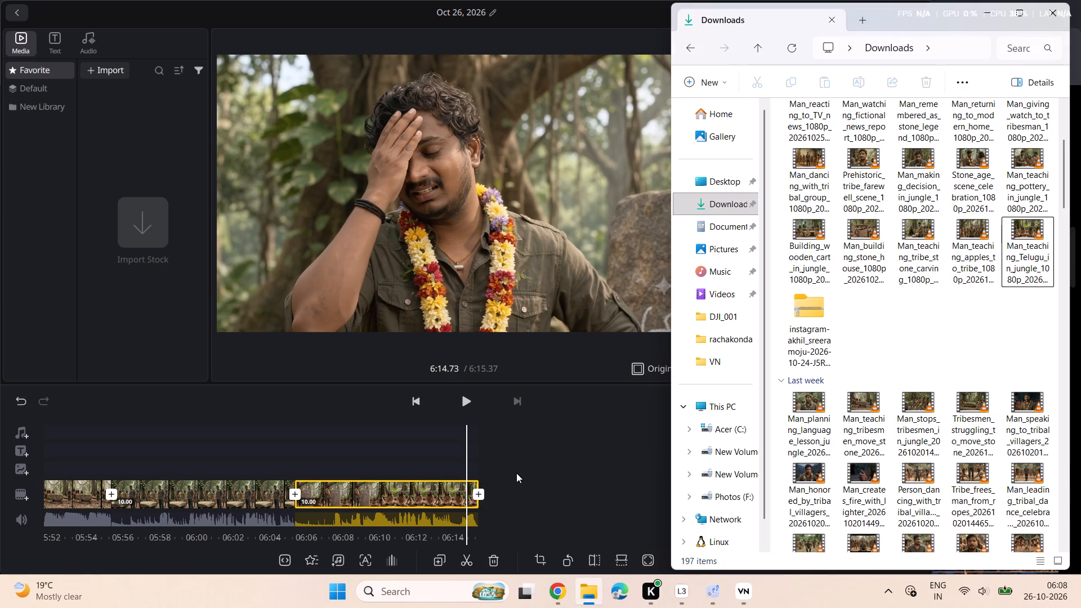
scroll(516, 473, right, 3)
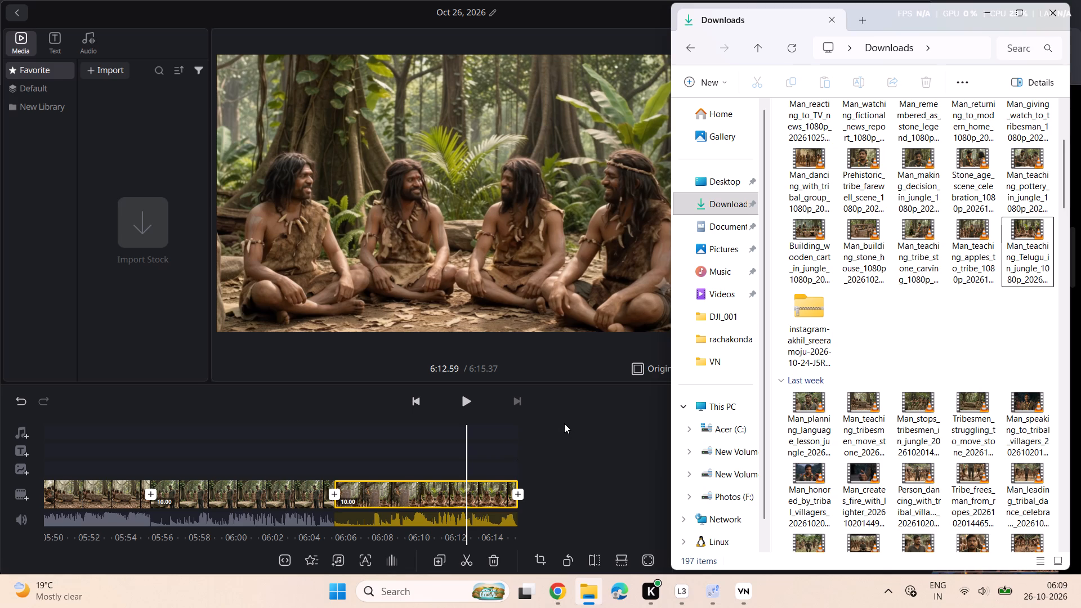
scroll(543, 431, right, 1)
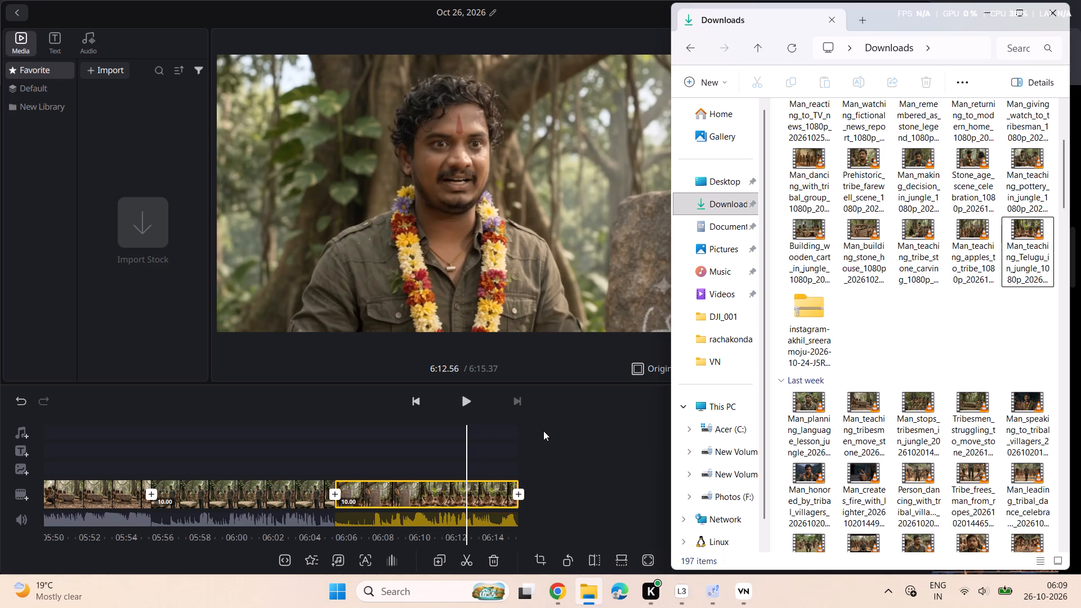
scroll(543, 431, right, 1)
click(468, 404)
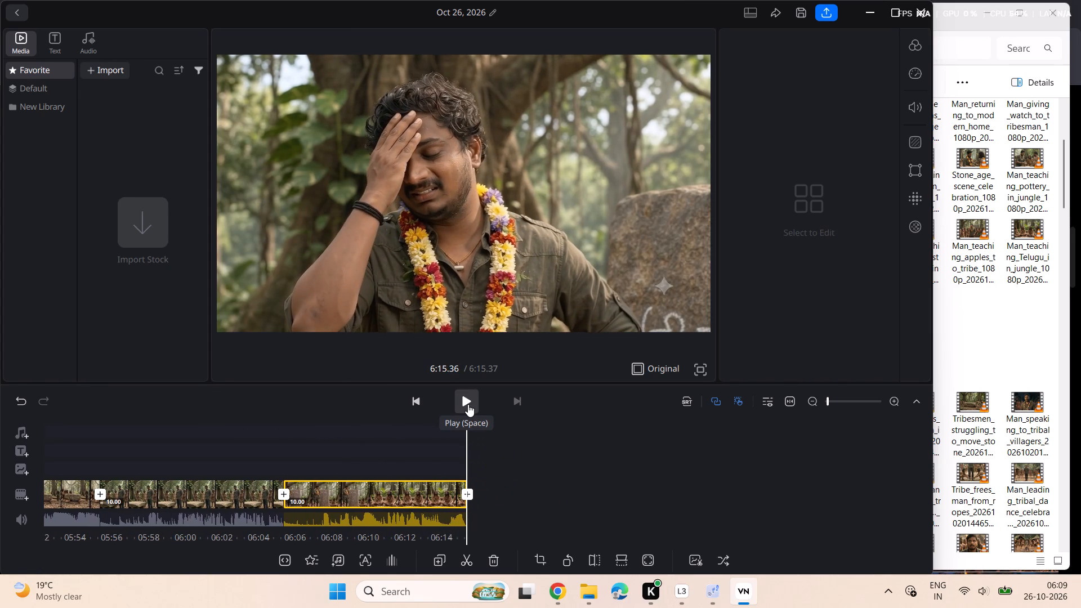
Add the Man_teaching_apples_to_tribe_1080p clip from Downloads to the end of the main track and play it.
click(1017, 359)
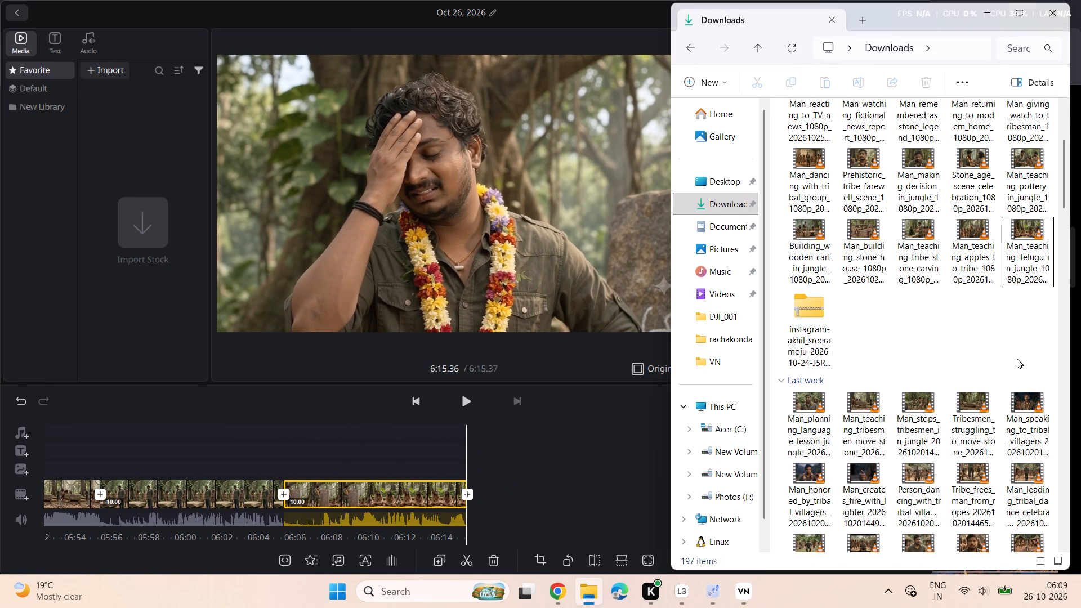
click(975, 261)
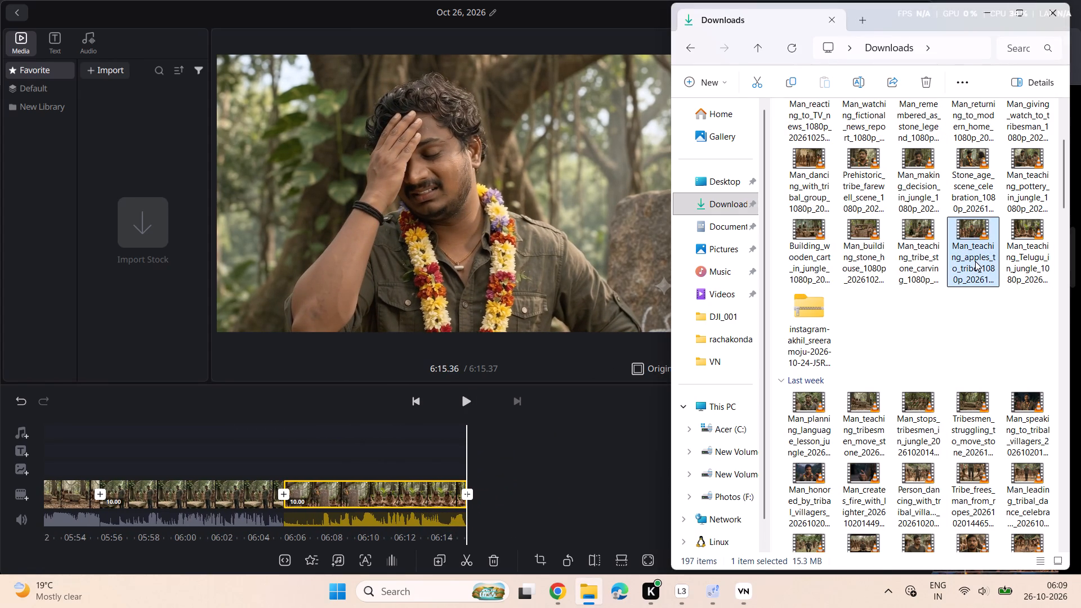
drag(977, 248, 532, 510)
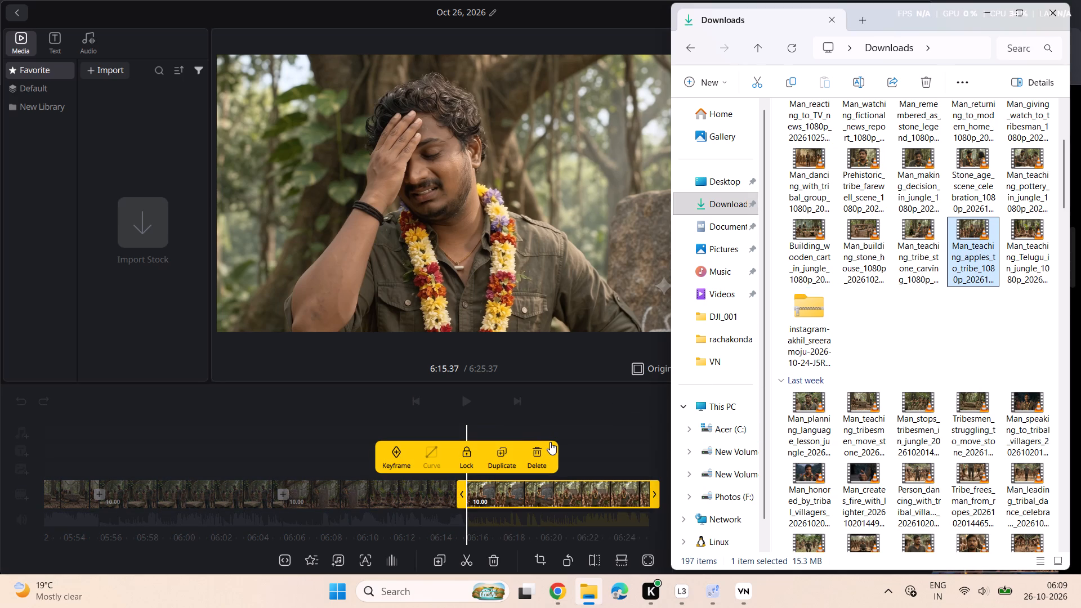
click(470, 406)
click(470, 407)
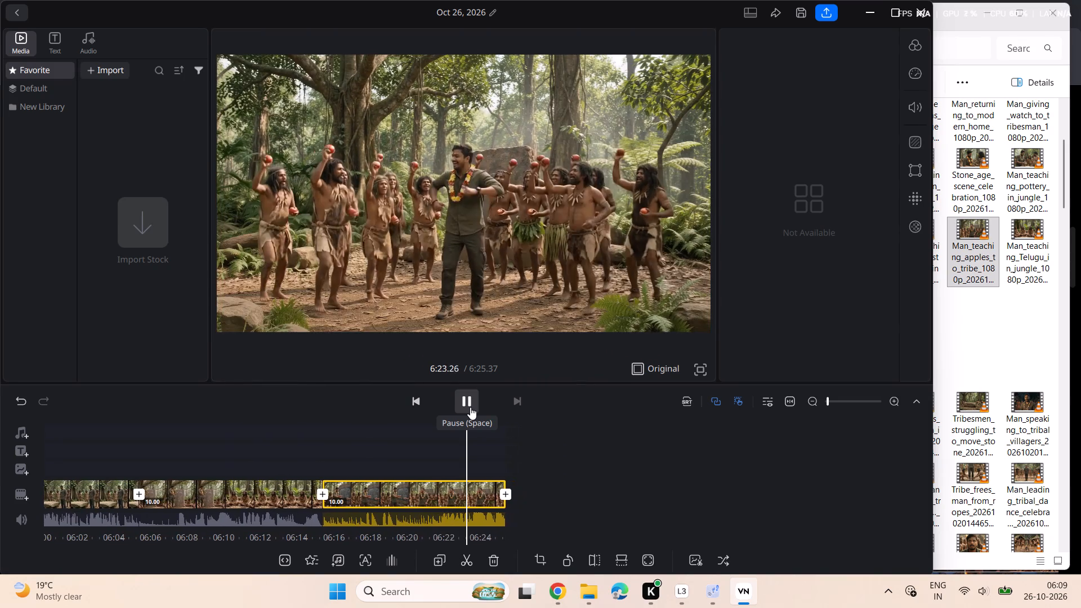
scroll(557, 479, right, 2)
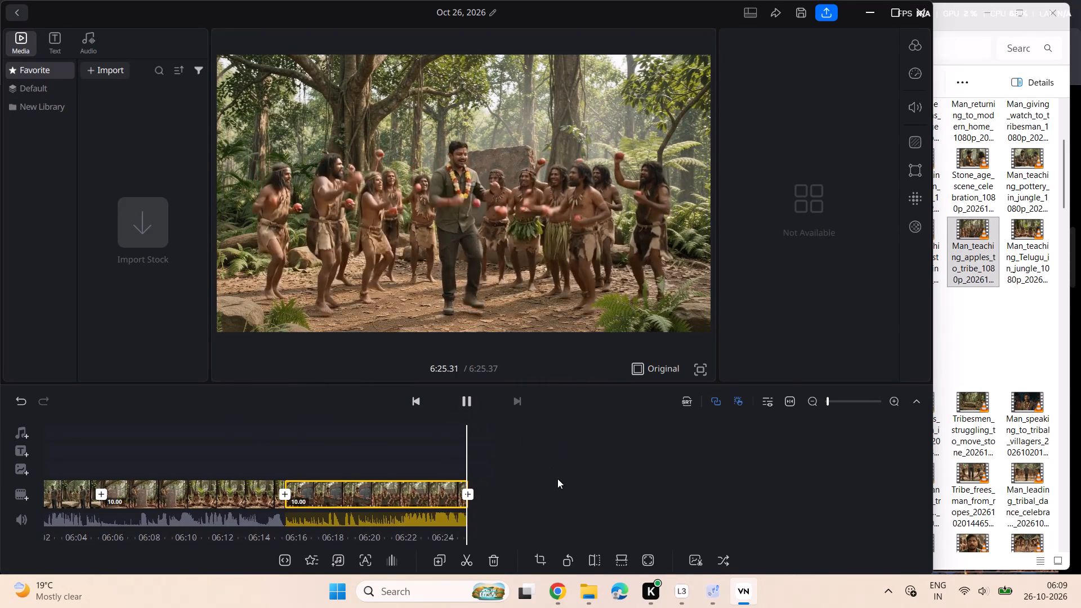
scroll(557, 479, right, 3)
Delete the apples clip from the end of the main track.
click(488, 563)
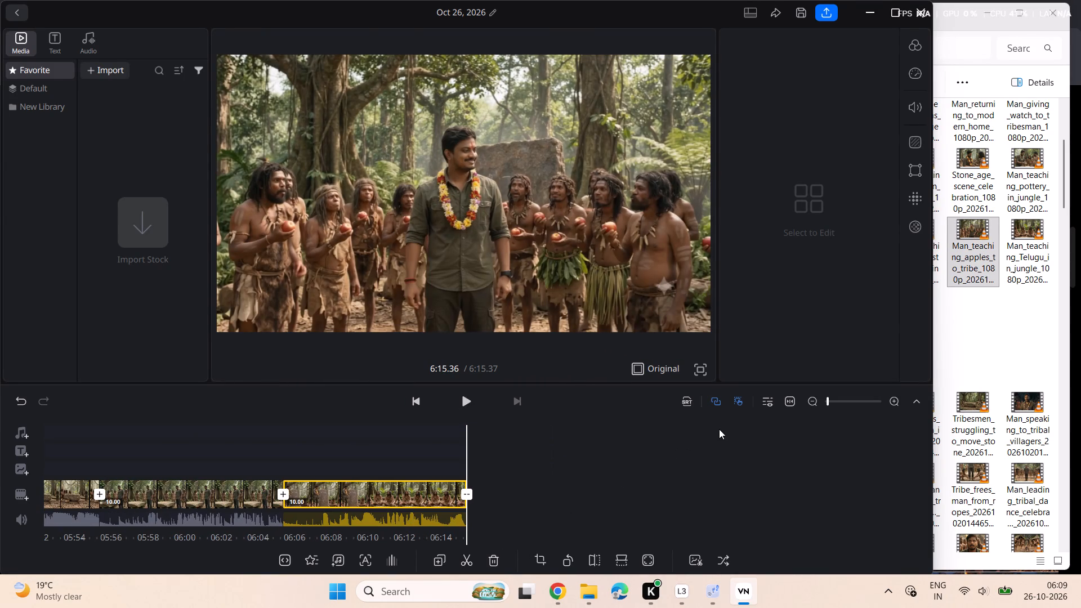
Add a second copy of the Man_teaching_Telugu_in_jungle_1080p clip from Downloads to the end of the main track.
drag(1040, 254, 563, 500)
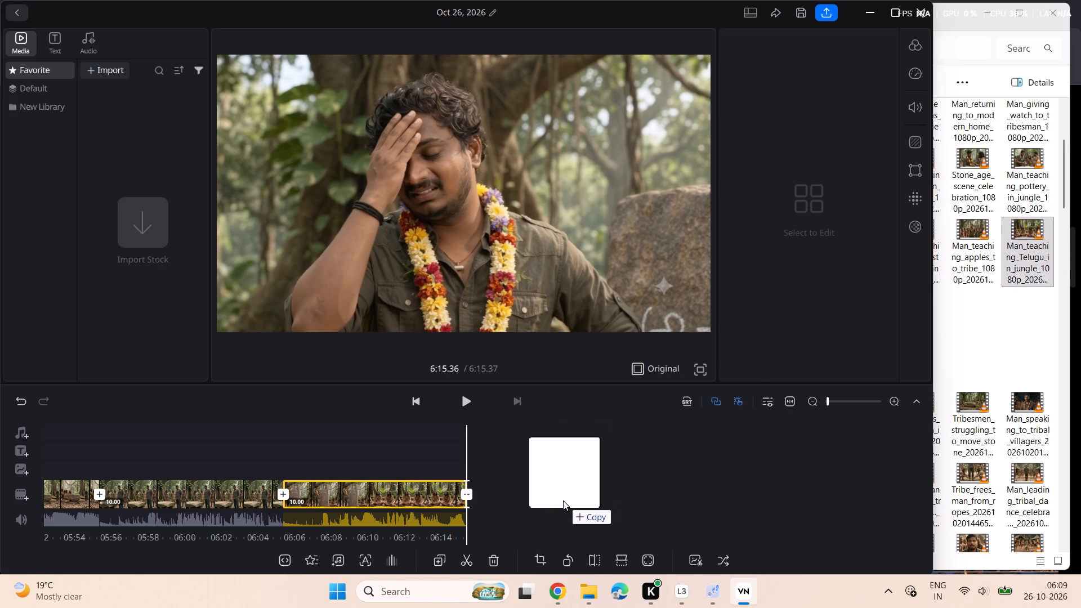
drag(563, 500, 563, 501)
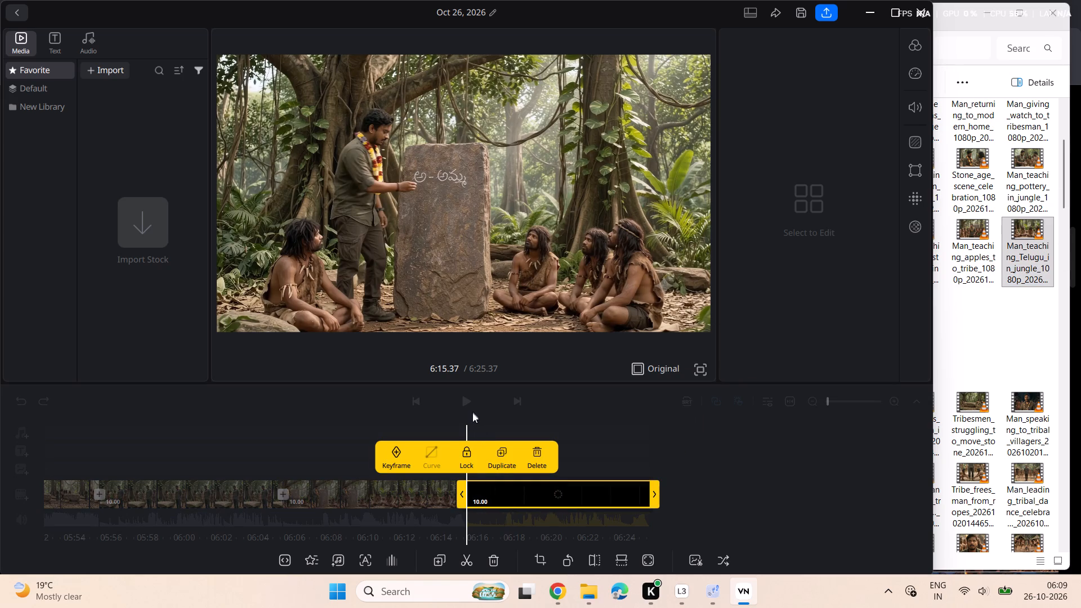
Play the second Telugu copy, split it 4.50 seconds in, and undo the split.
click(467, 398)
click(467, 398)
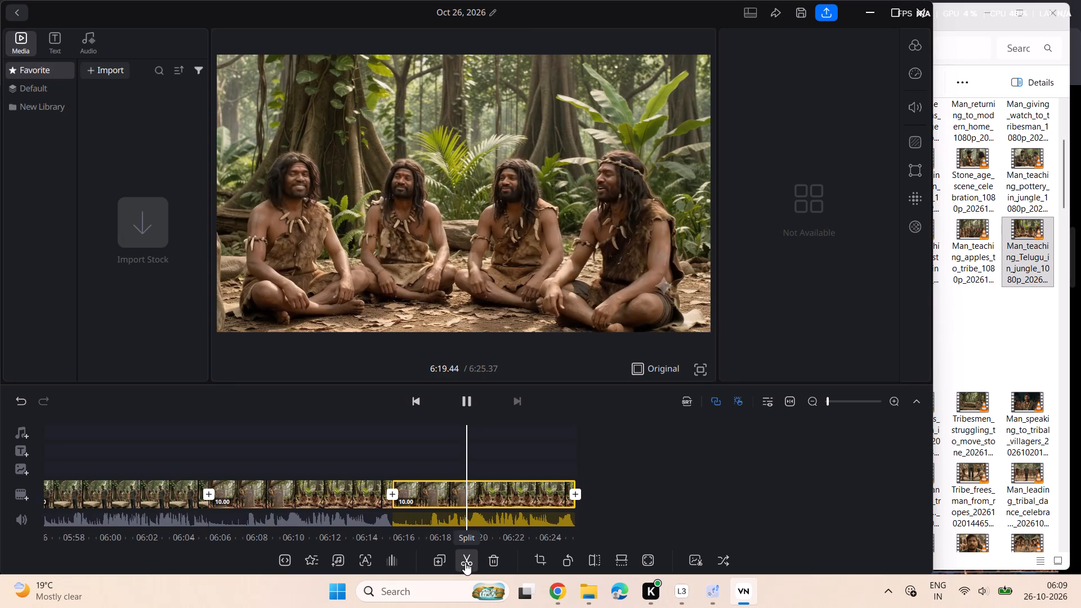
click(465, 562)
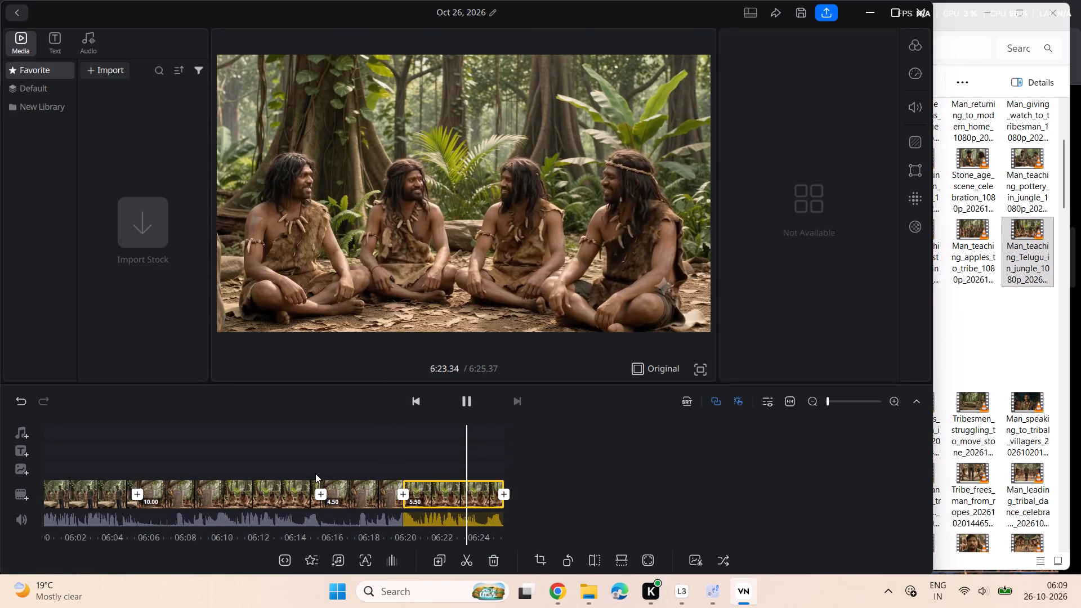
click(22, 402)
Split the second Telugu copy at 6:19.31 and delete the part before the cut, leaving its last 6.05 seconds.
scroll(577, 472, right, 3)
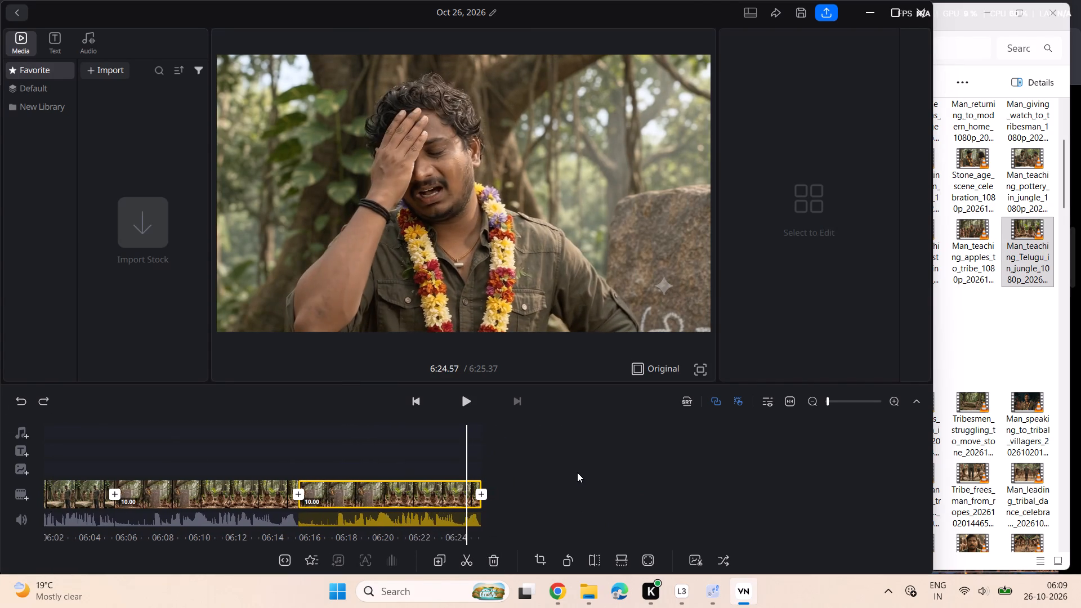
scroll(577, 472, right, 6)
scroll(559, 468, left, 1)
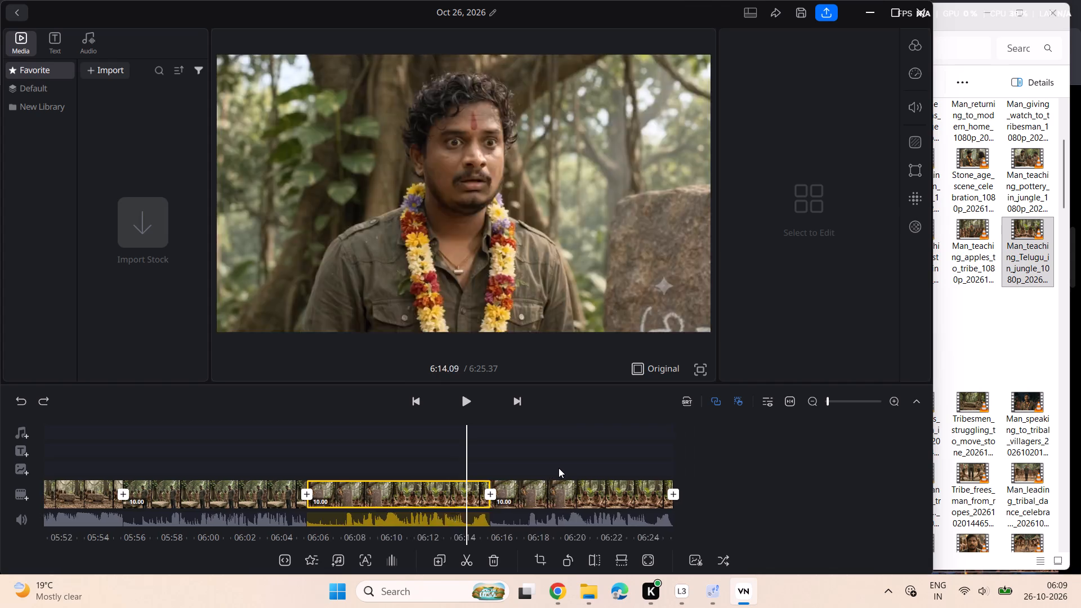
scroll(559, 468, left, 1)
click(455, 388)
click(464, 394)
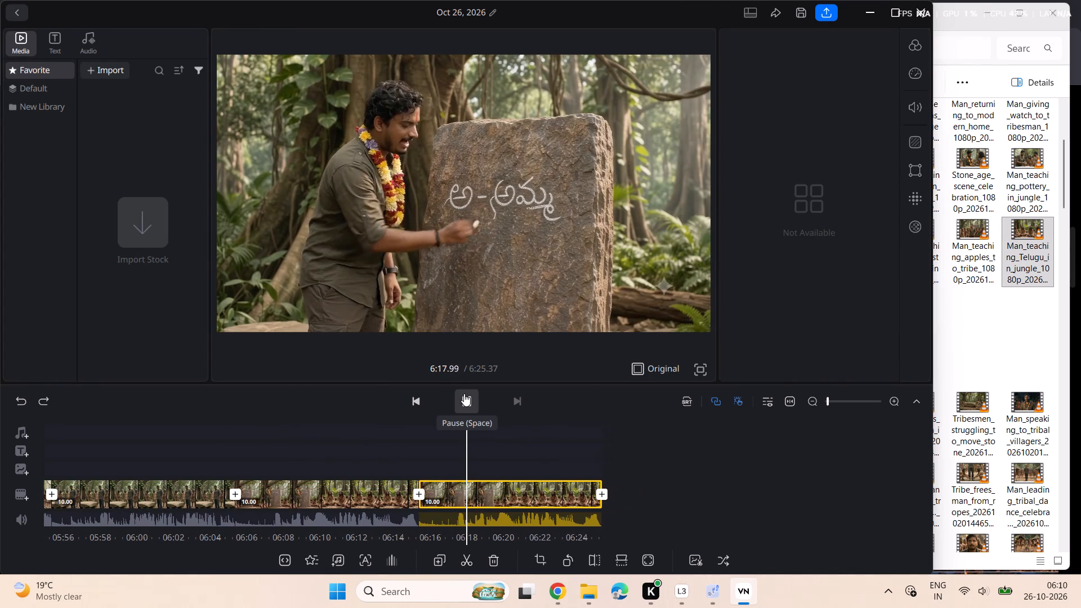
click(464, 394)
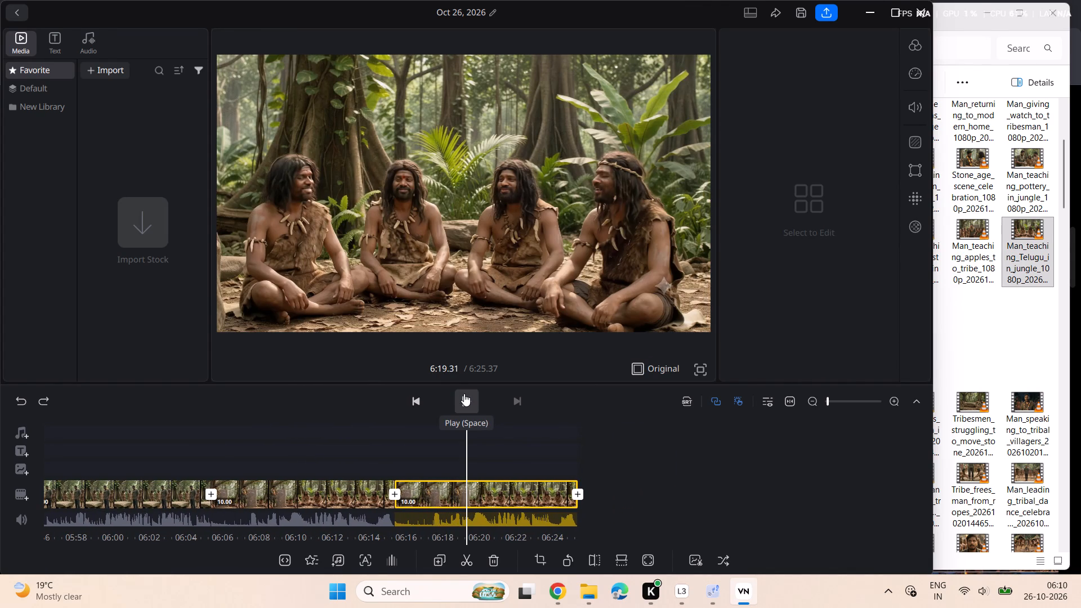
click(469, 561)
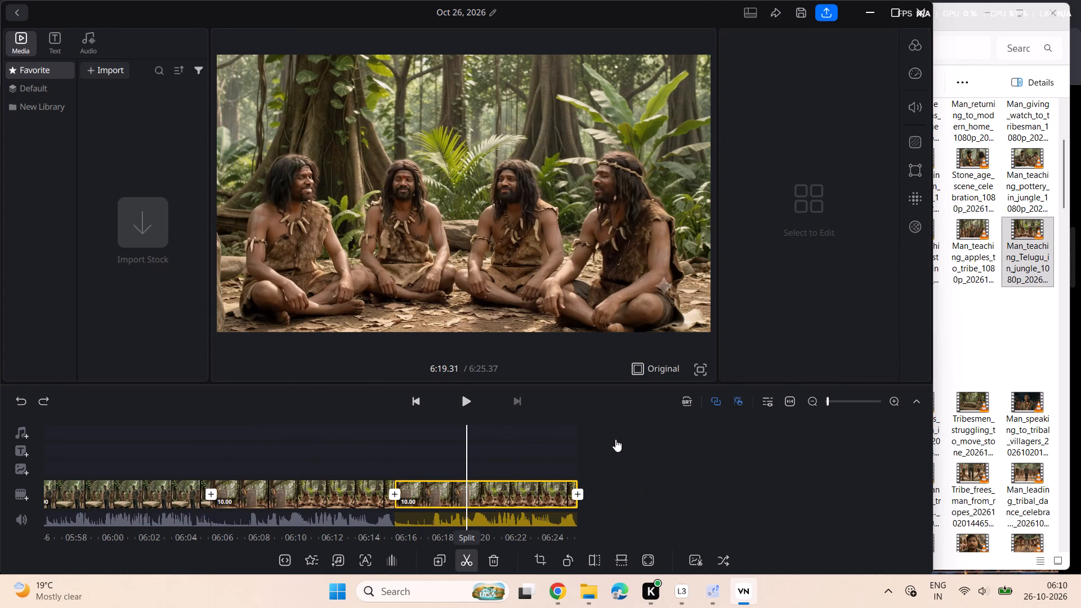
scroll(615, 439, right, 1)
click(493, 562)
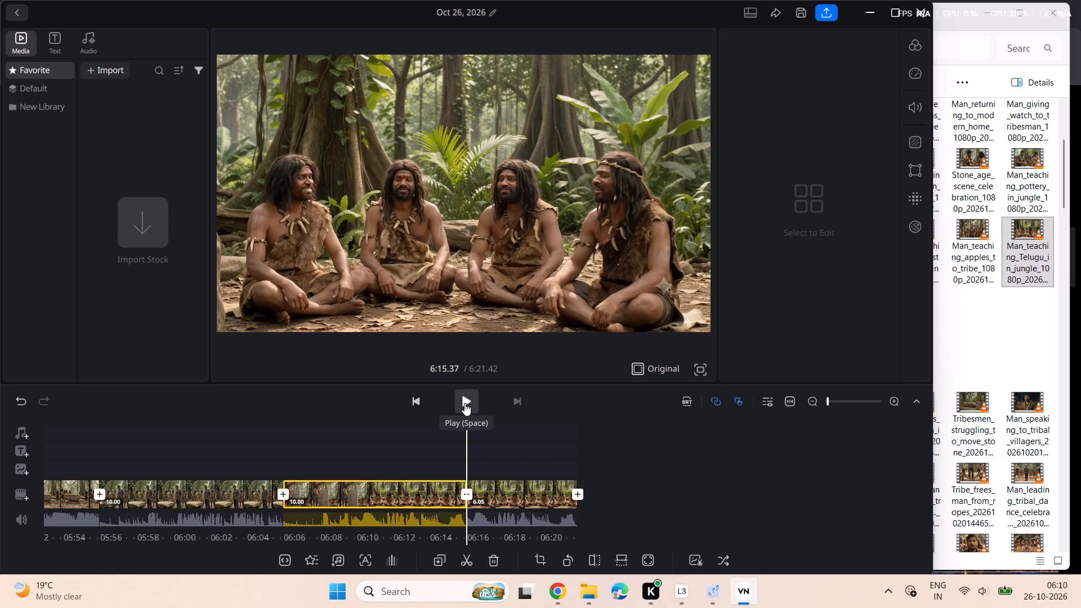
Split the remaining second Telugu copy at 6:16.68 and delete the part after the cut, leaving a 1.31-second tribesmen reaction.
click(464, 403)
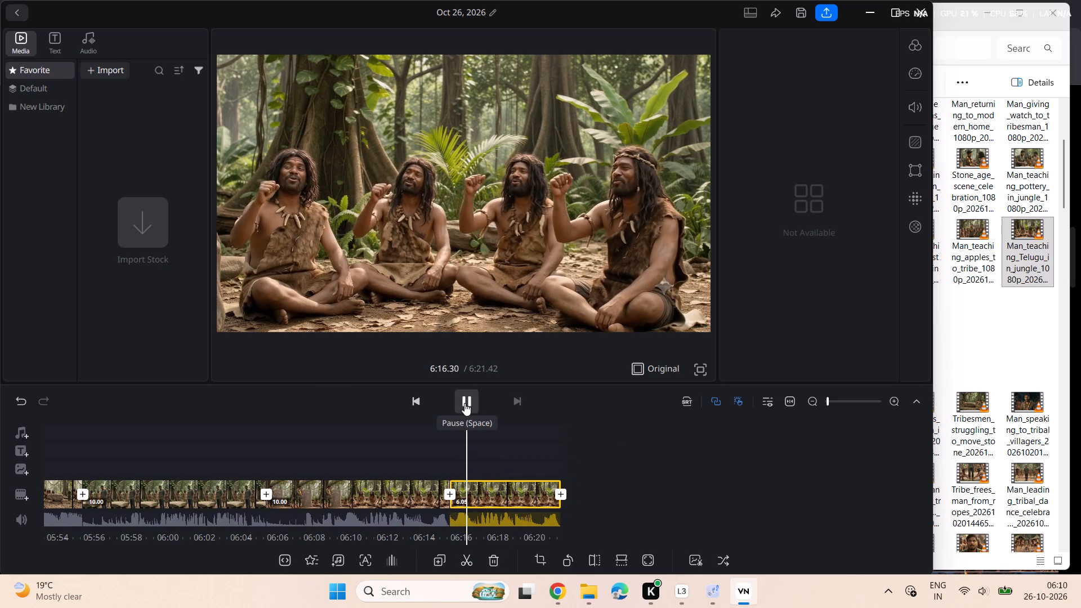
click(464, 403)
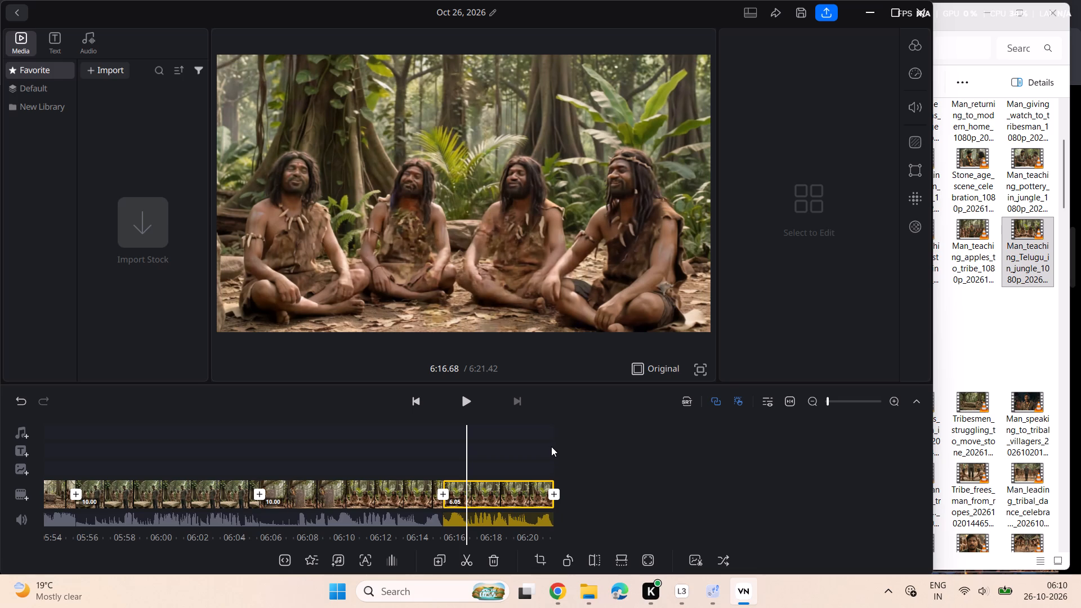
click(468, 561)
scroll(622, 480, left, 1)
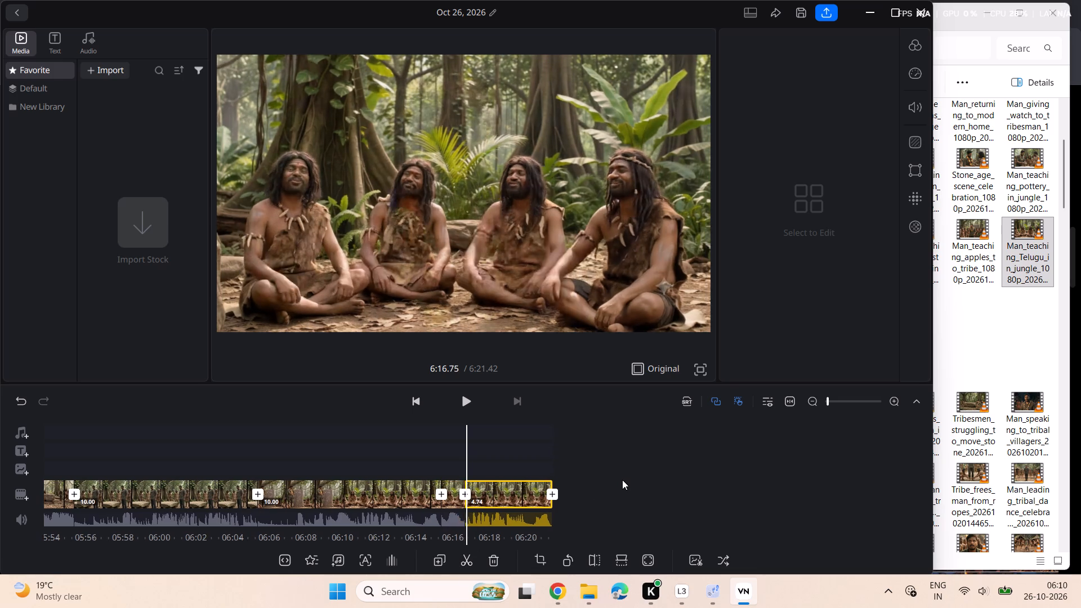
scroll(622, 480, left, 1)
click(486, 564)
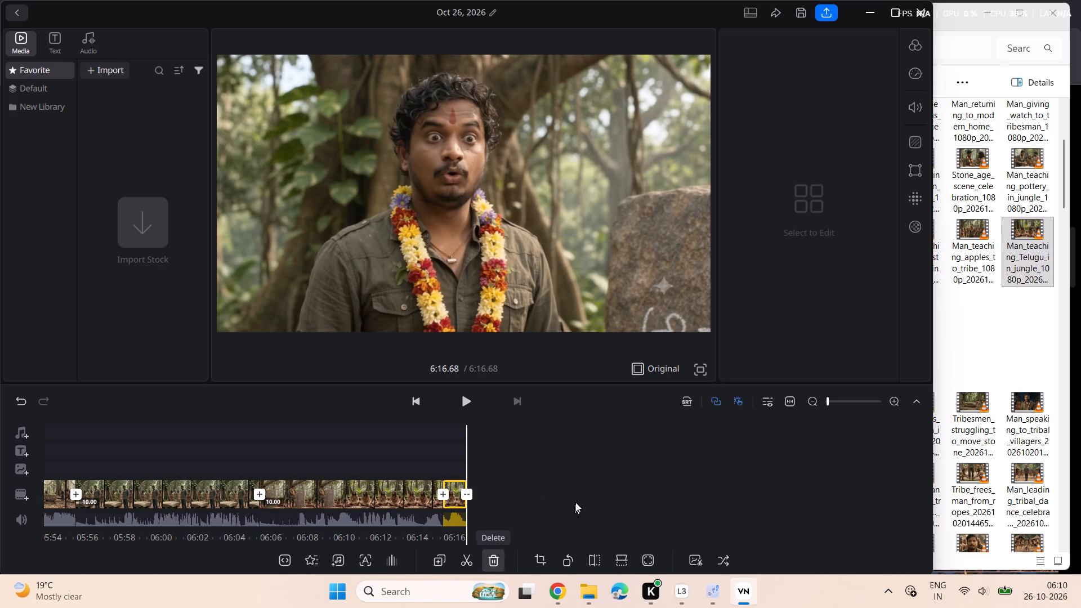
Split the first Telugu clip at 6:13.12 and move the 1.31-second reaction piece between its 7.75- and 2.25-second parts.
scroll(580, 496, right, 6)
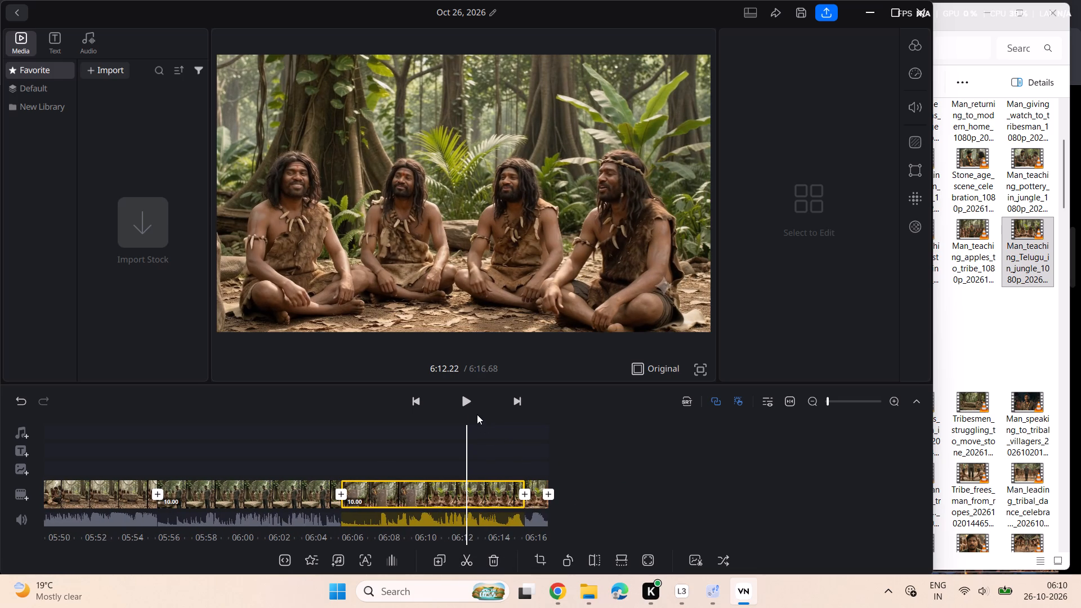
scroll(520, 442, right, 1)
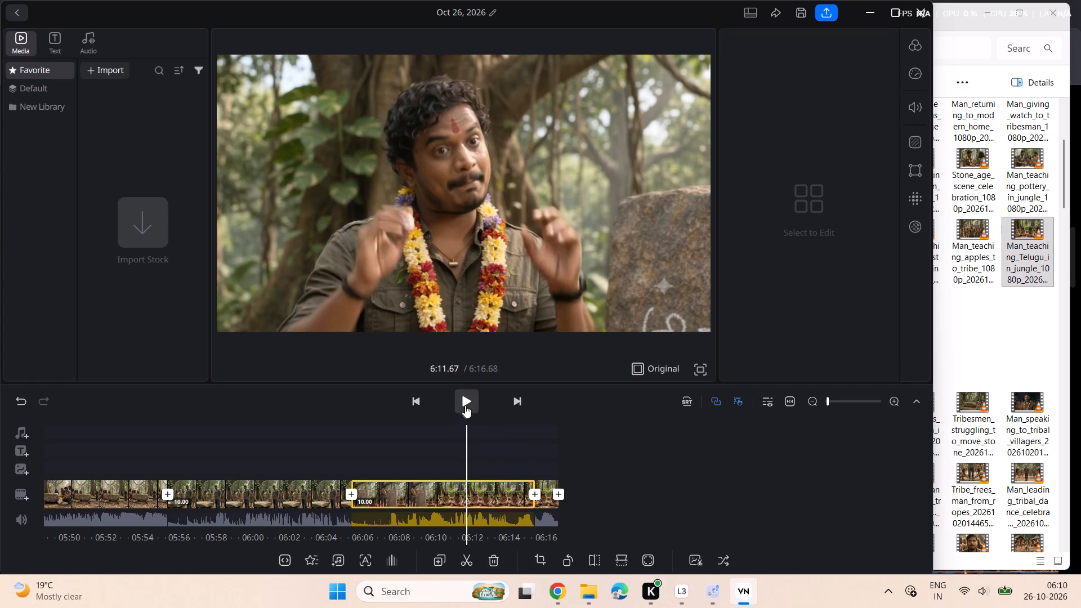
click(466, 403)
click(465, 405)
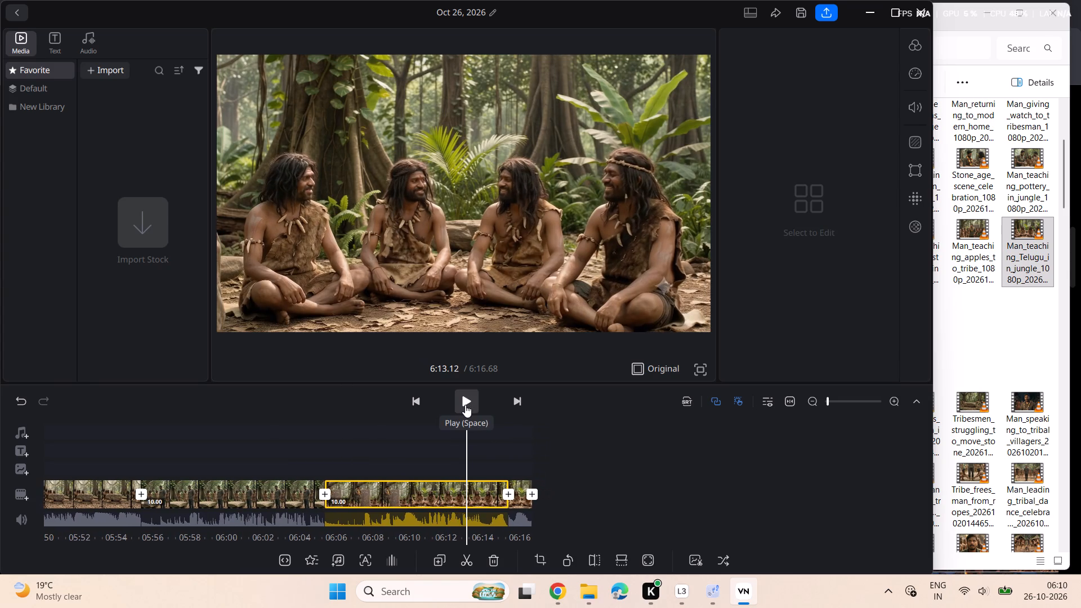
click(465, 561)
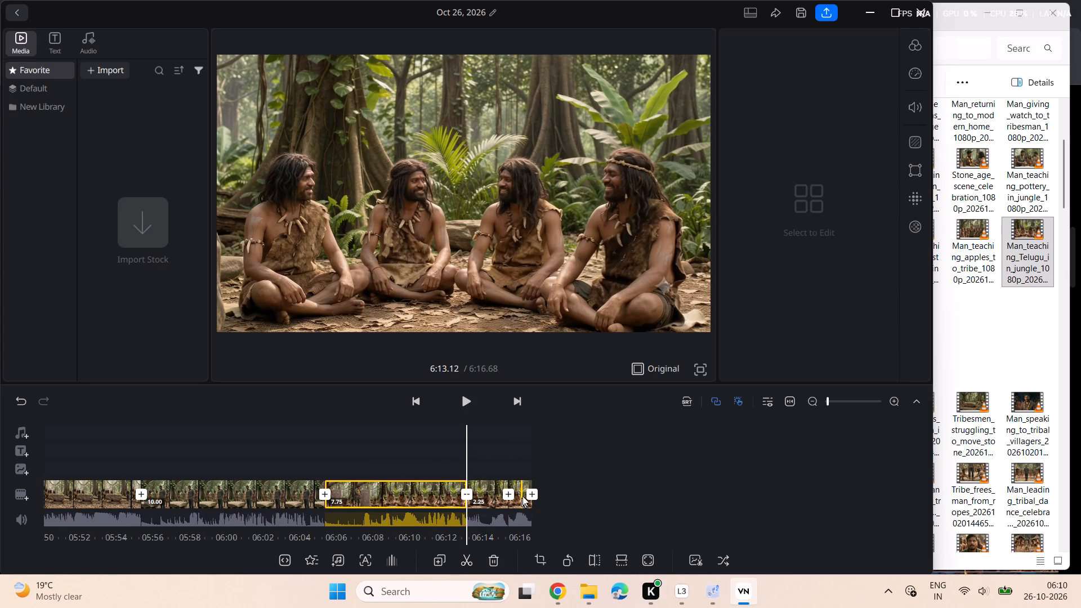
drag(519, 488, 479, 489)
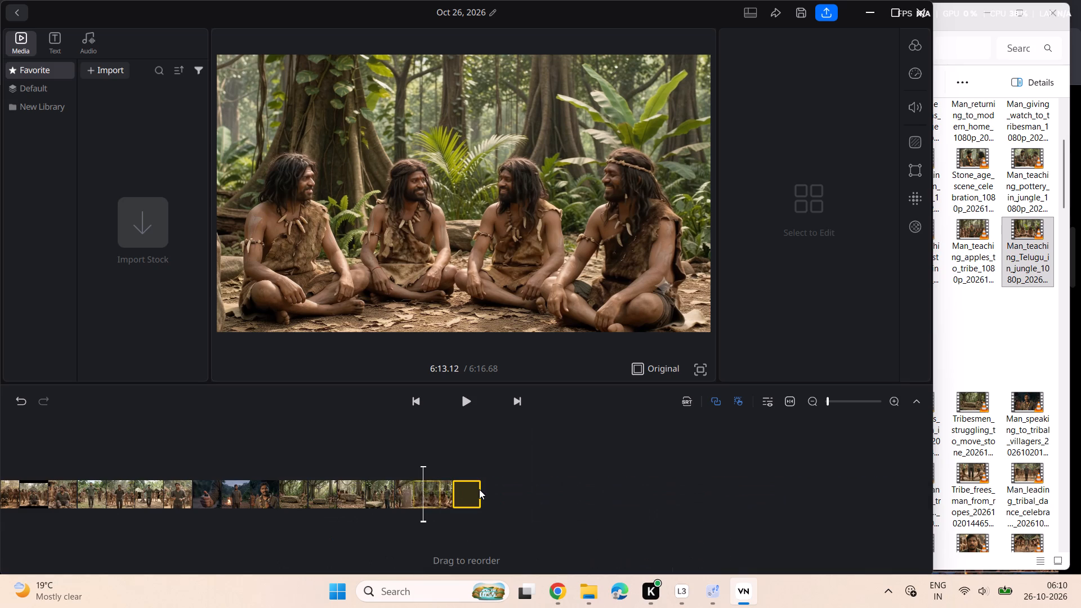
drag(479, 489, 489, 491)
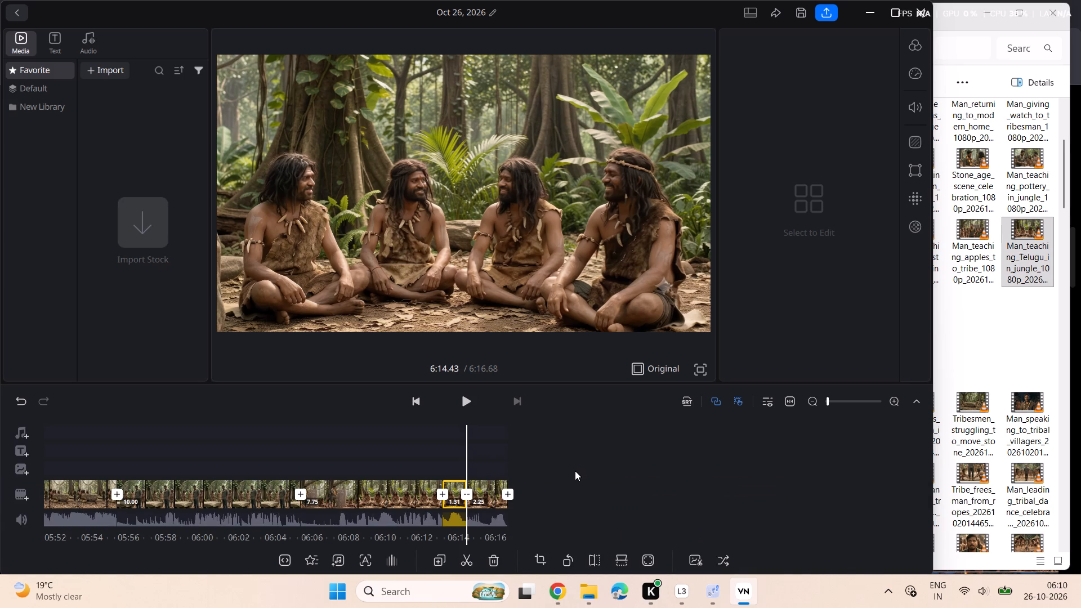
Play back the Telugu lesson's ending repeatedly to check the cuts around the inserted 1.31-second reaction piece.
scroll(575, 471, right, 2)
click(459, 401)
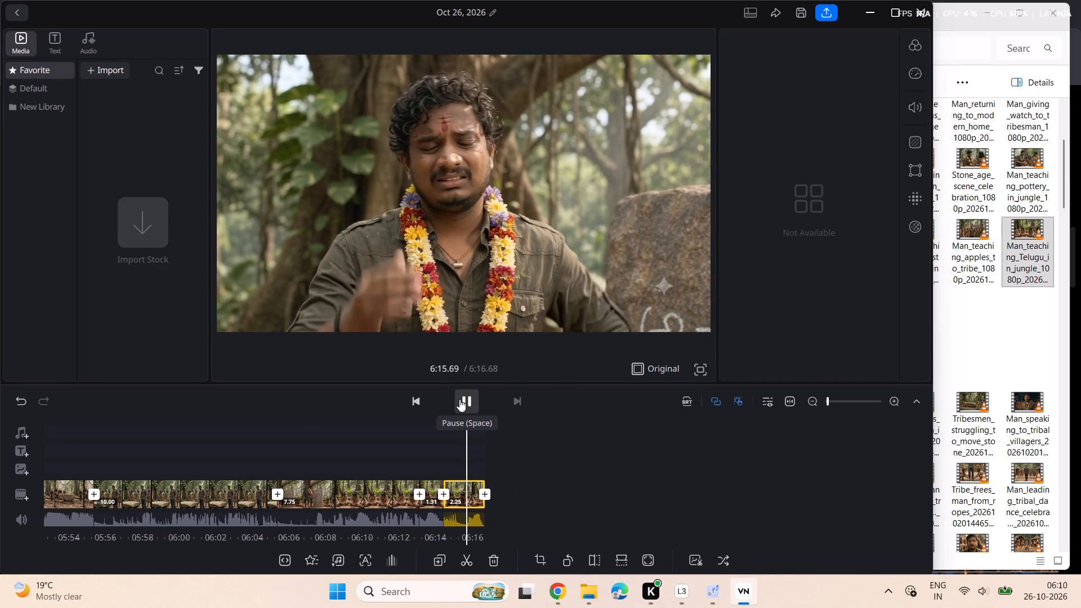
scroll(570, 506, right, 8)
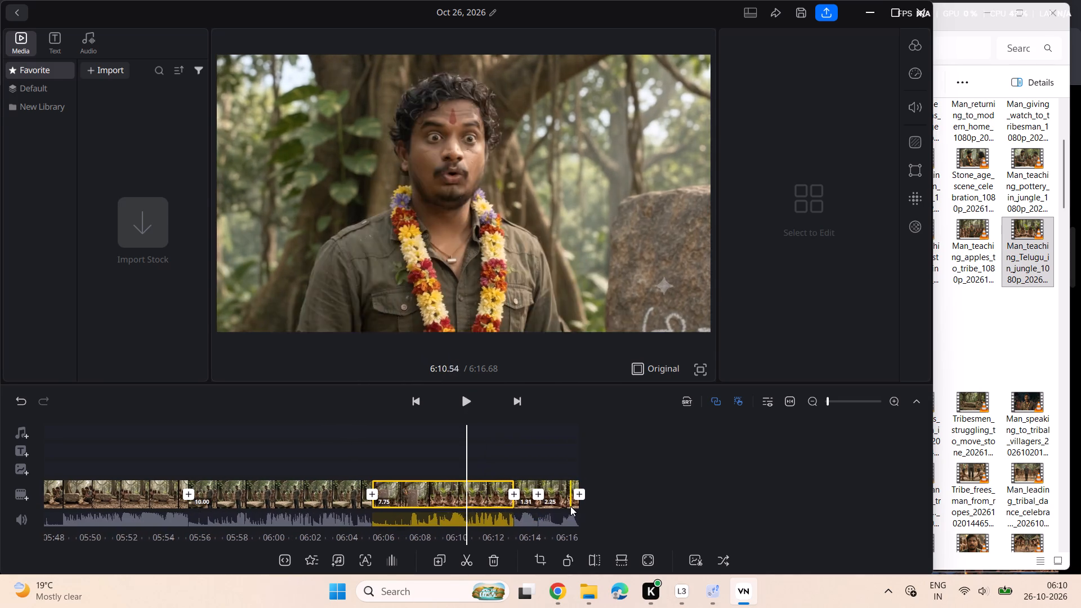
scroll(570, 506, right, 1)
click(466, 408)
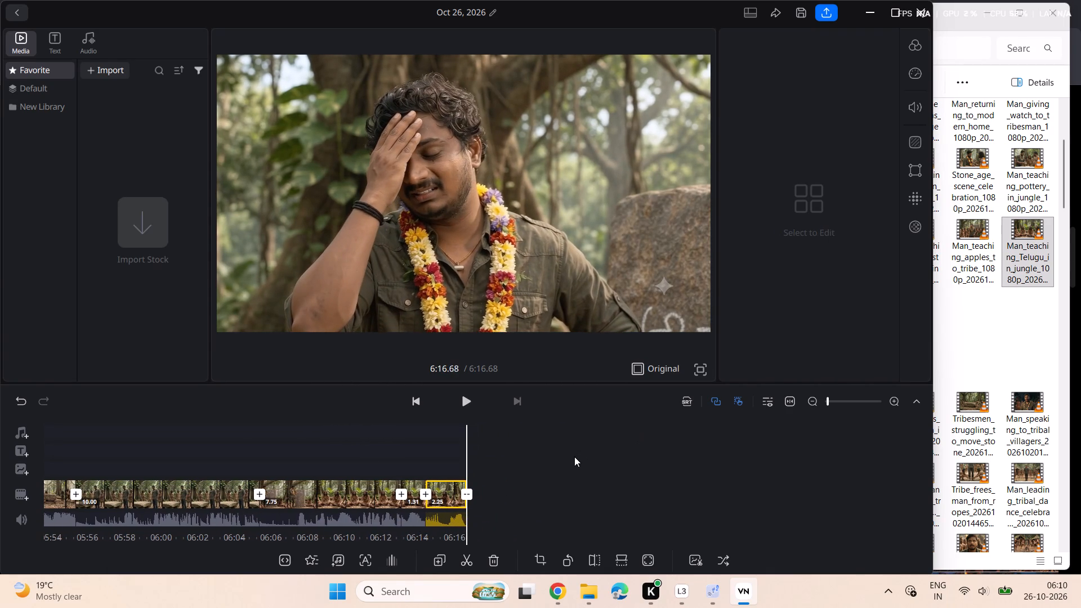
scroll(574, 457, right, 6)
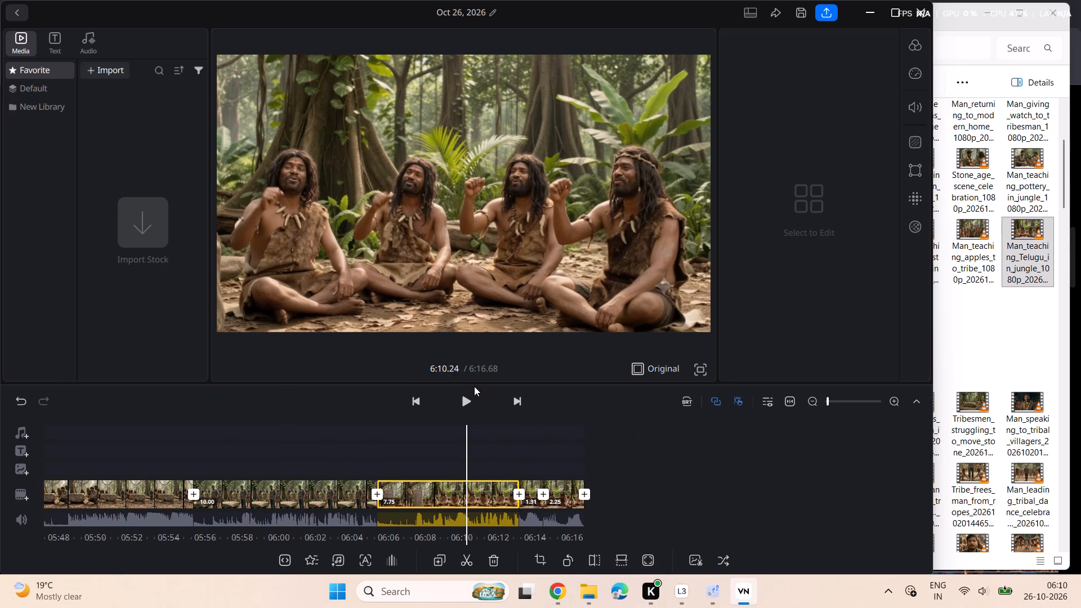
click(468, 396)
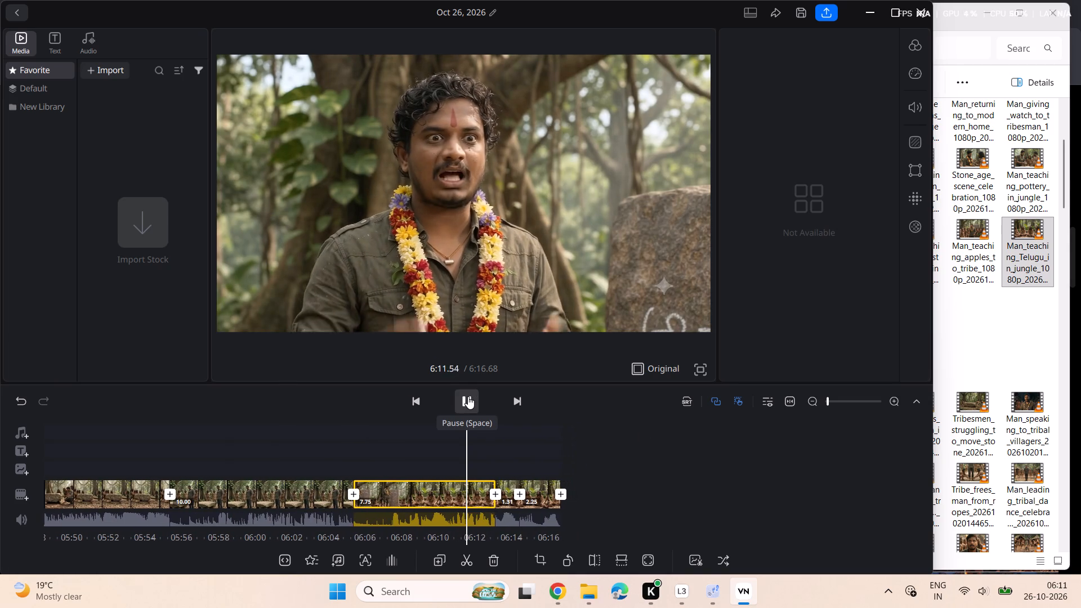
click(468, 396)
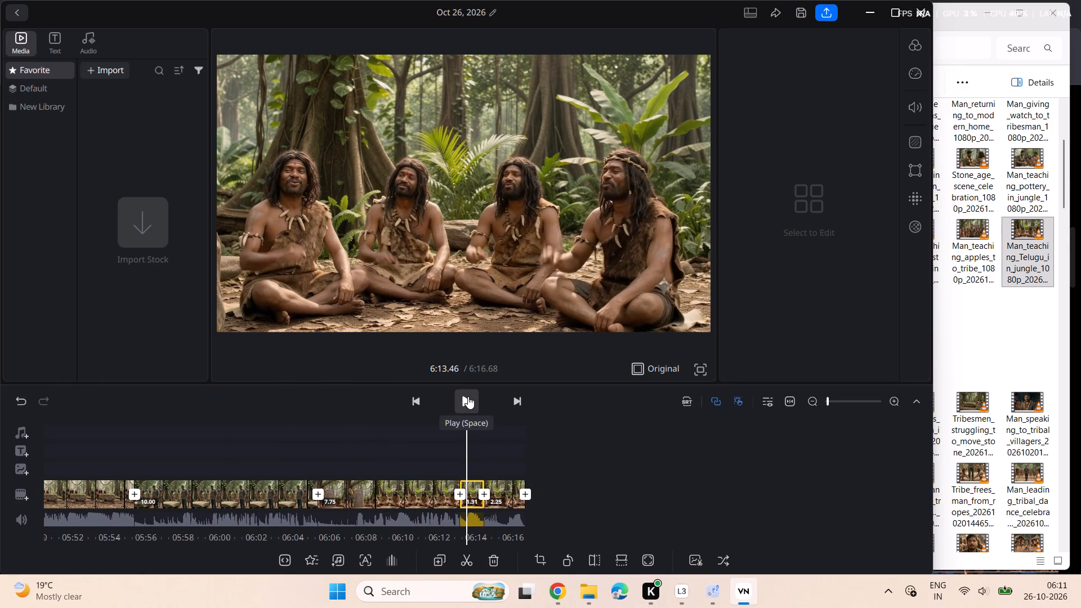
click(468, 396)
click(468, 396)
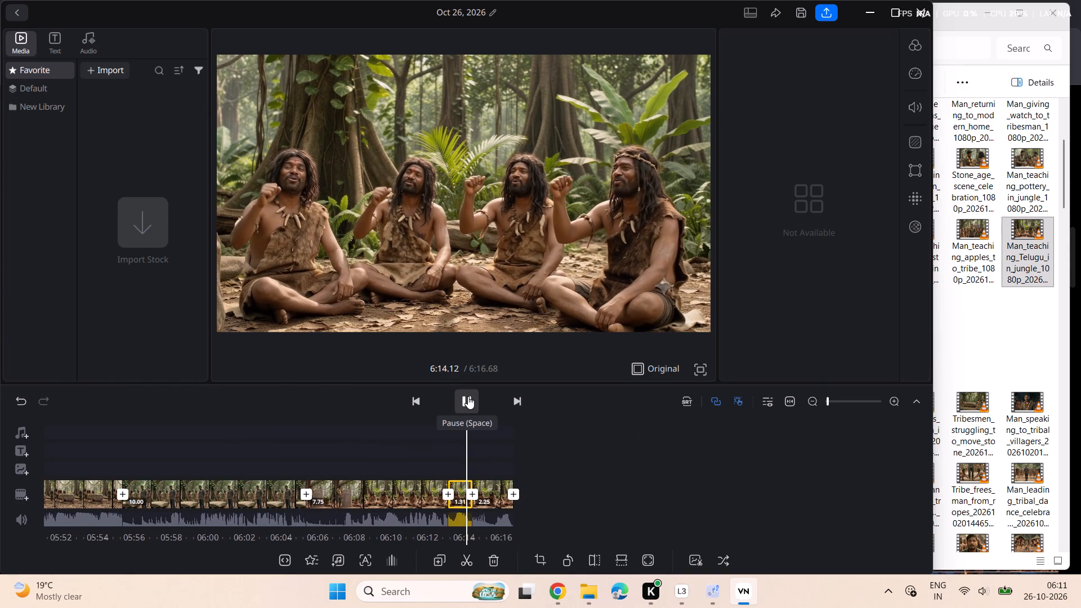
double_click(468, 396)
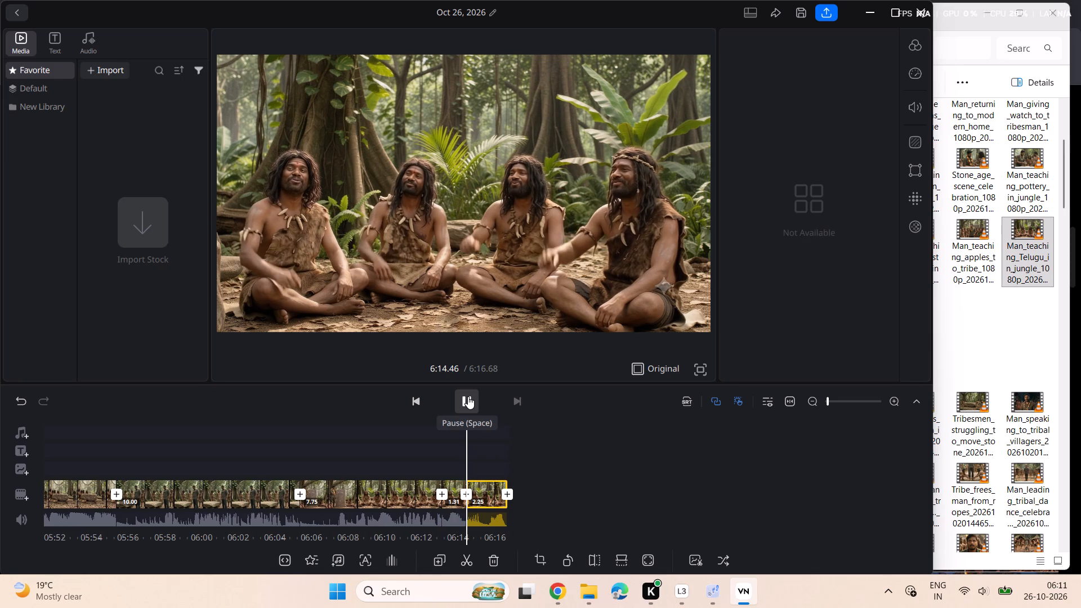
click(468, 396)
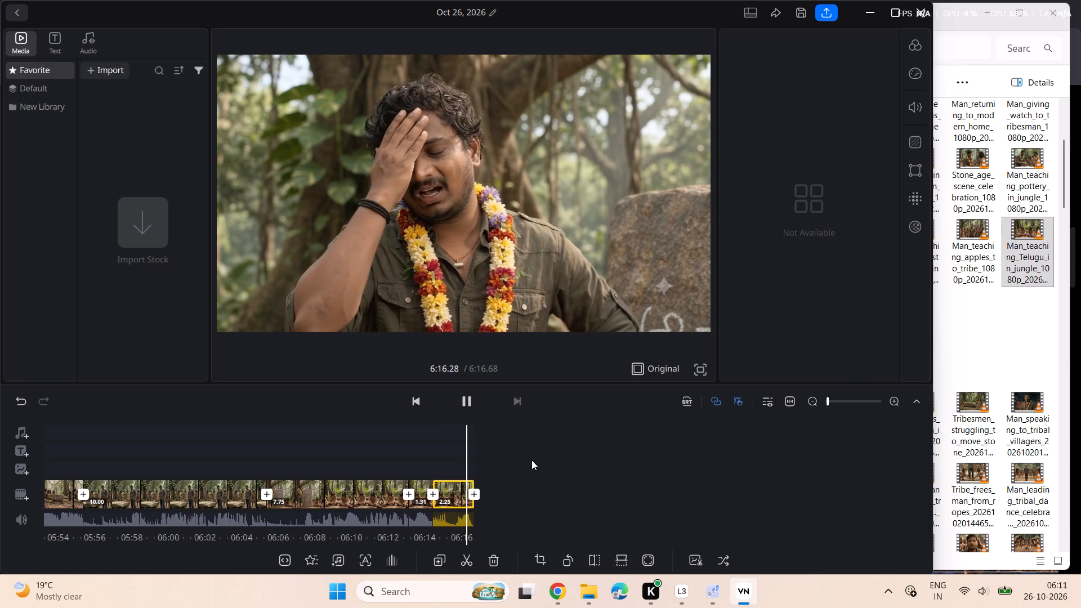
scroll(515, 460, right, 4)
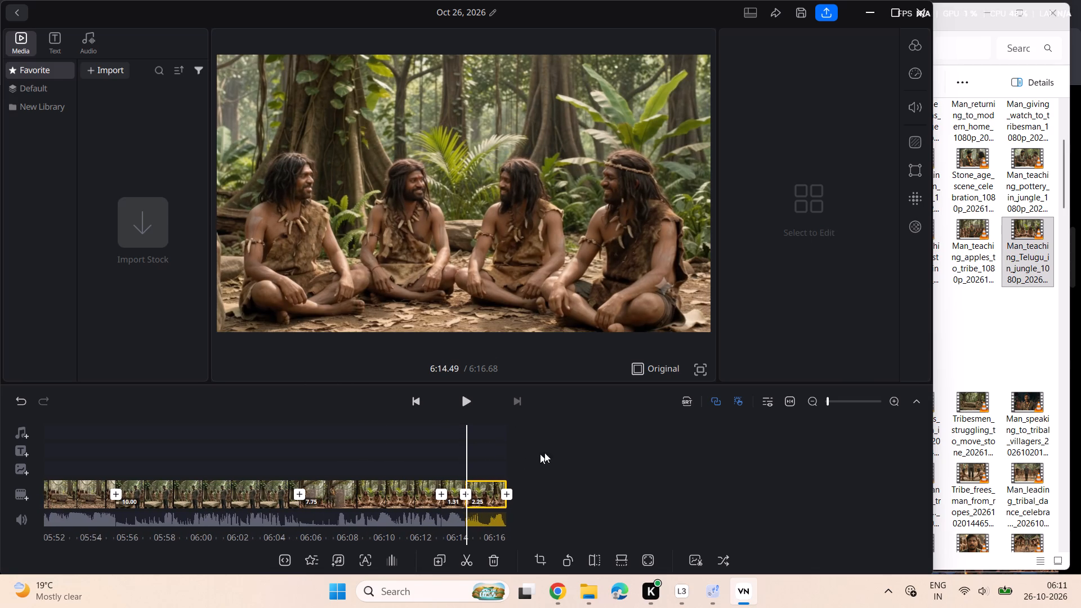
scroll(574, 445, right, 1)
click(473, 406)
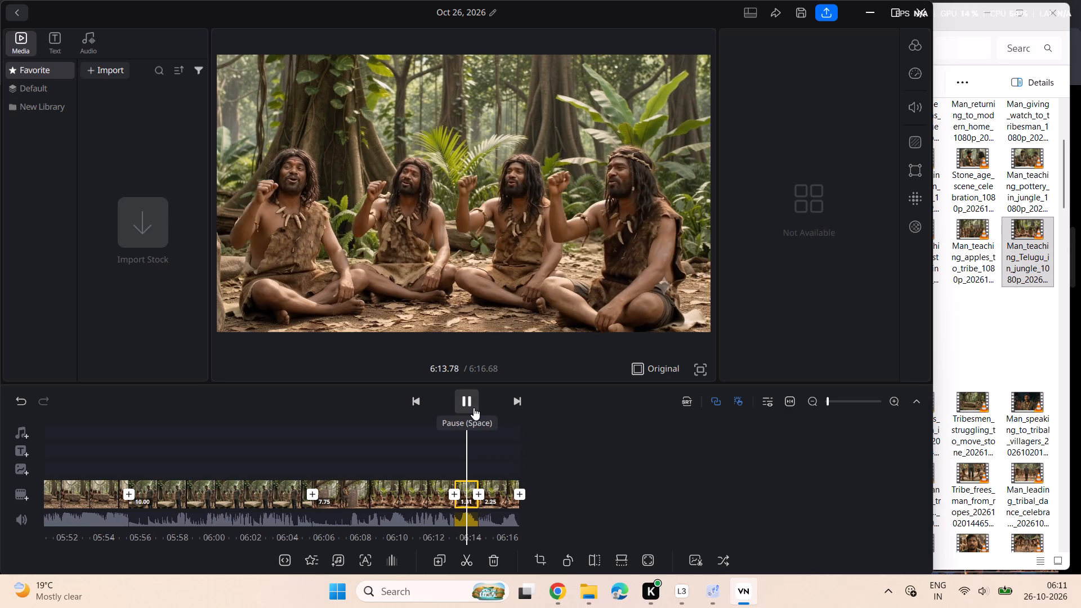
click(474, 408)
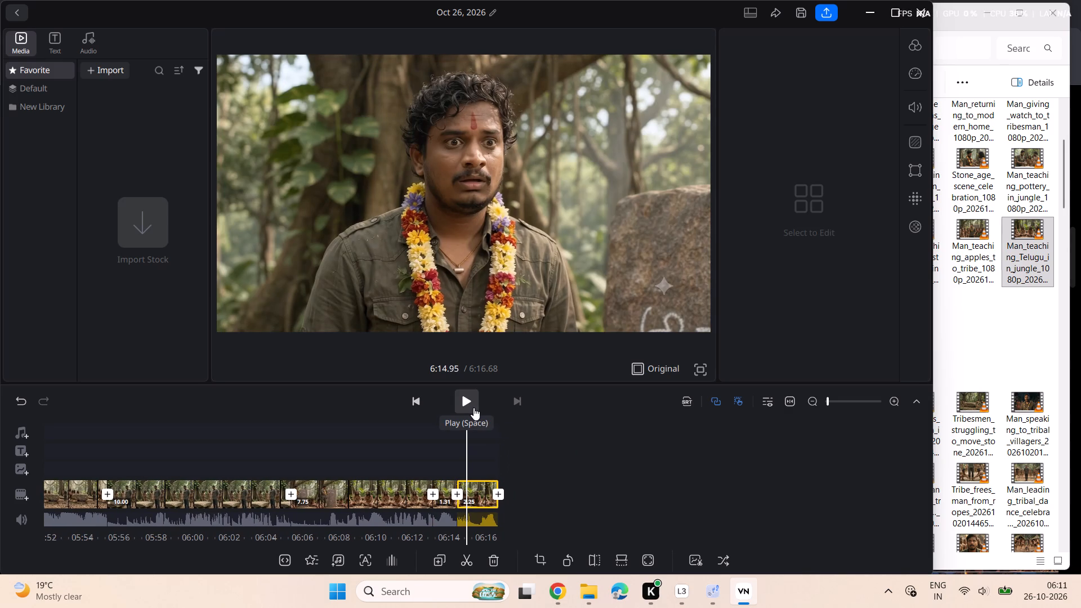
Split the last Telugu piece at 6:14.79, delete its short opening part to leave 1.89 seconds, and play the sequence back.
scroll(474, 408, right, 2)
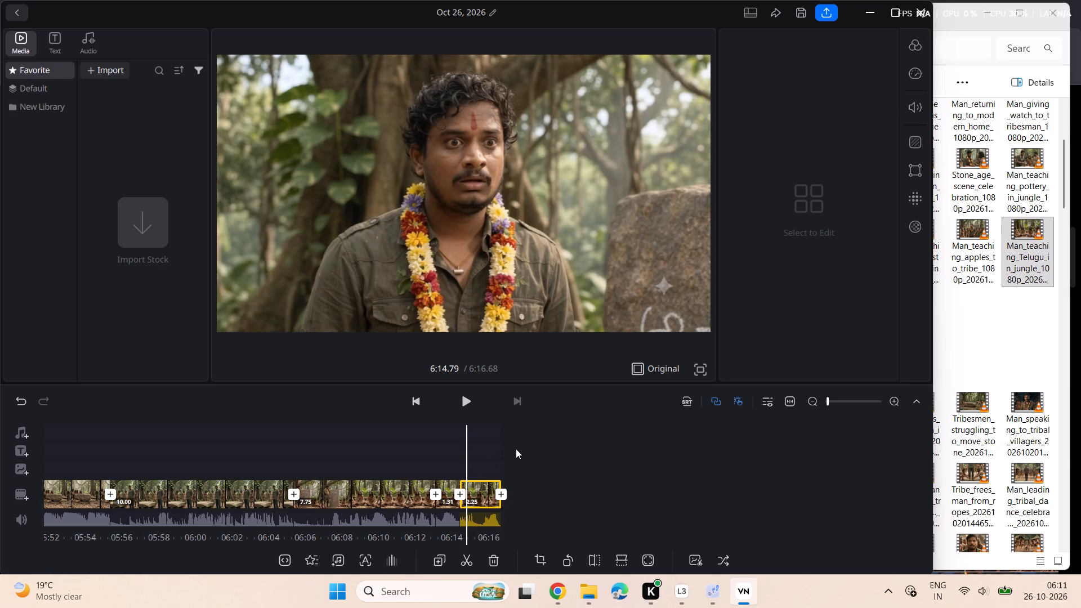
click(462, 560)
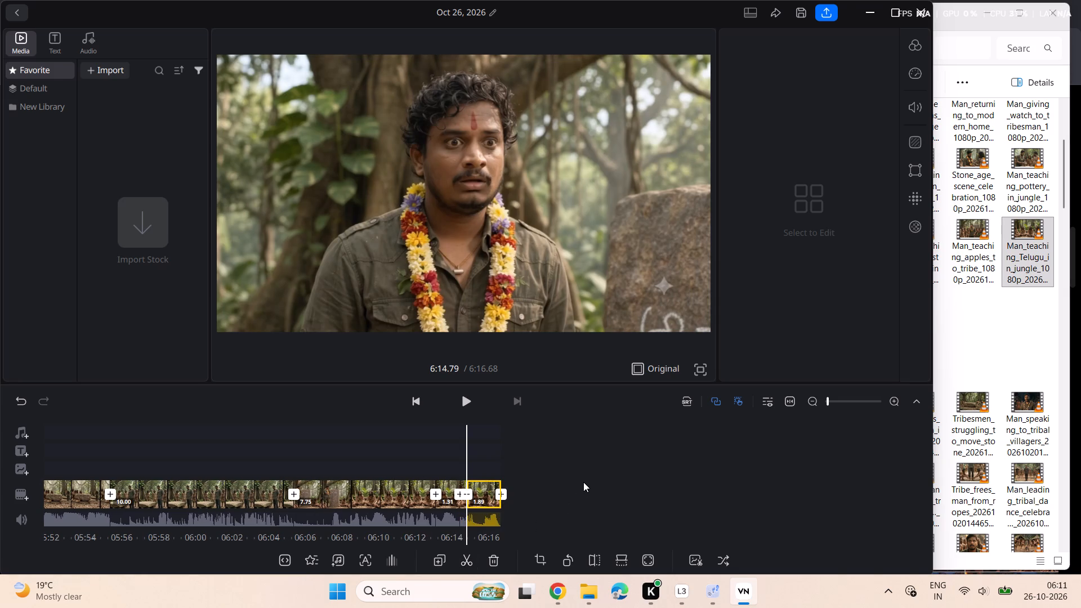
scroll(583, 482, right, 1)
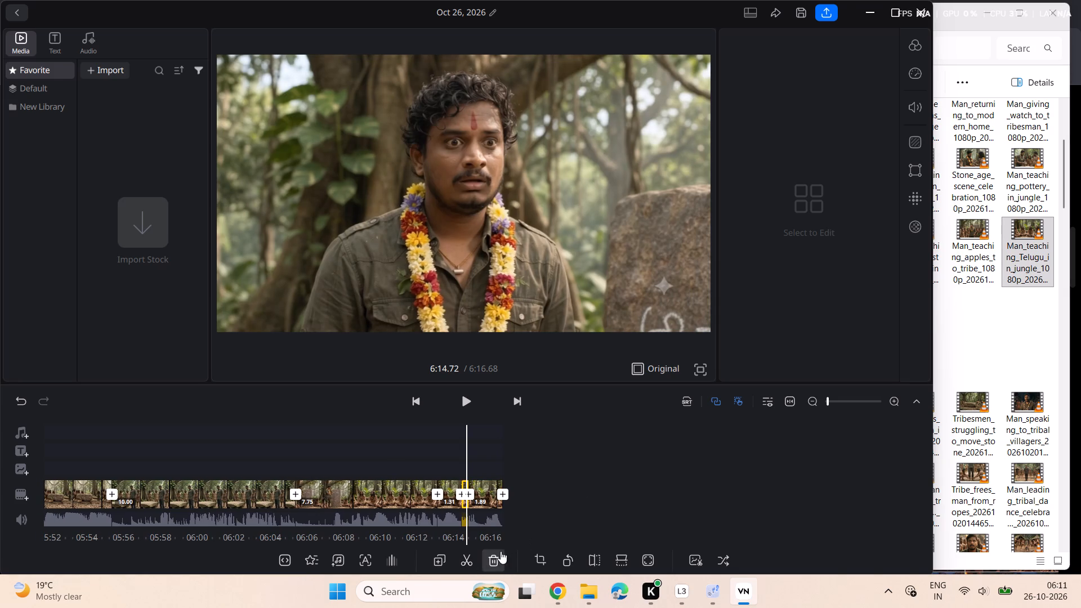
click(497, 551)
scroll(556, 490, right, 1)
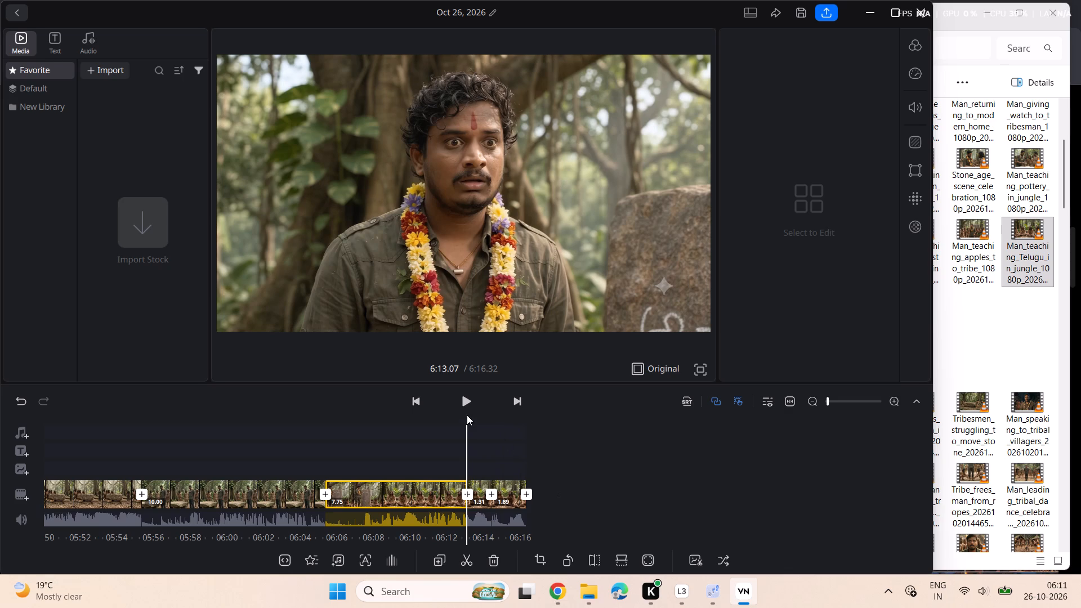
click(464, 409)
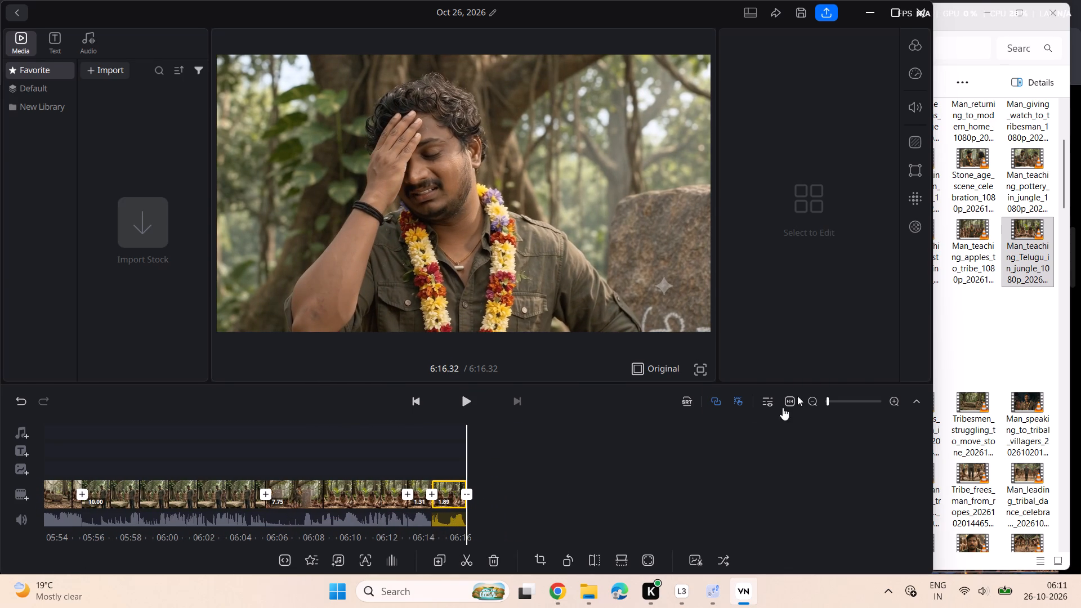
Append the Man_teaching_apples_to_tribe clip from Downloads to the end of the main track and skim to its last frame.
click(979, 336)
drag(979, 267, 975, 267)
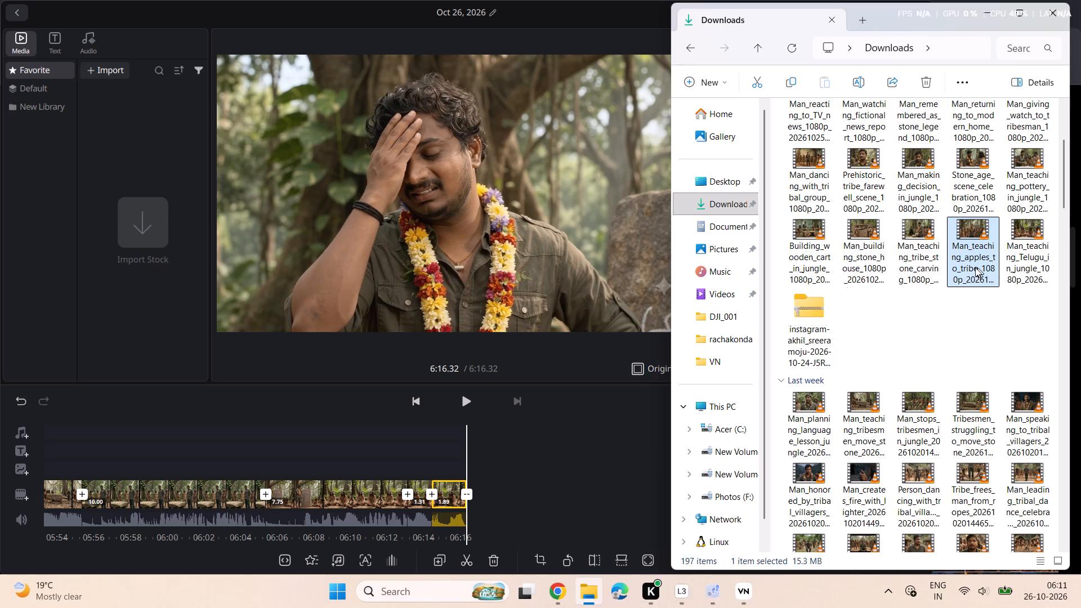
drag(975, 267, 530, 515)
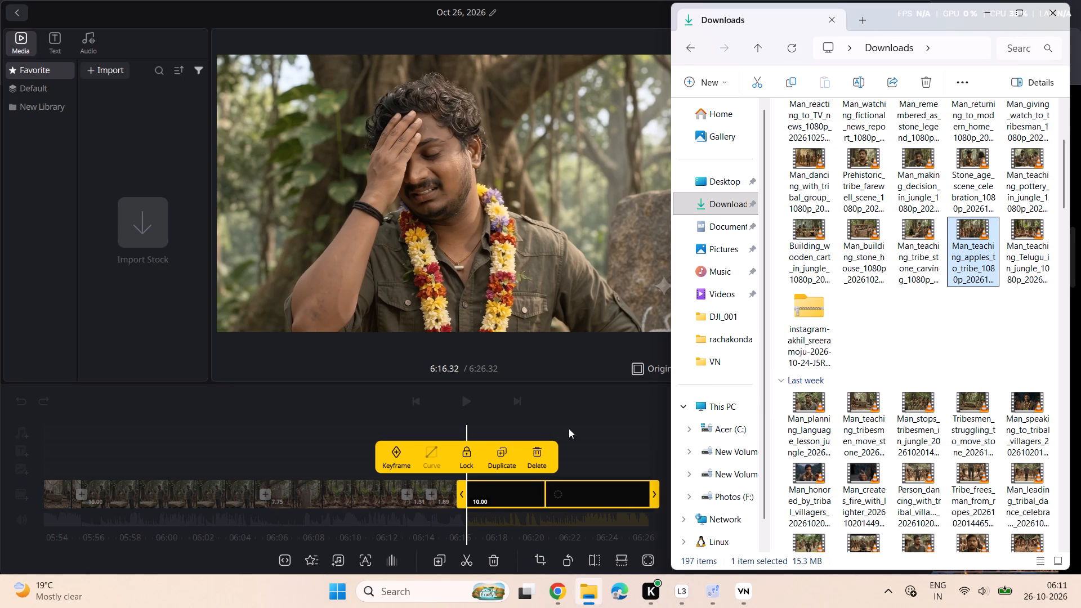
scroll(590, 425, left, 5)
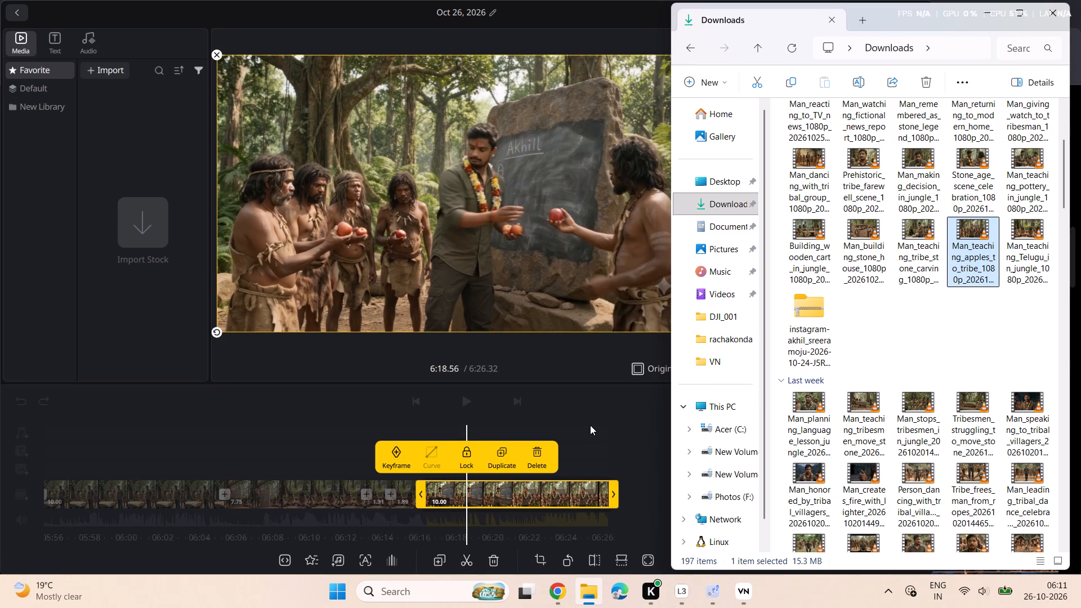
scroll(590, 425, left, 13)
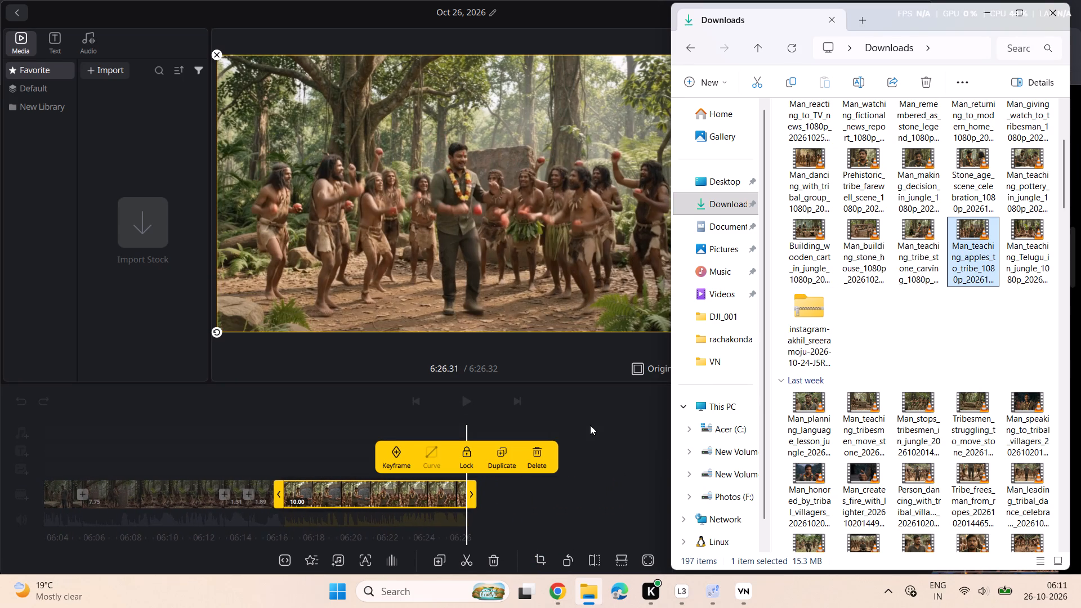
Append the Man_teaching_tribe_stone_carving clip after the apples lesson on the main track and play it through.
drag(906, 257, 555, 489)
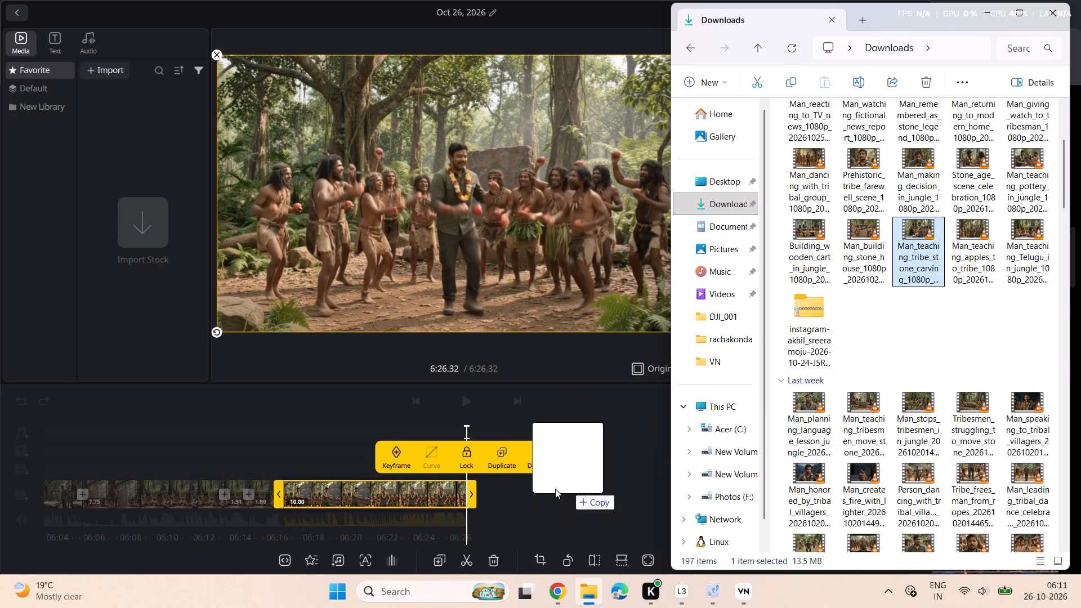
drag(555, 489, 535, 499)
click(471, 405)
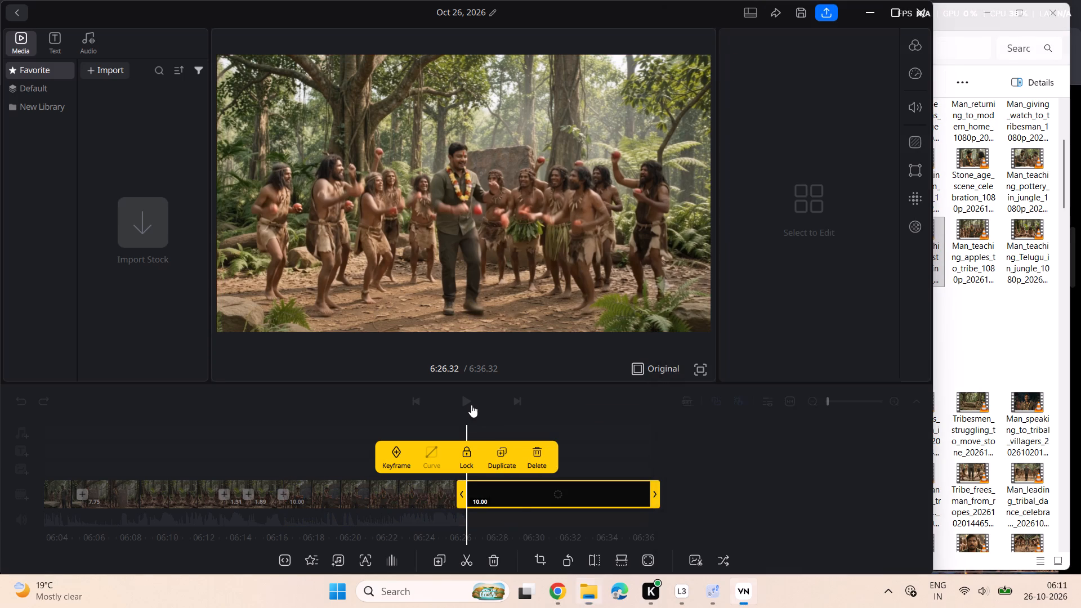
click(471, 403)
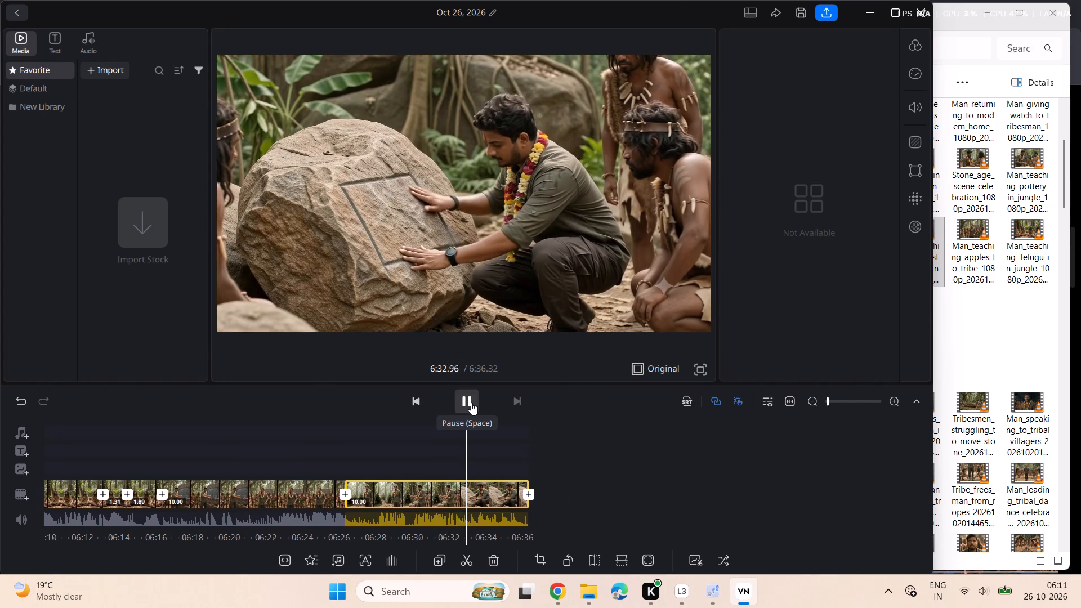
click(471, 403)
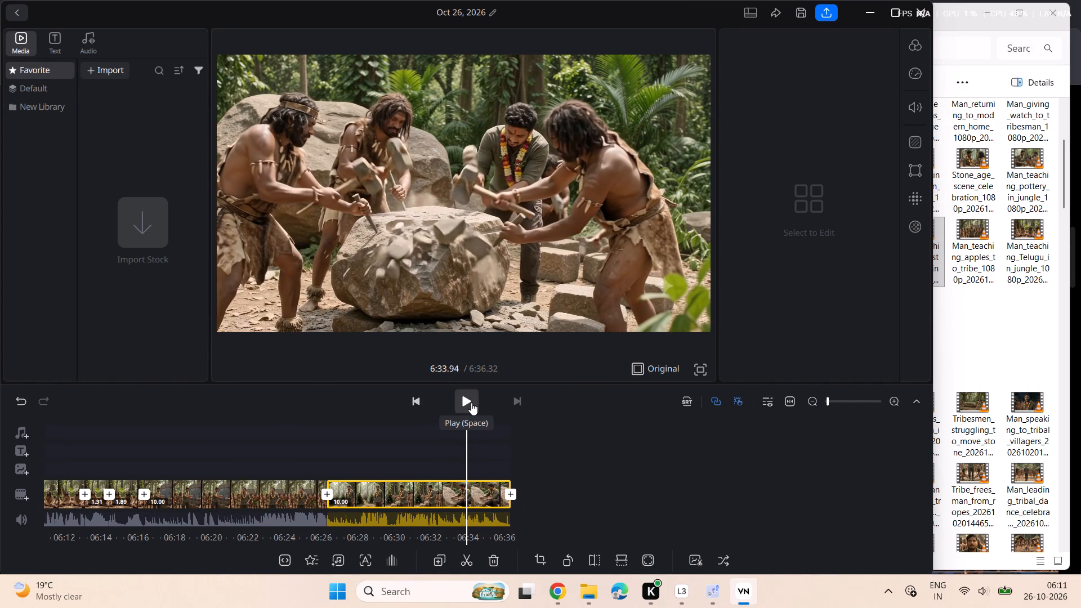
click(471, 403)
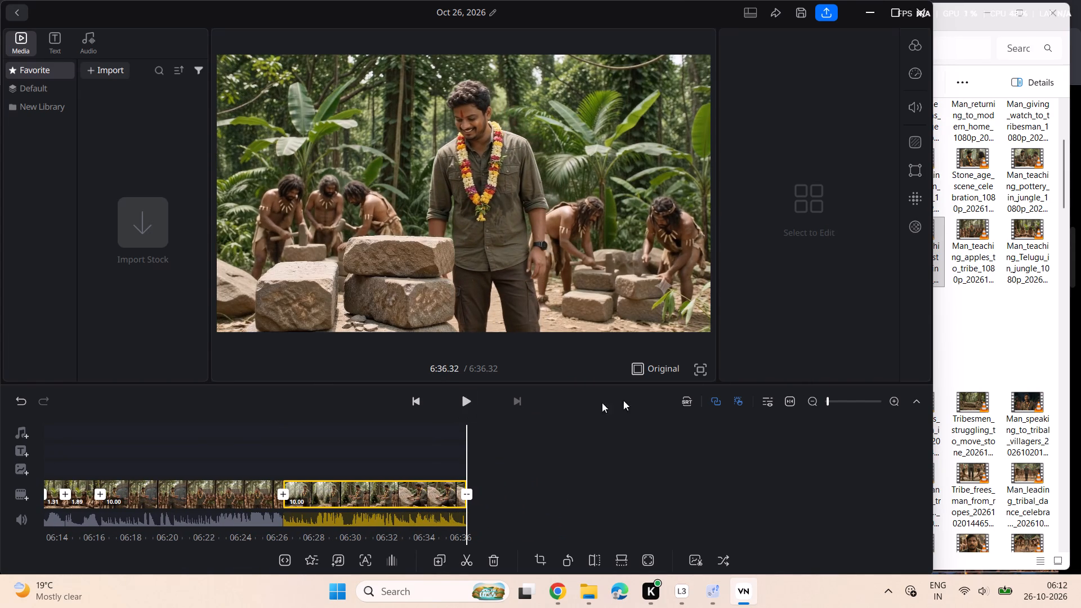
Append the Man_building_stone_house clip after the stone-carving clip on the main track and play it through.
click(970, 333)
drag(874, 276, 700, 437)
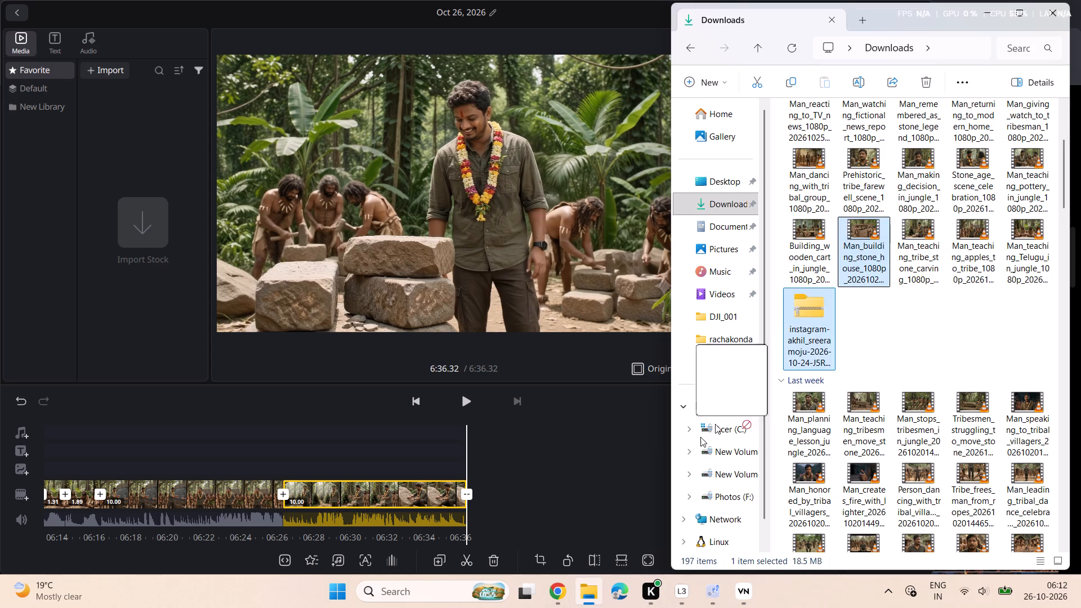
drag(700, 437, 548, 500)
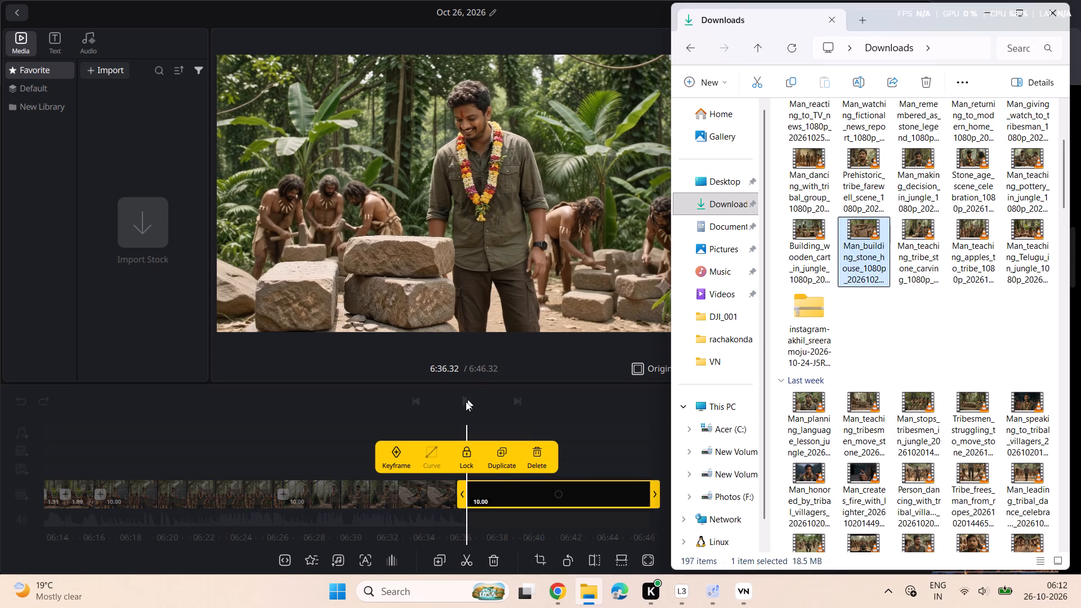
click(462, 405)
click(465, 402)
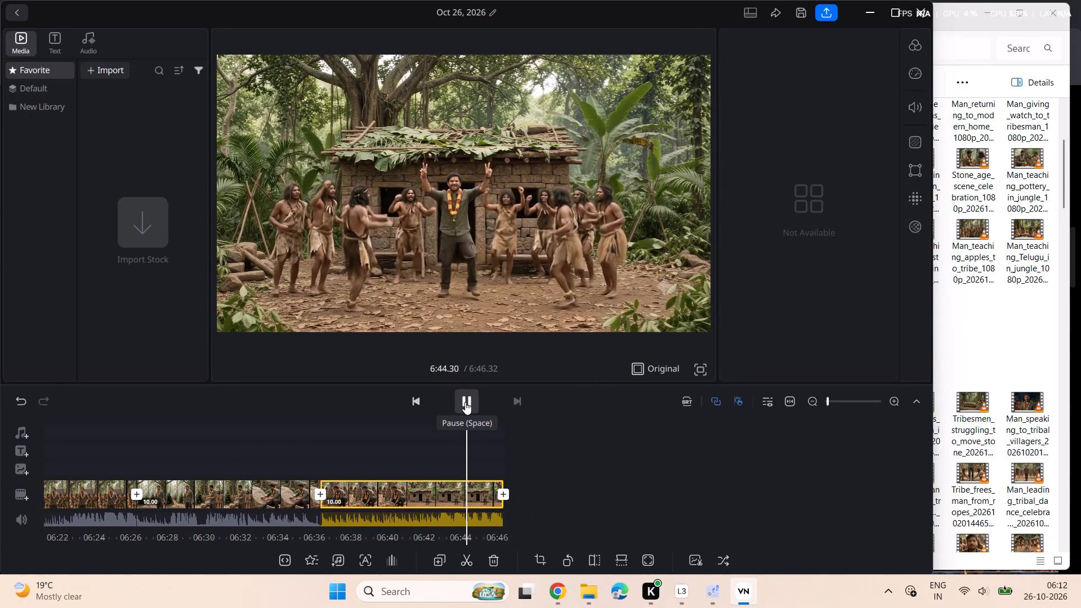
Append the Building_wooden_cart_in_jungle clip after the stone-house clip on the main track and play it through.
click(976, 317)
drag(811, 270, 546, 498)
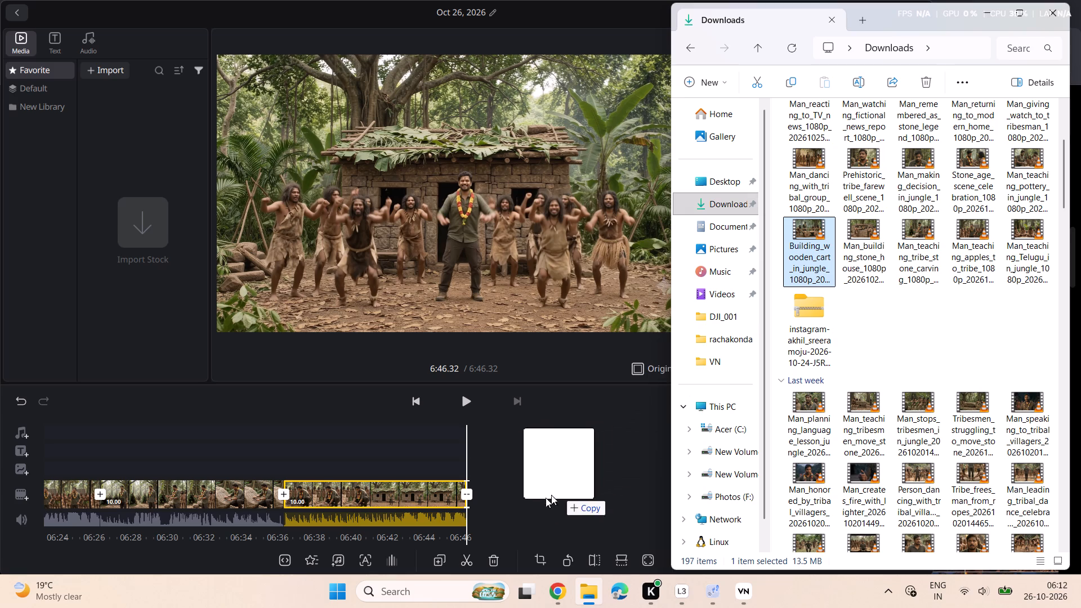
drag(546, 498, 541, 498)
click(463, 403)
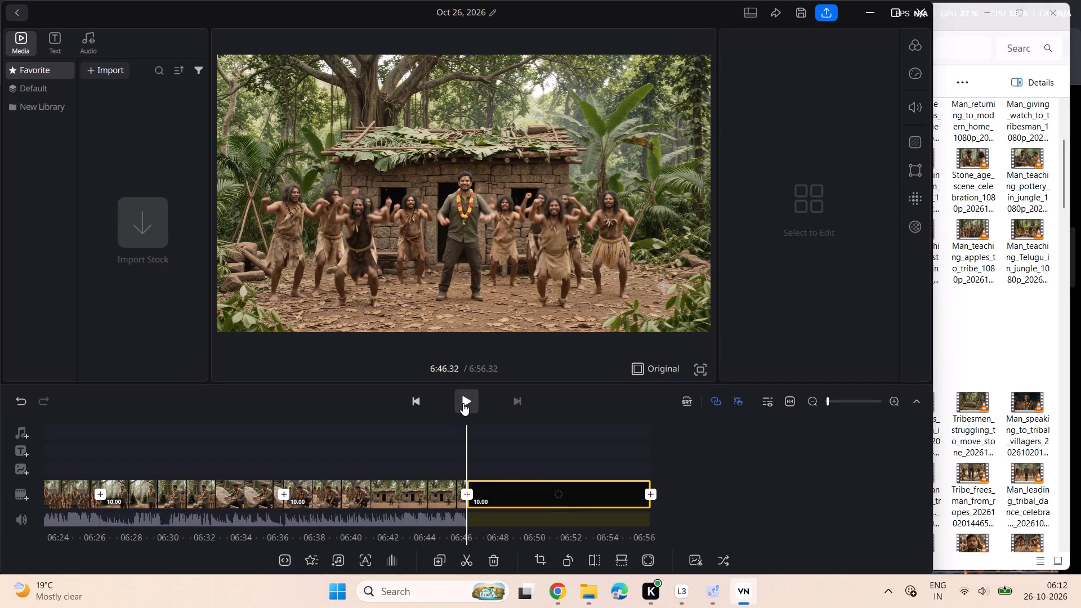
click(463, 404)
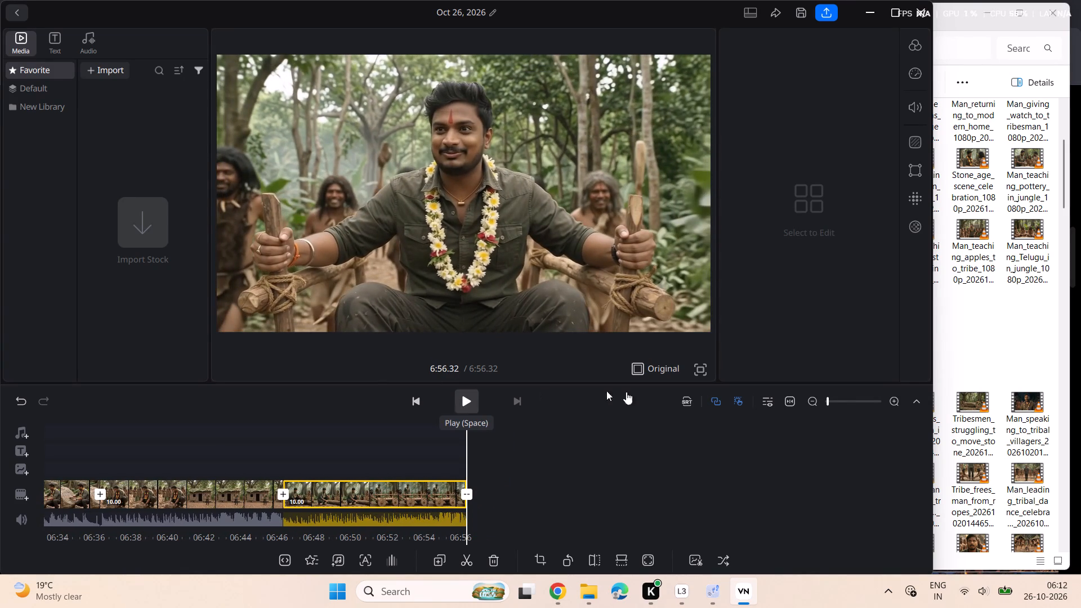
Append the Man_teaching_pottery_in_jungle clip after the wooden-cart clip on the main track and play it through.
click(986, 355)
drag(1019, 181, 510, 497)
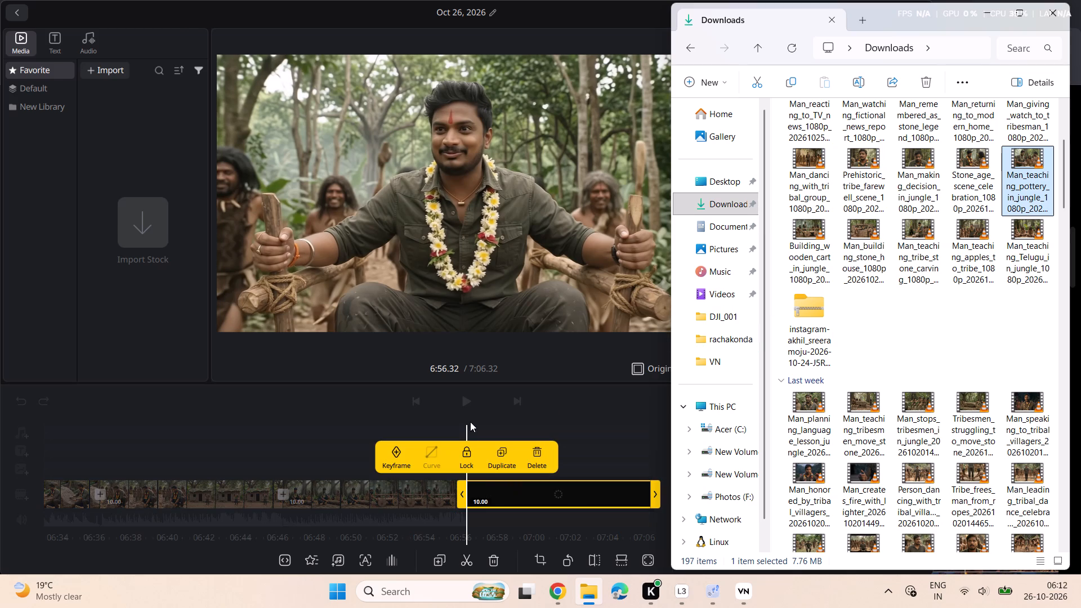
click(467, 408)
click(467, 408)
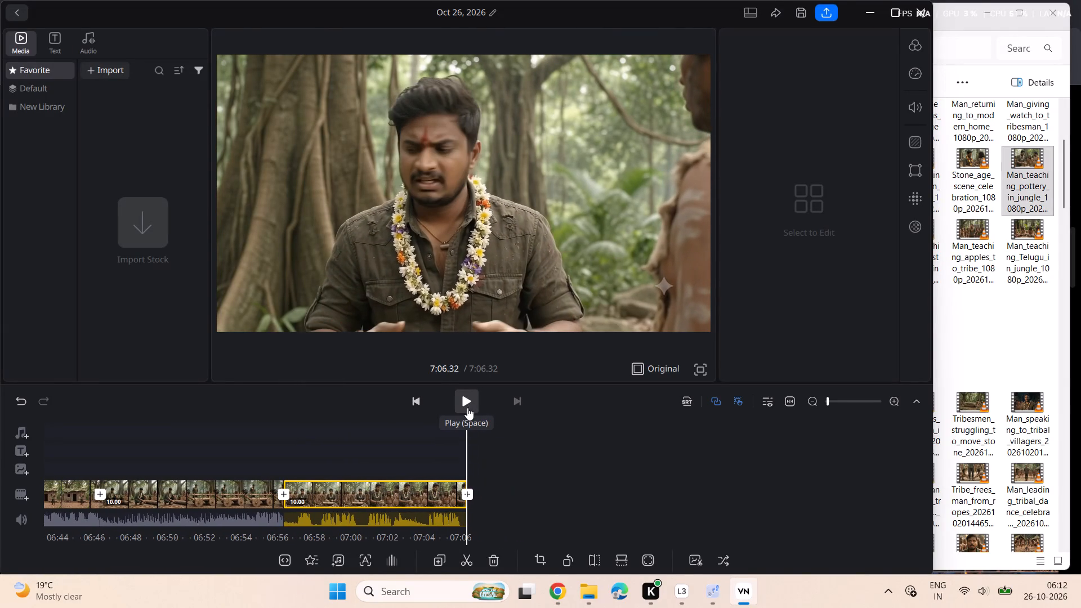
Split the pottery clip at 7:05.91 and delete the short part after the cut, leaving 9.59 seconds.
scroll(521, 466, right, 1)
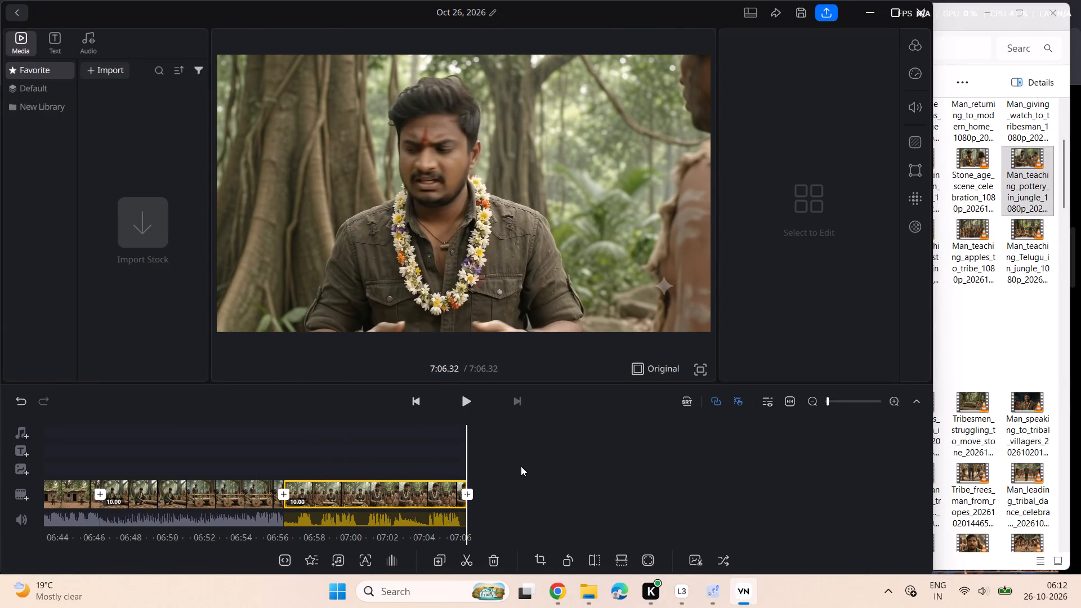
scroll(521, 466, right, 2)
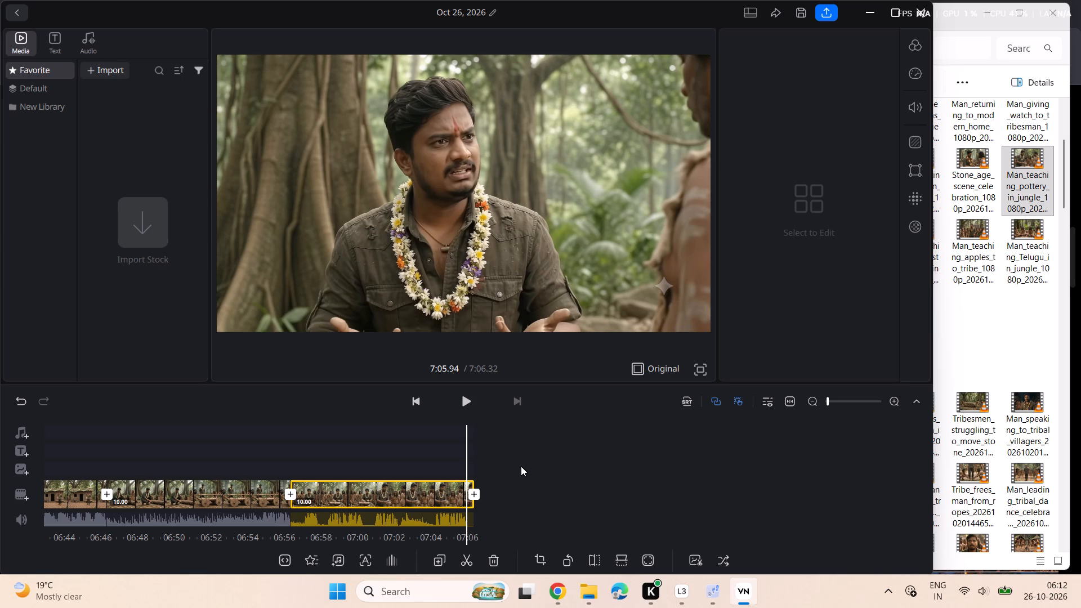
scroll(521, 466, right, 1)
click(470, 557)
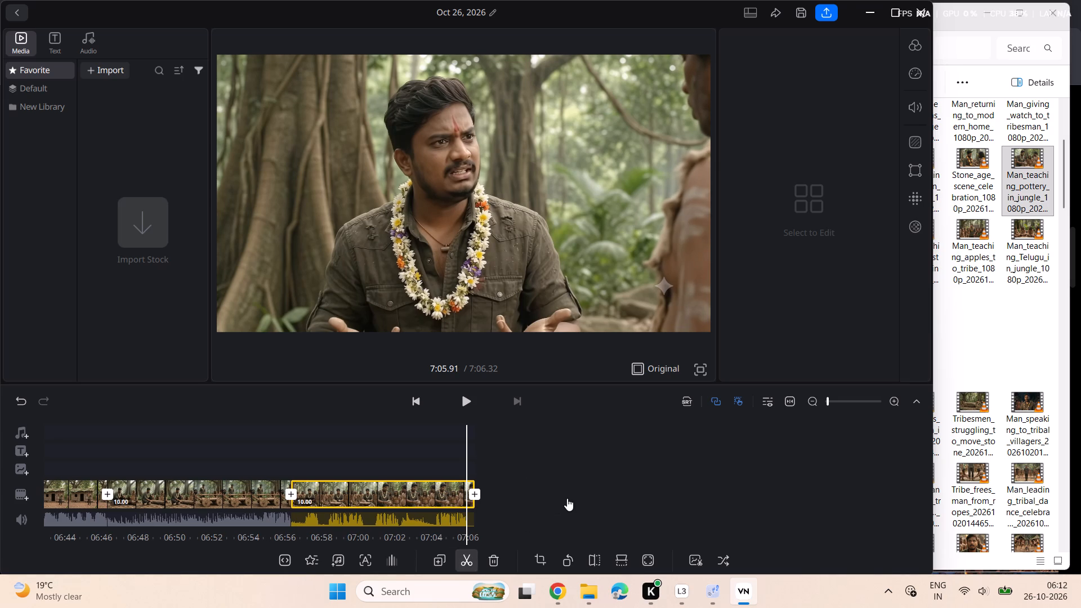
click(506, 553)
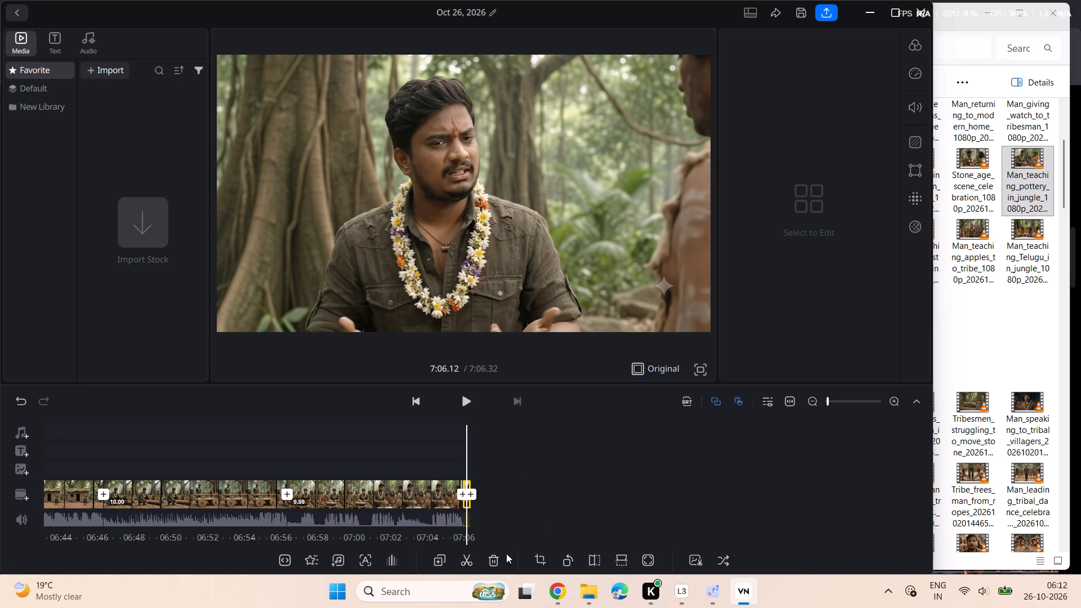
click(487, 560)
Append the Stone_age_scene_celebration clip after the trimmed pottery clip on the main track and play it through.
click(1005, 323)
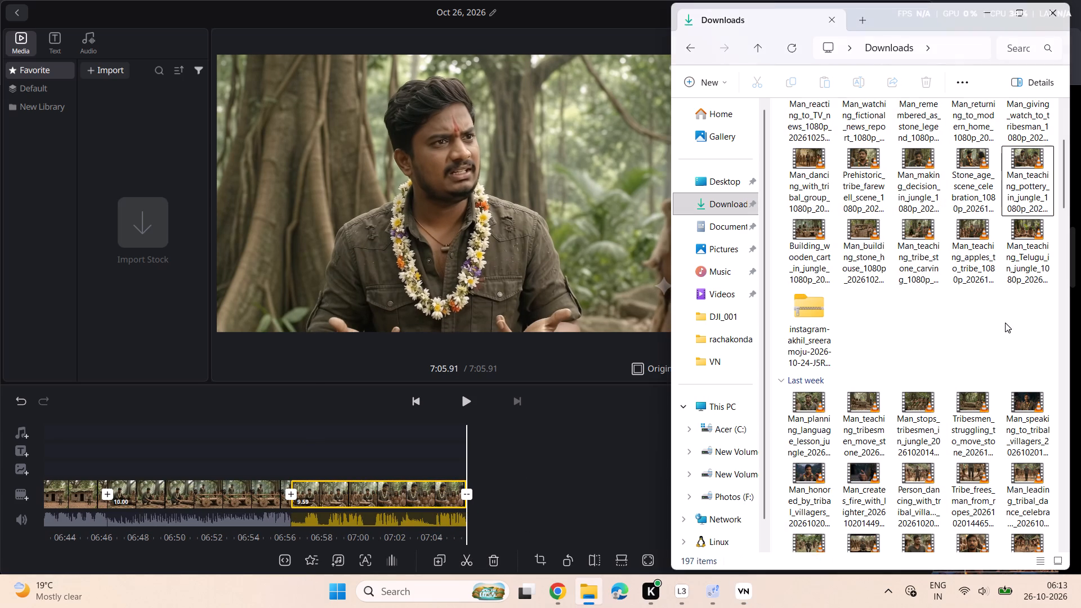
drag(979, 194, 546, 500)
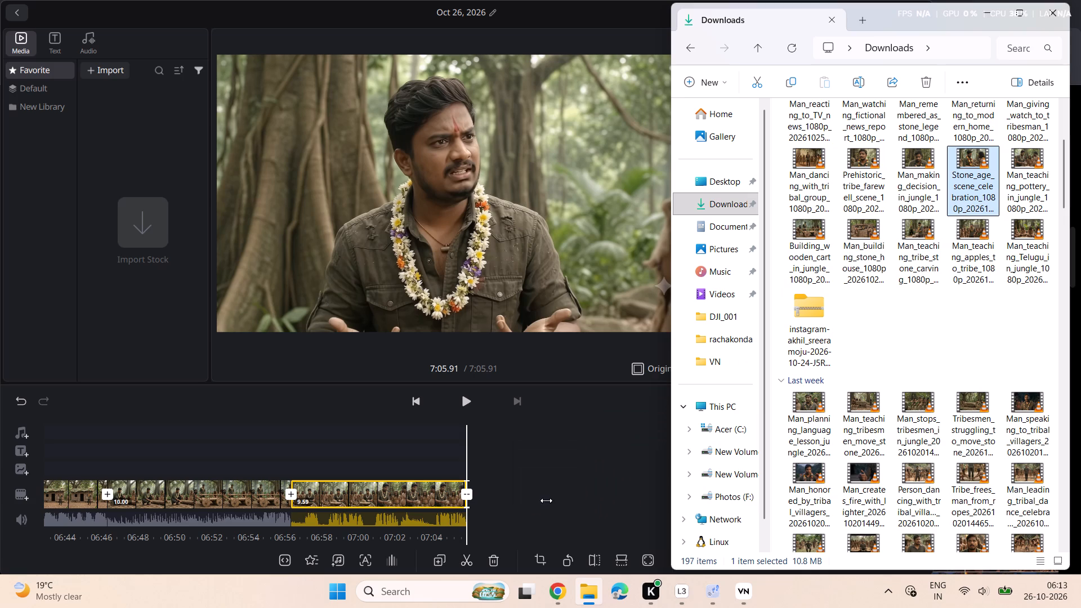
click(454, 396)
click(464, 401)
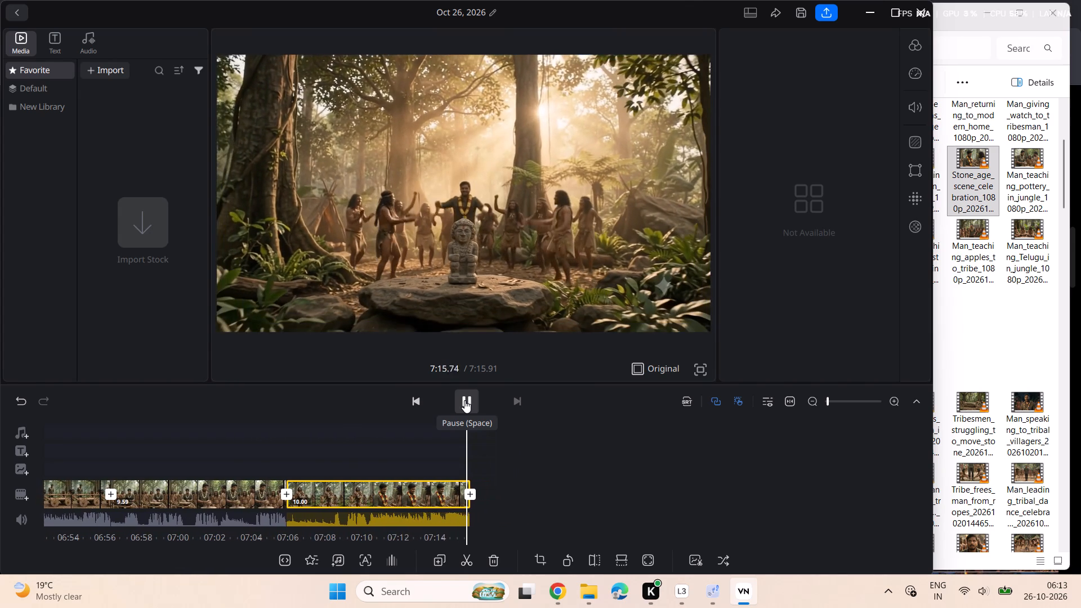
Append the Man_making_decision_in_jungle clip after the celebration clip on the main track and play it through.
click(974, 325)
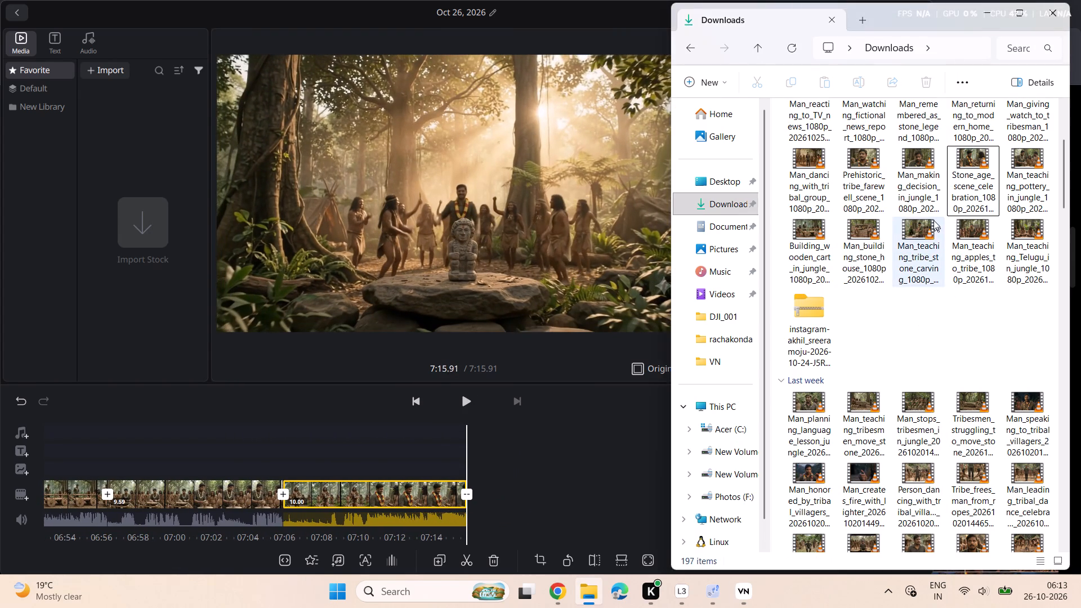
drag(927, 199, 528, 500)
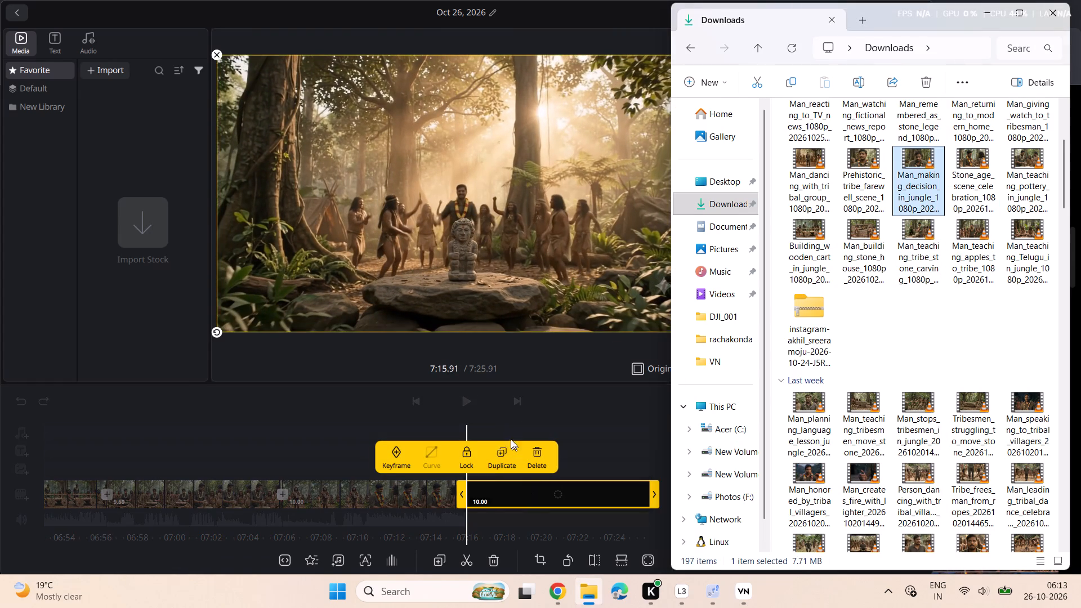
click(467, 403)
click(467, 403)
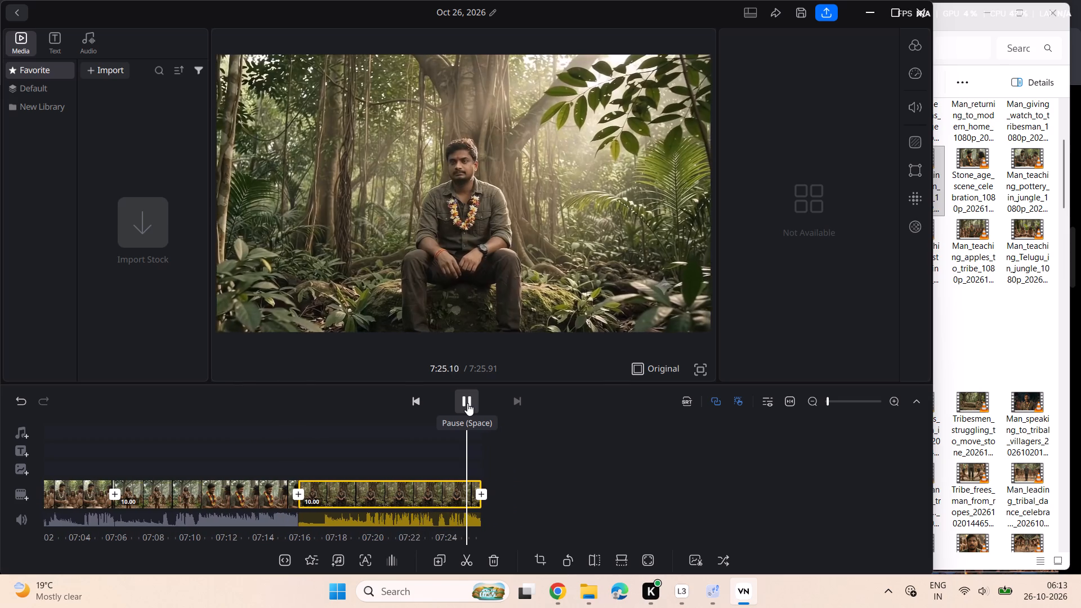
Split the decision clip at 7:25.19, delete the part after the cut to leave 9.29 seconds, and play back its ending.
scroll(534, 476, right, 3)
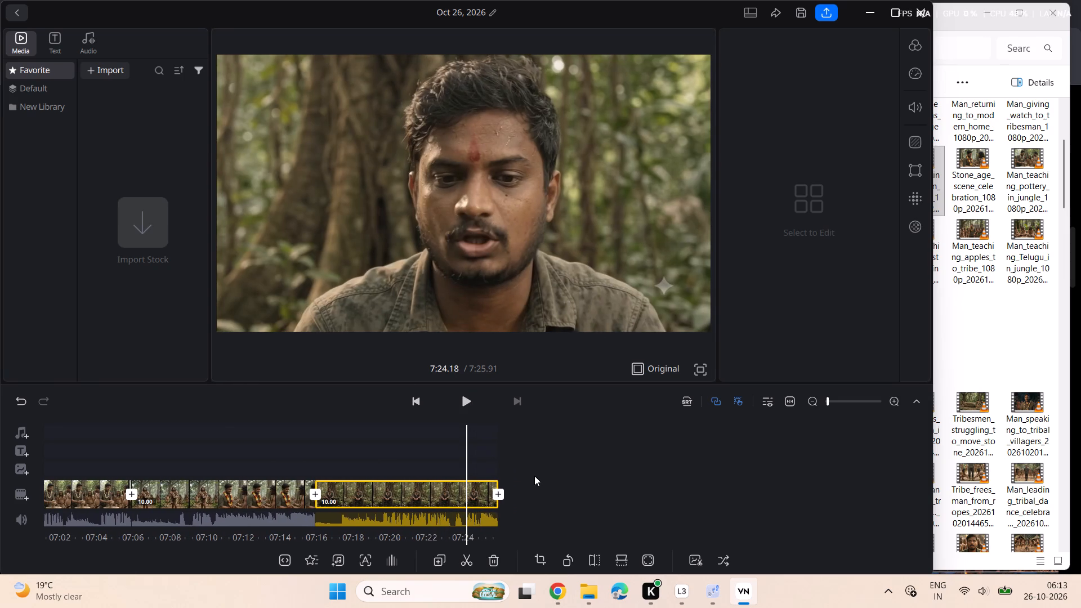
click(457, 401)
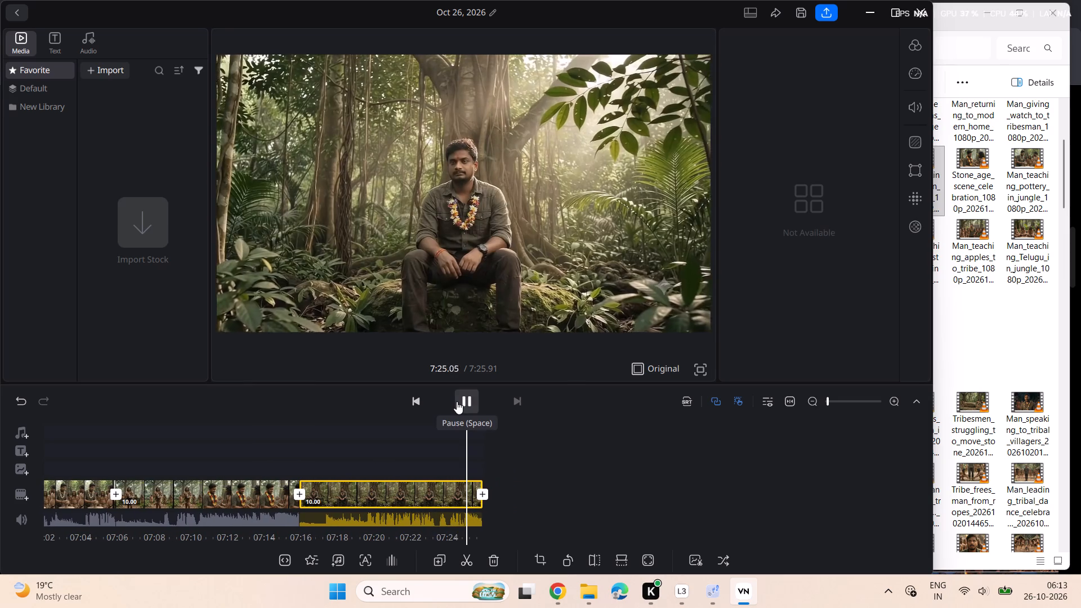
click(457, 401)
scroll(497, 457, right, 1)
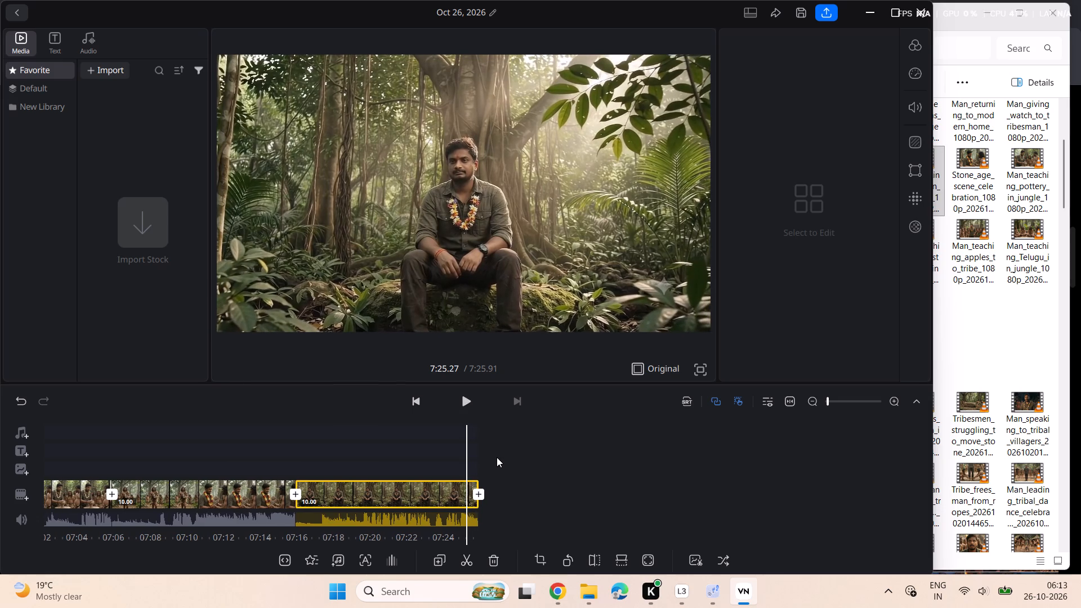
scroll(497, 457, right, 1)
click(467, 559)
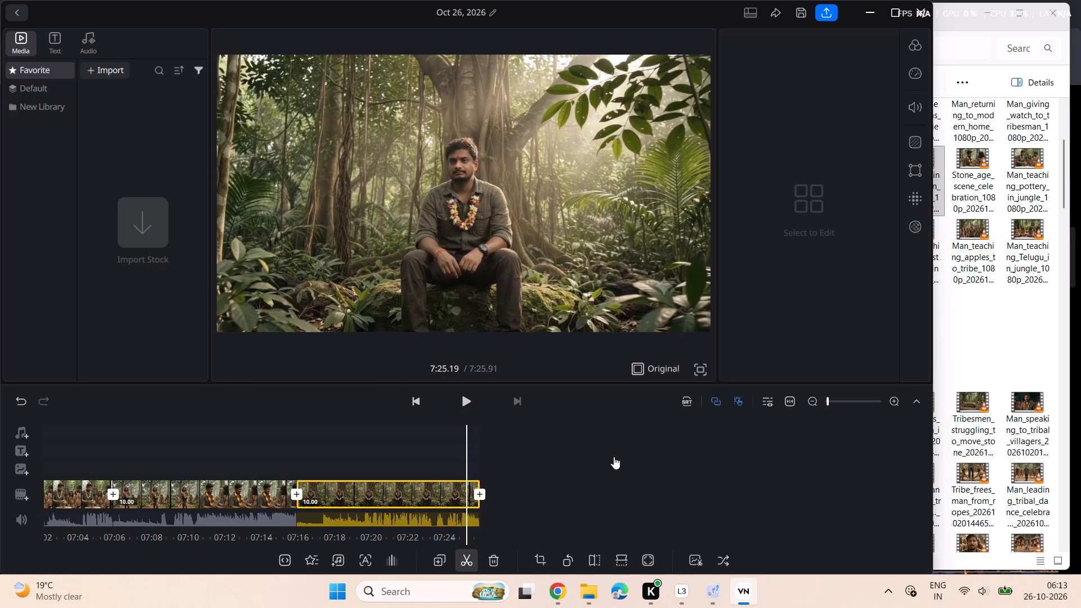
scroll(614, 457, left, 1)
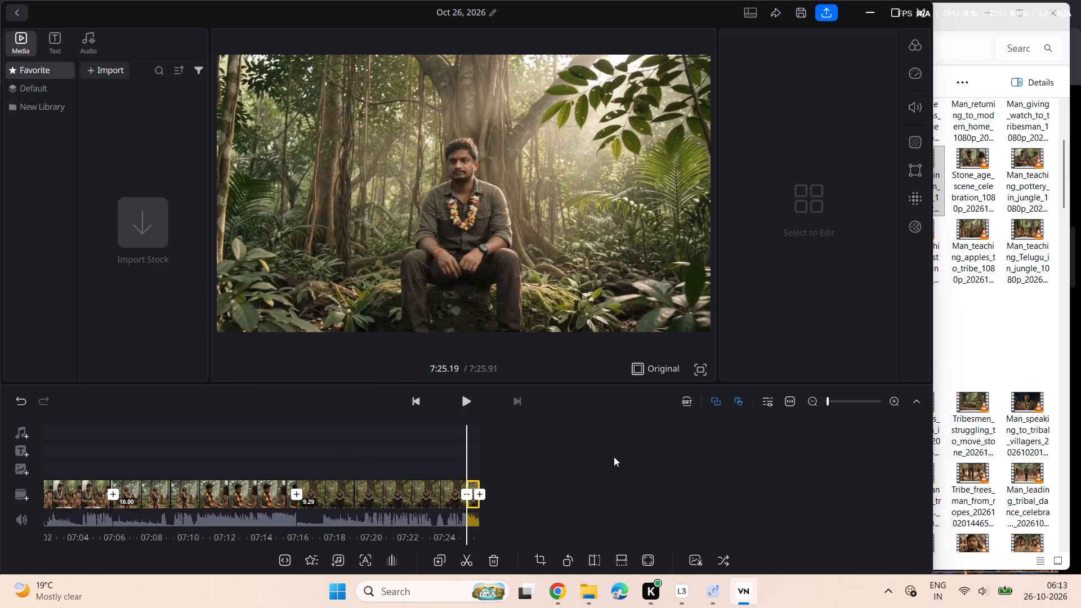
scroll(614, 457, left, 1)
click(488, 556)
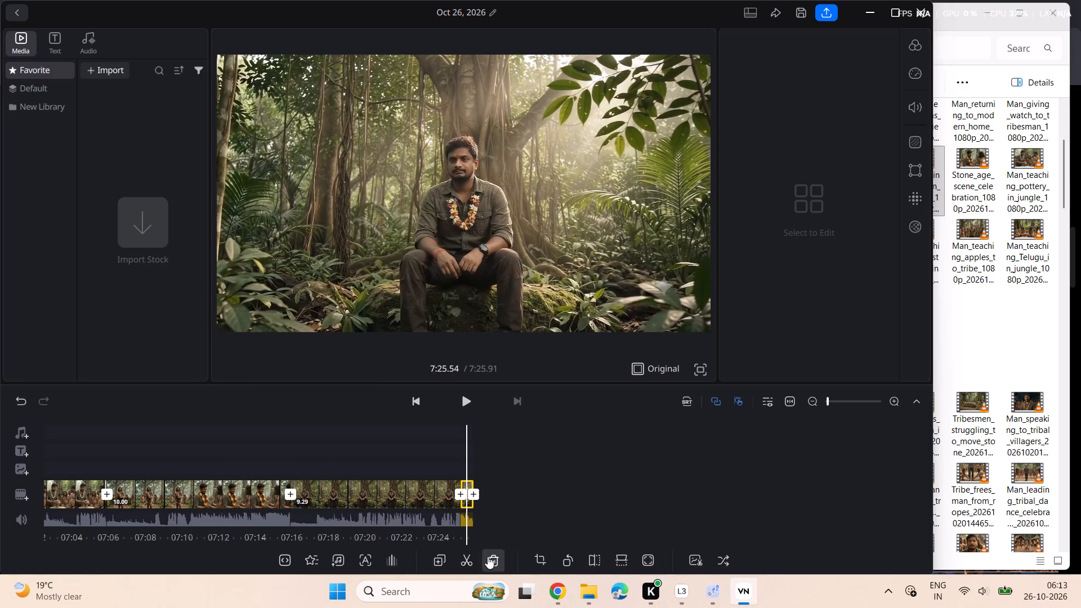
scroll(600, 459, right, 1)
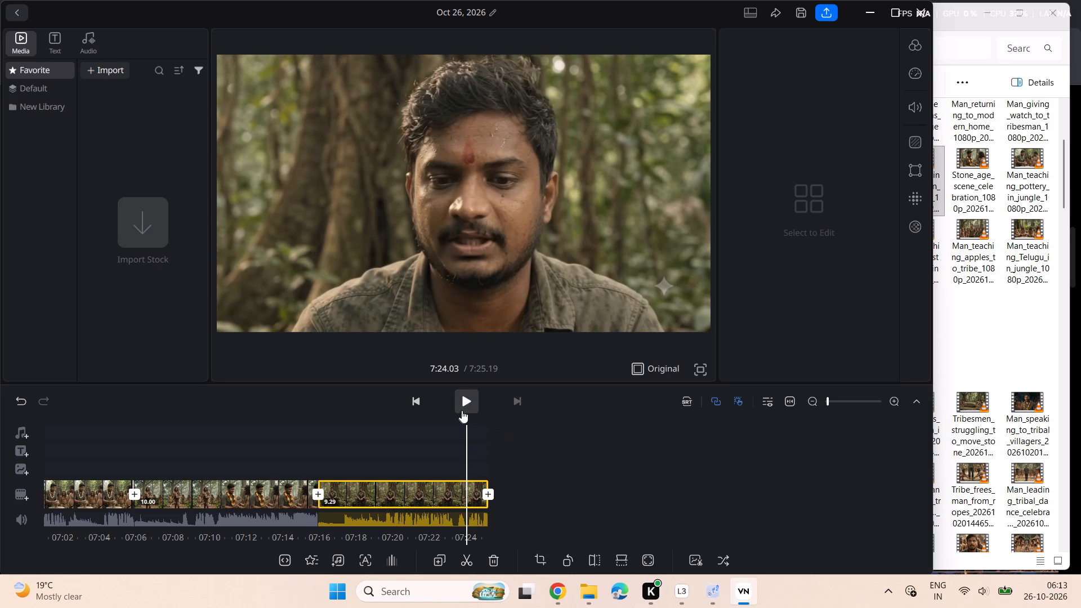
click(465, 409)
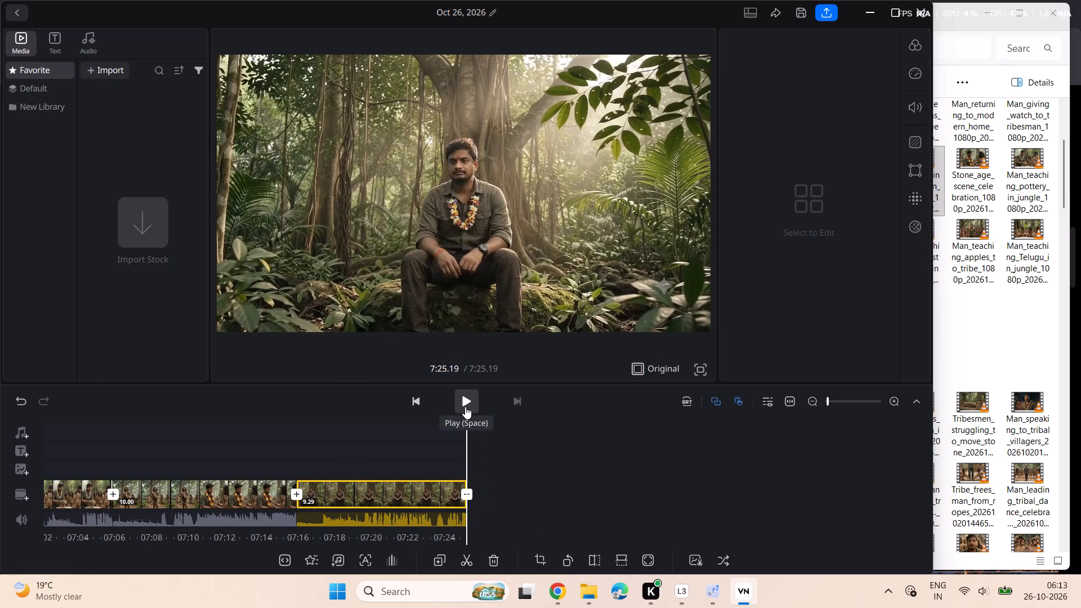
Split the decision clip at 7:24.73 on the main track, leaving its first part 8.82 seconds long.
scroll(491, 434, right, 1)
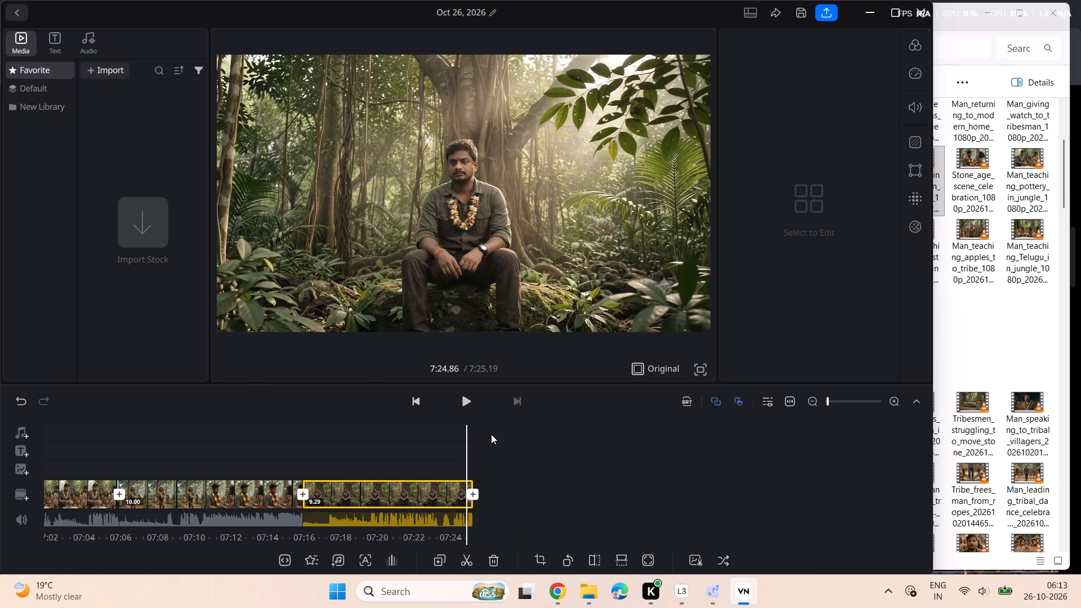
scroll(491, 434, right, 2)
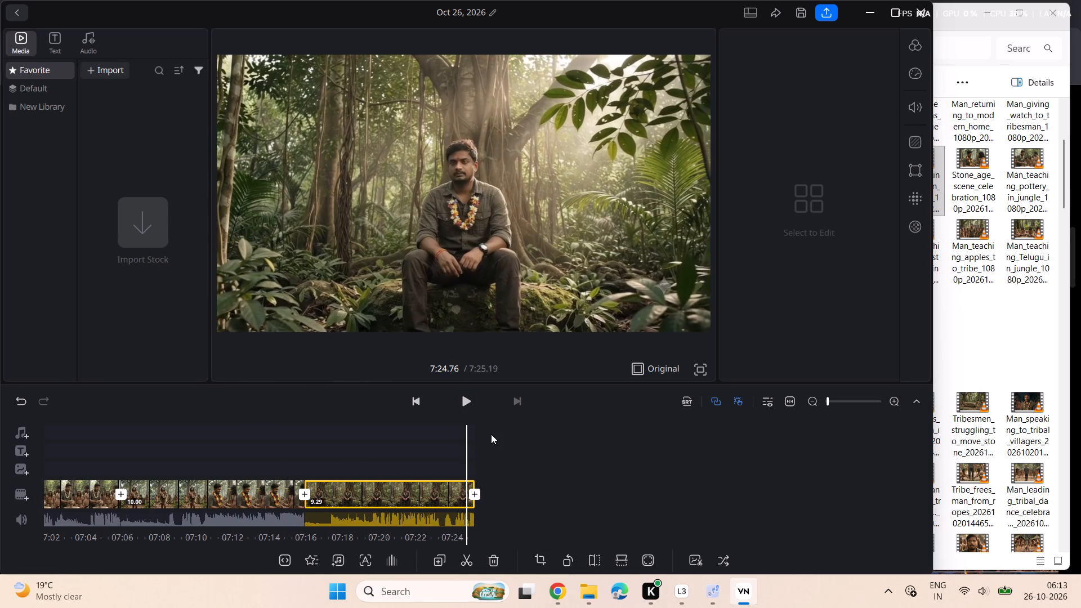
scroll(491, 434, right, 2)
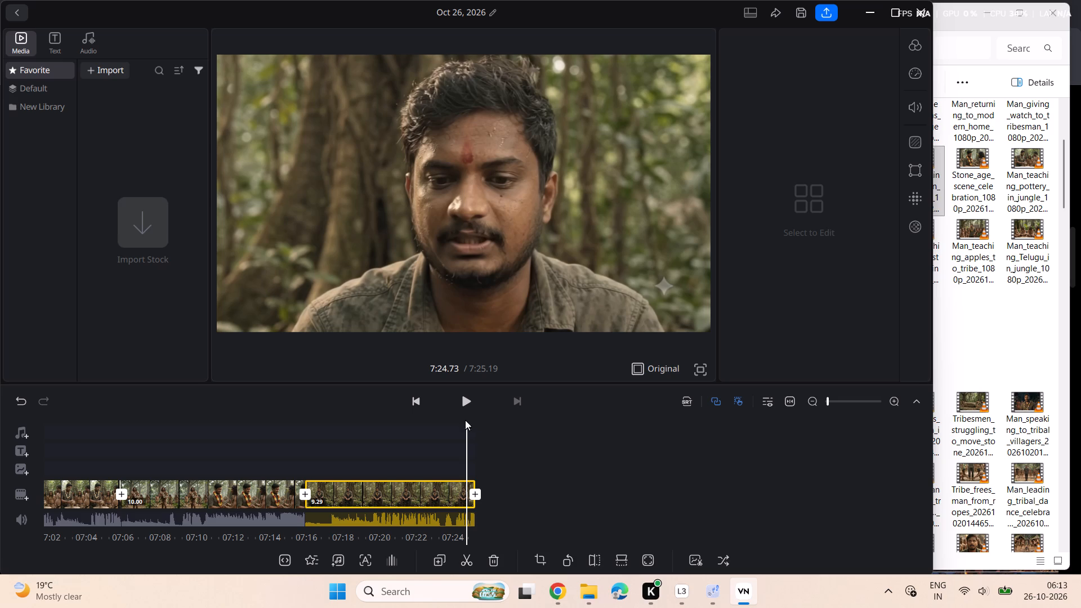
click(476, 562)
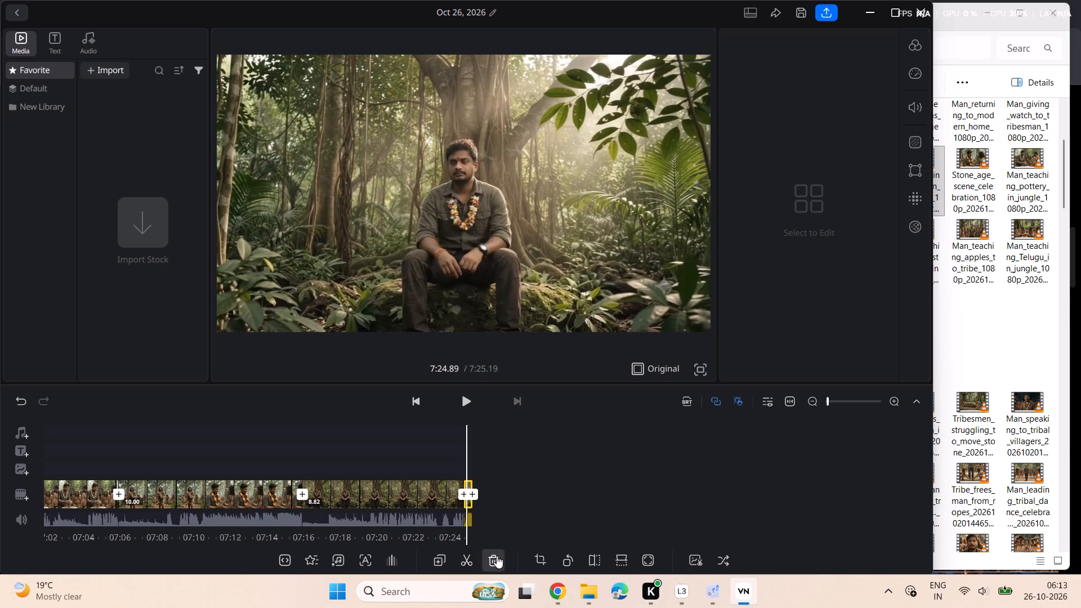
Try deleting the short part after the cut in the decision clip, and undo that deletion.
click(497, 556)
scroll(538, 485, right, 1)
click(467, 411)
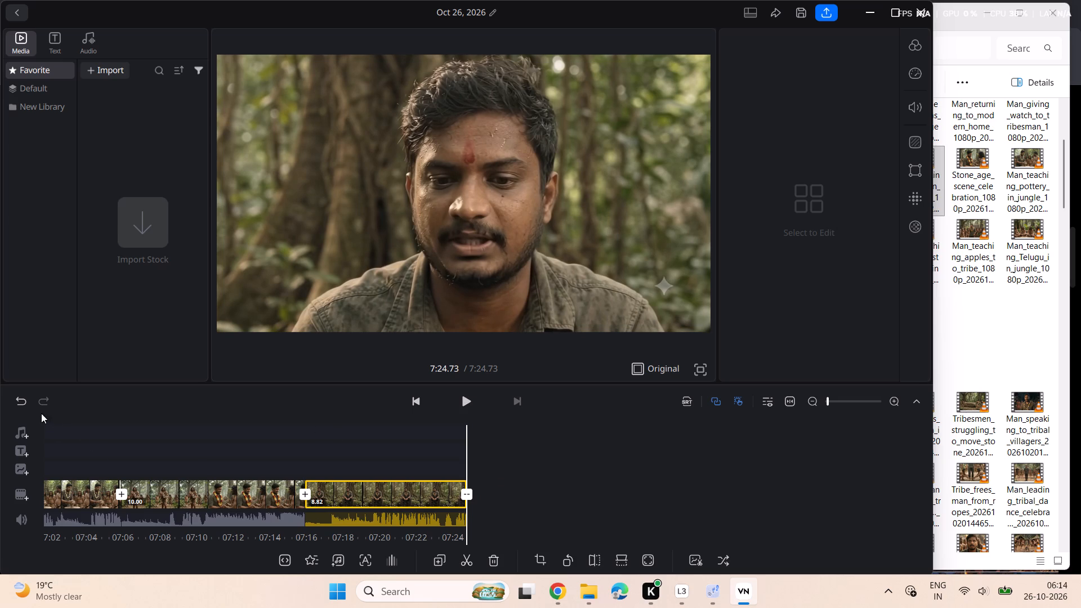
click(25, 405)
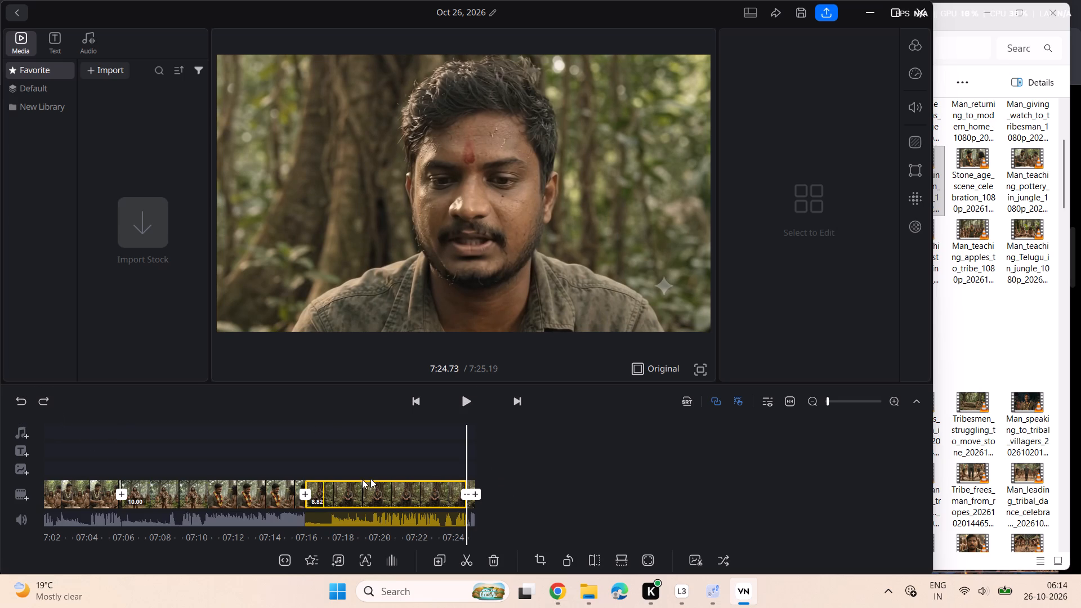
Append the Prehistoric_tribe_farewell_scene clip at the end of the main track, play it through and replay its ending.
scroll(496, 475, left, 1)
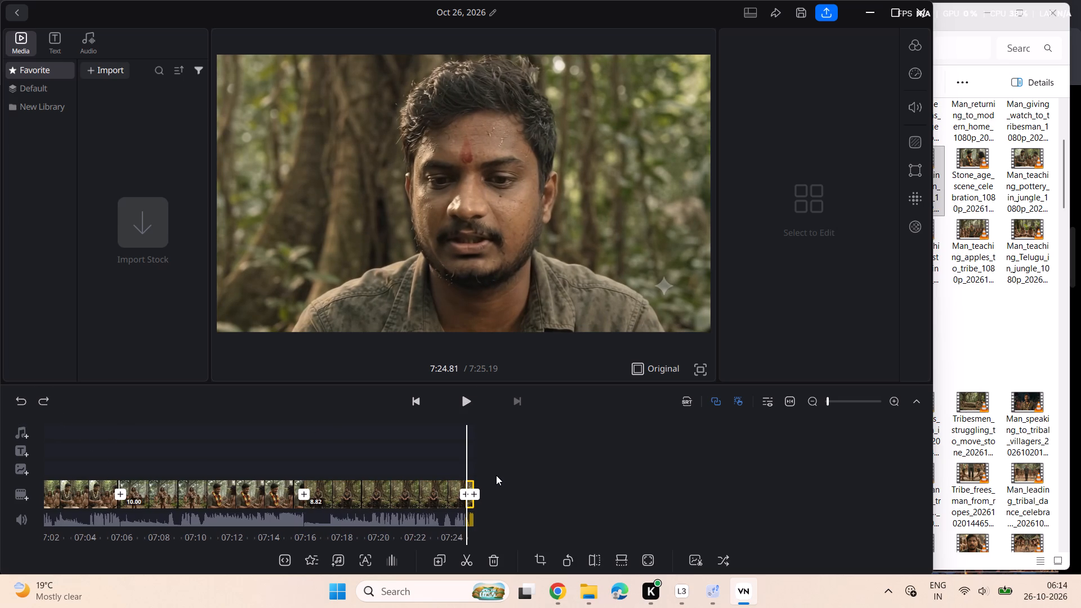
scroll(496, 475, left, 2)
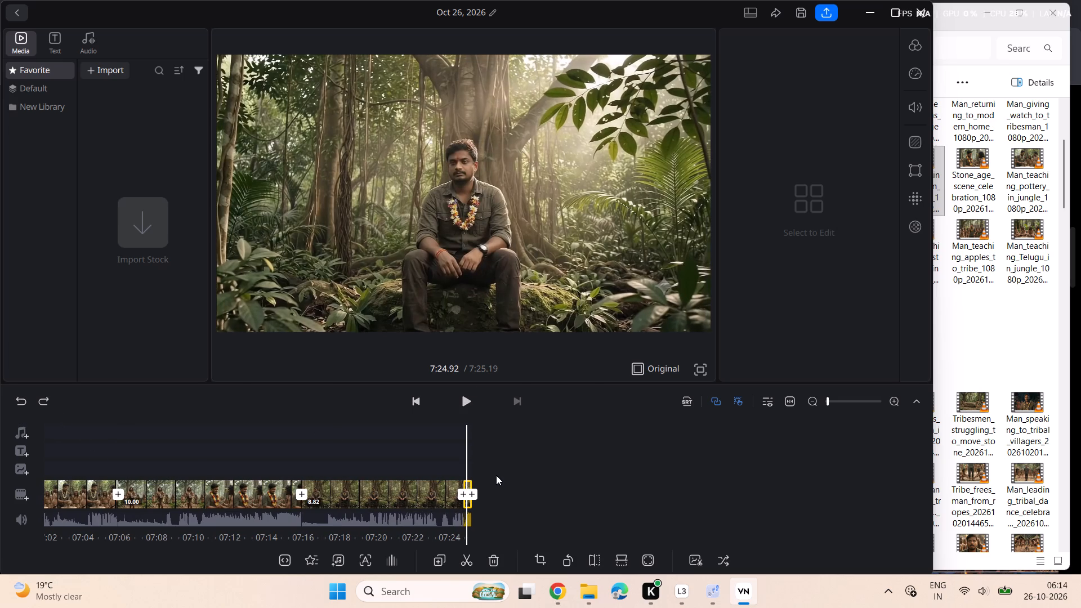
scroll(496, 475, left, 1)
click(601, 472)
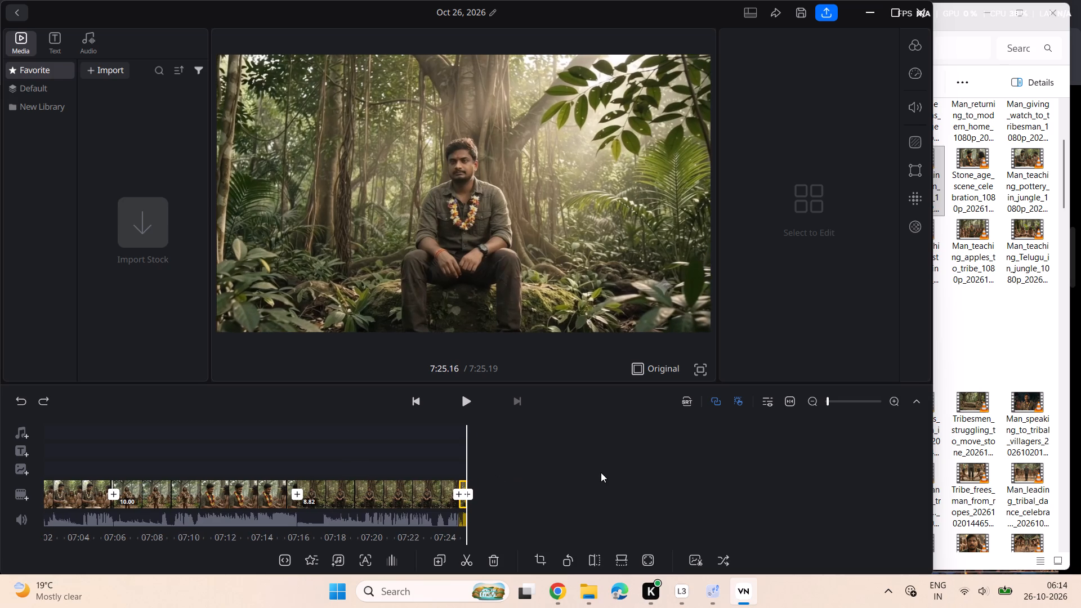
click(1021, 309)
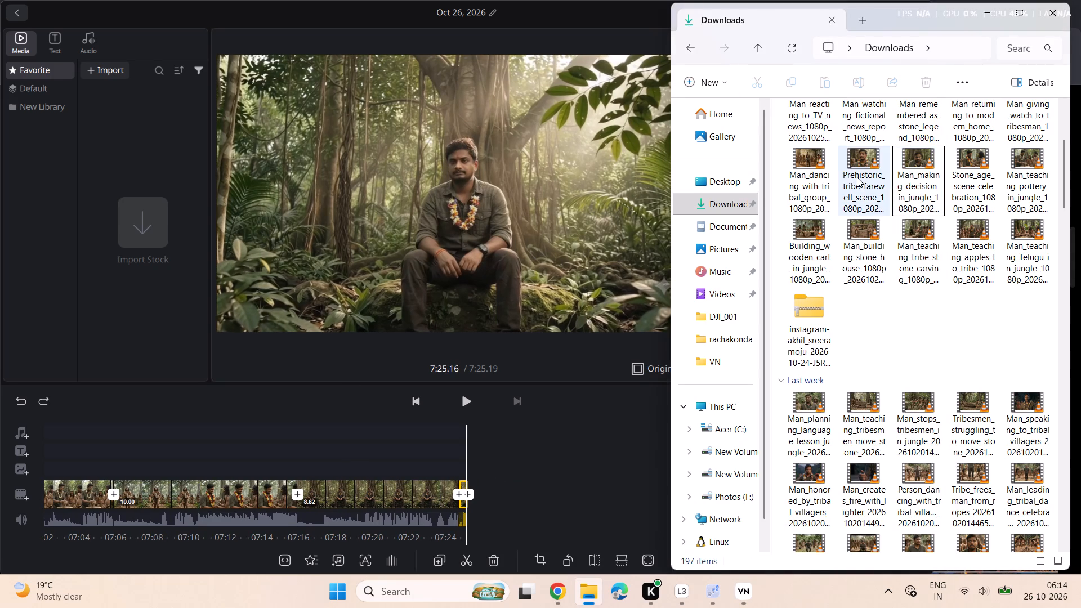
drag(857, 177, 543, 507)
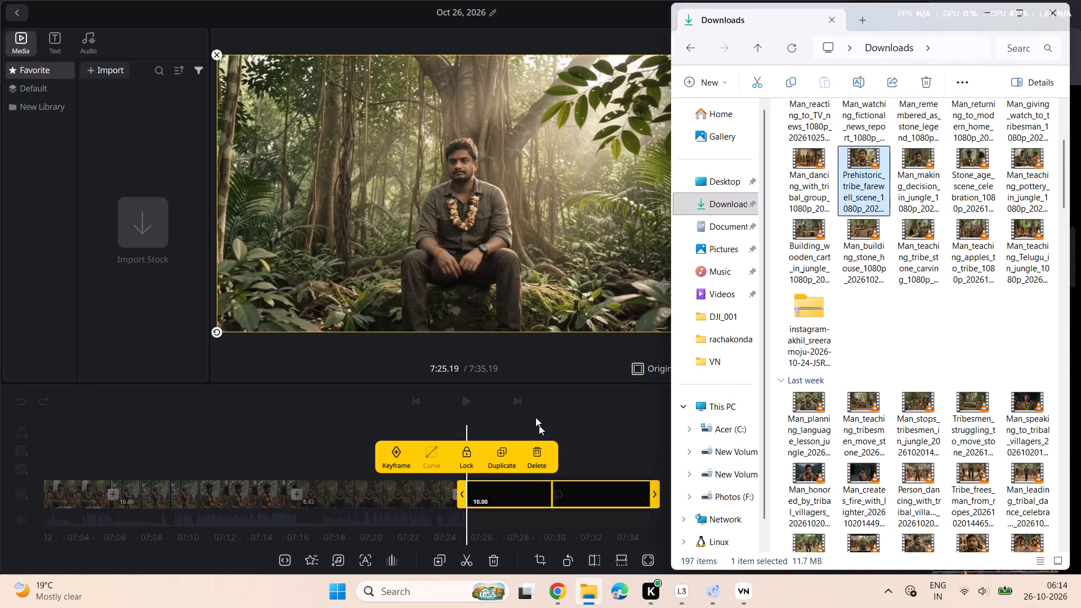
click(468, 403)
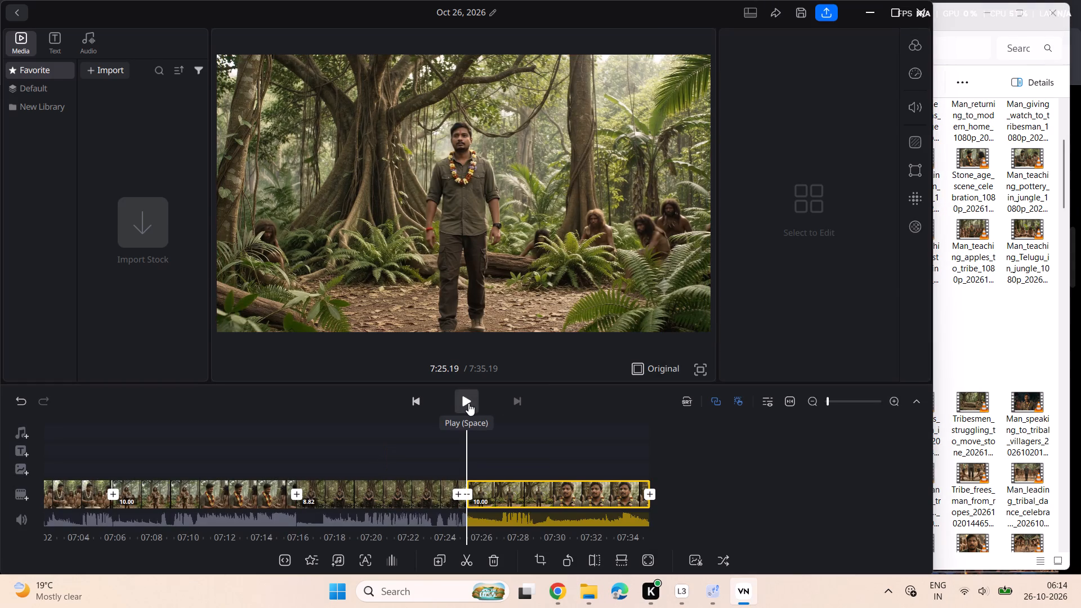
click(468, 403)
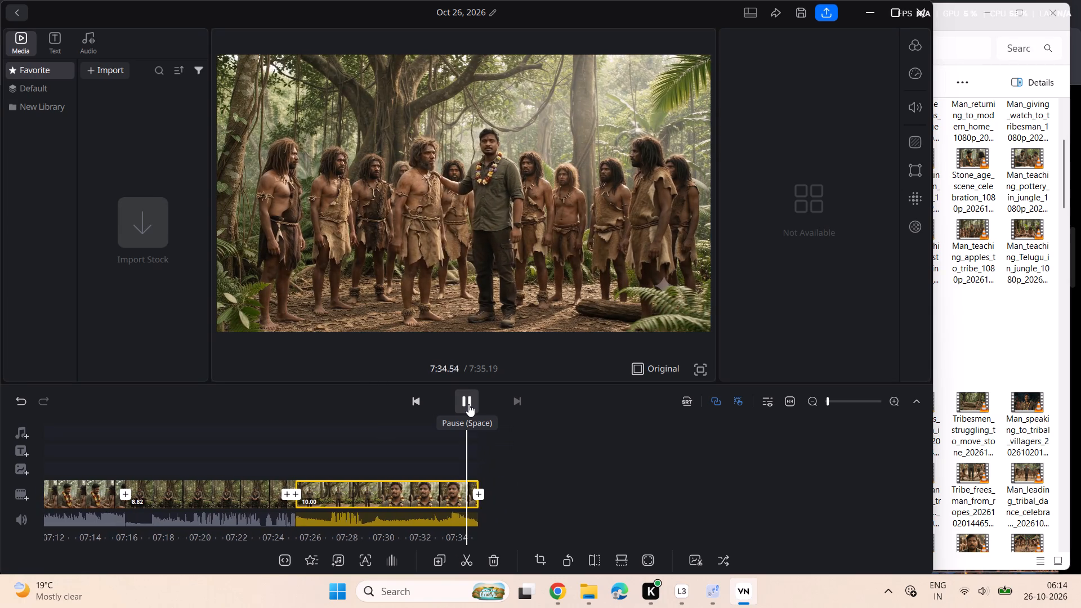
scroll(517, 515, right, 3)
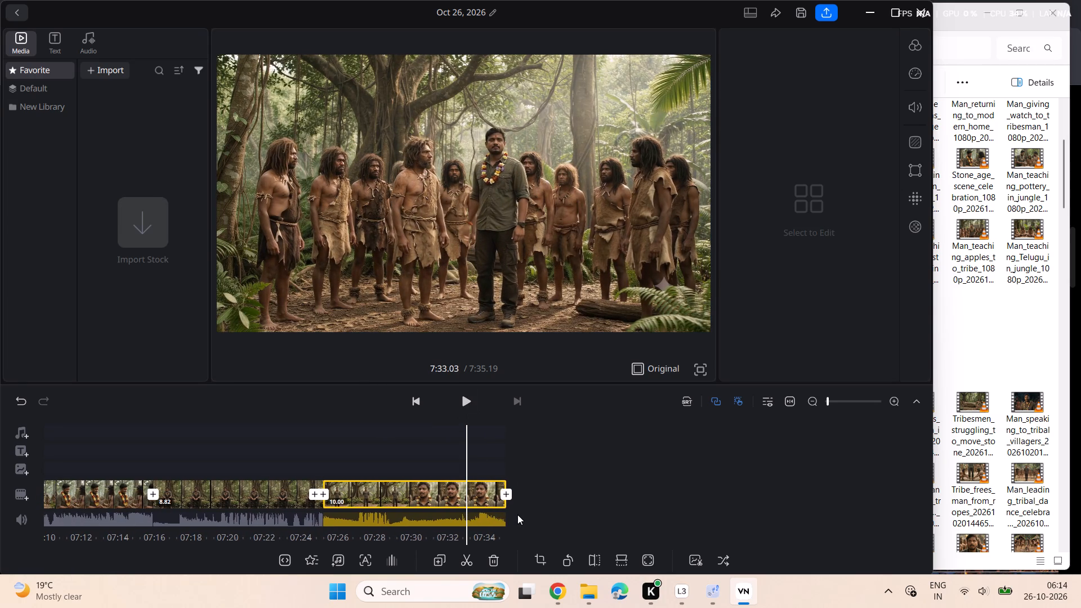
click(466, 406)
click(466, 406)
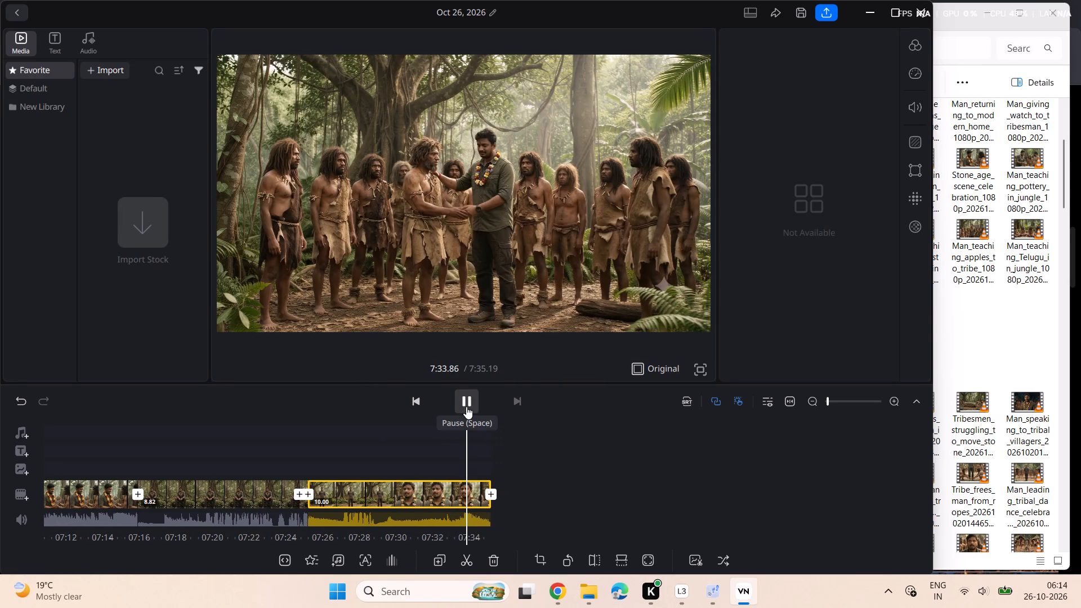
click(466, 406)
click(466, 406)
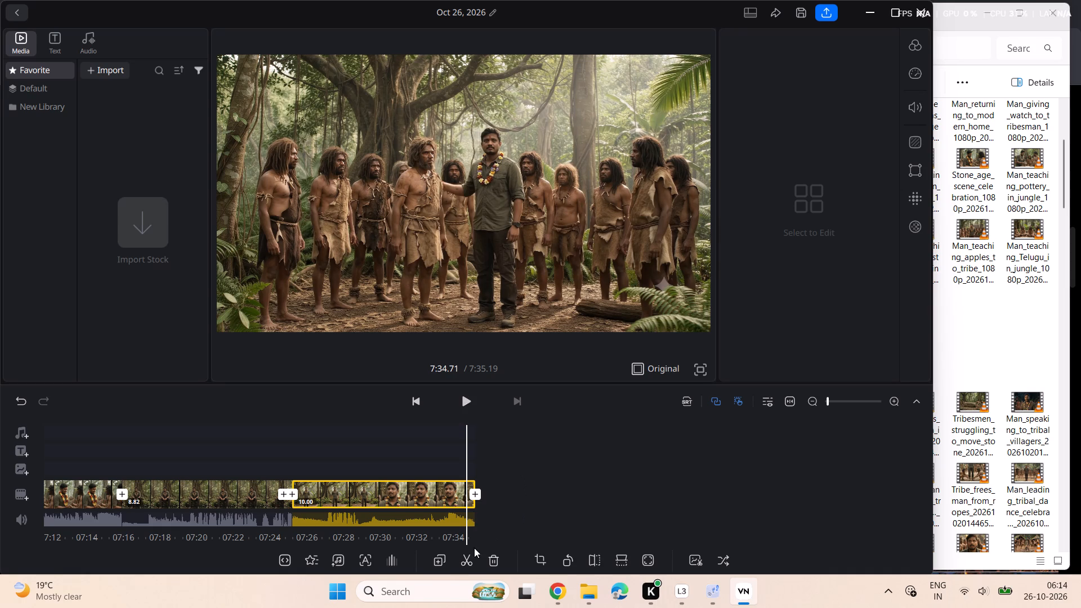
click(467, 405)
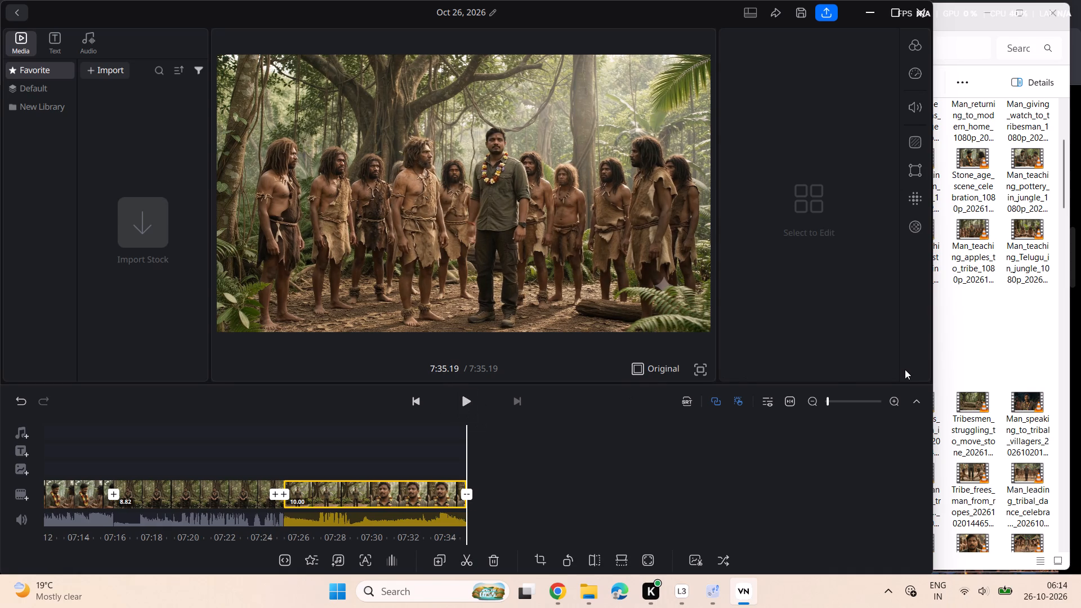
Append the Man_dancing_with_tribal_group clip after the farewell clip on the main track and play it through.
click(991, 330)
drag(807, 185, 614, 481)
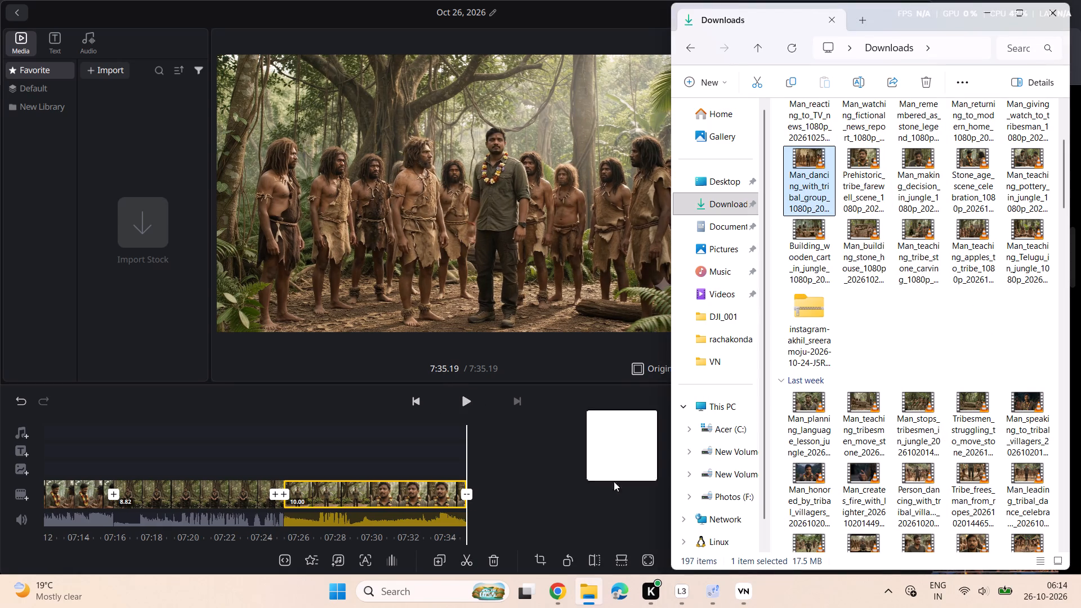
drag(614, 481, 528, 498)
click(465, 403)
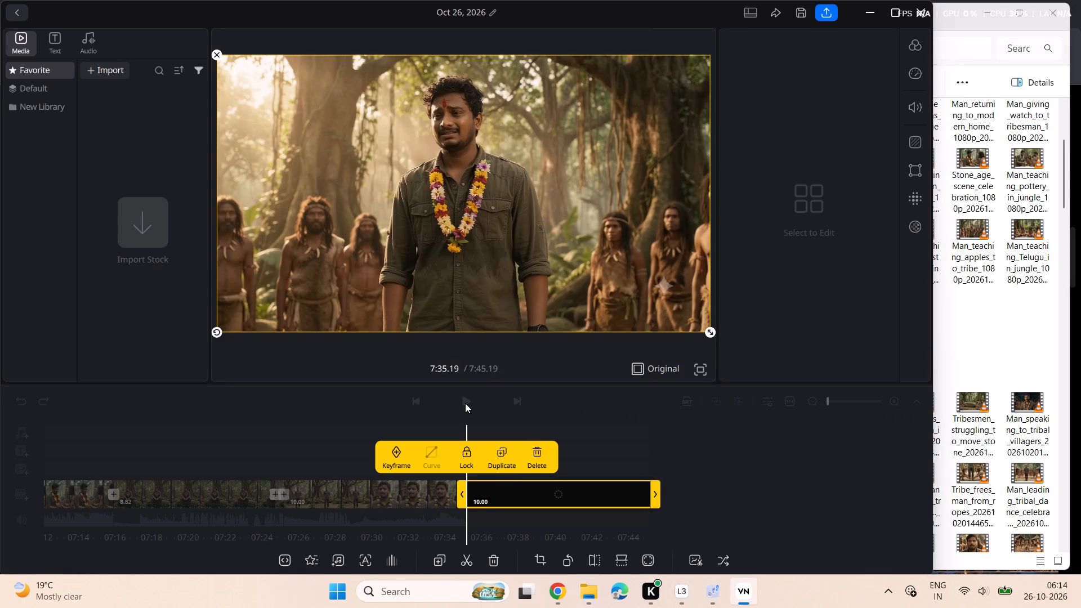
click(465, 403)
click(465, 403)
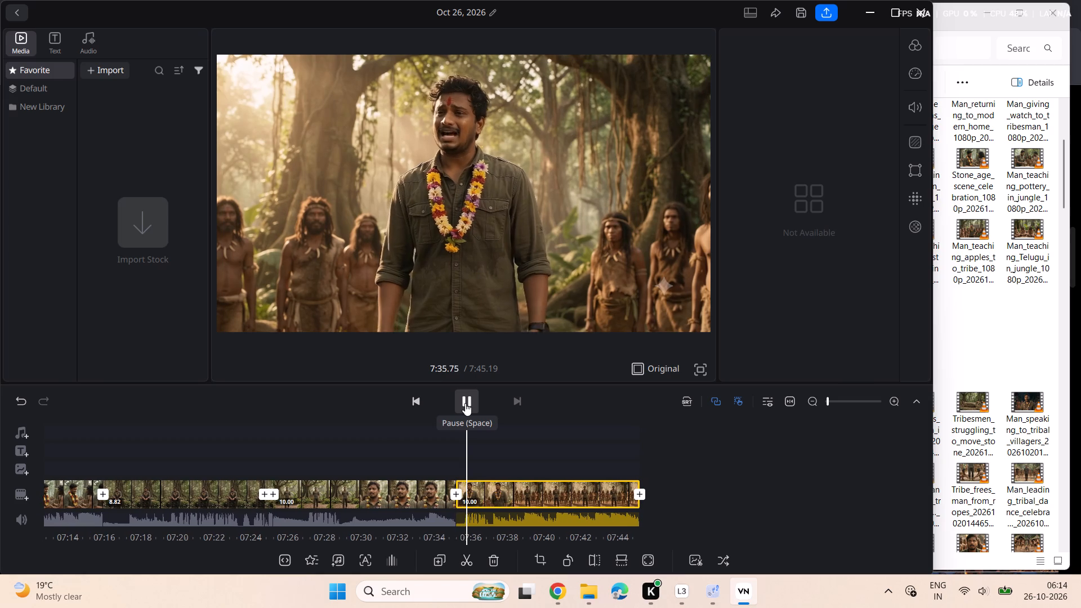
click(465, 403)
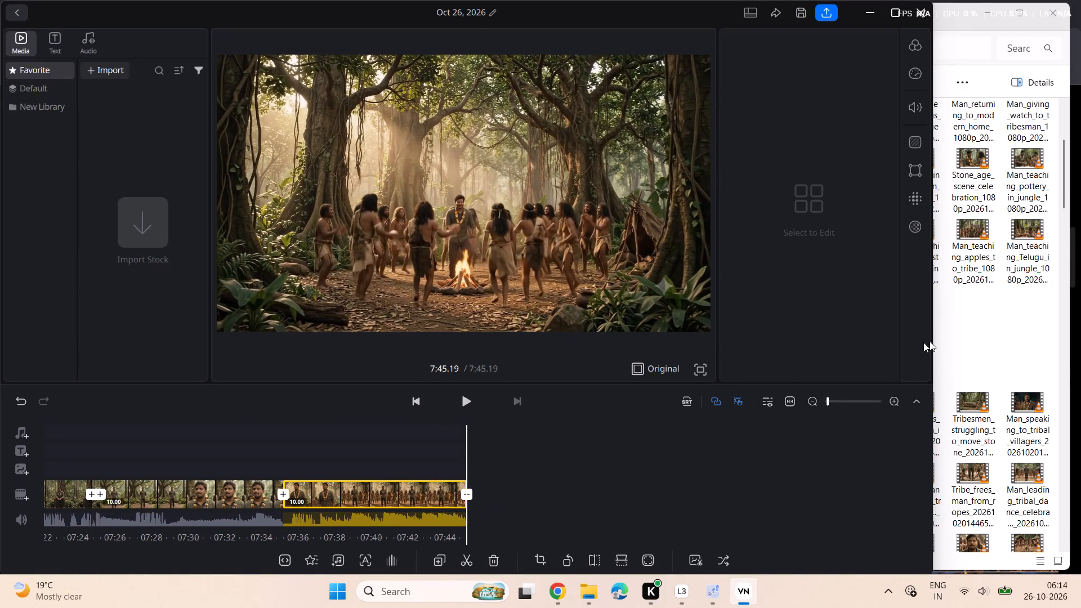
Append the Man_giving_watch_to_tribesman clip after the dancing clip on the main track and play it through.
click(1002, 320)
scroll(921, 278, up, 2)
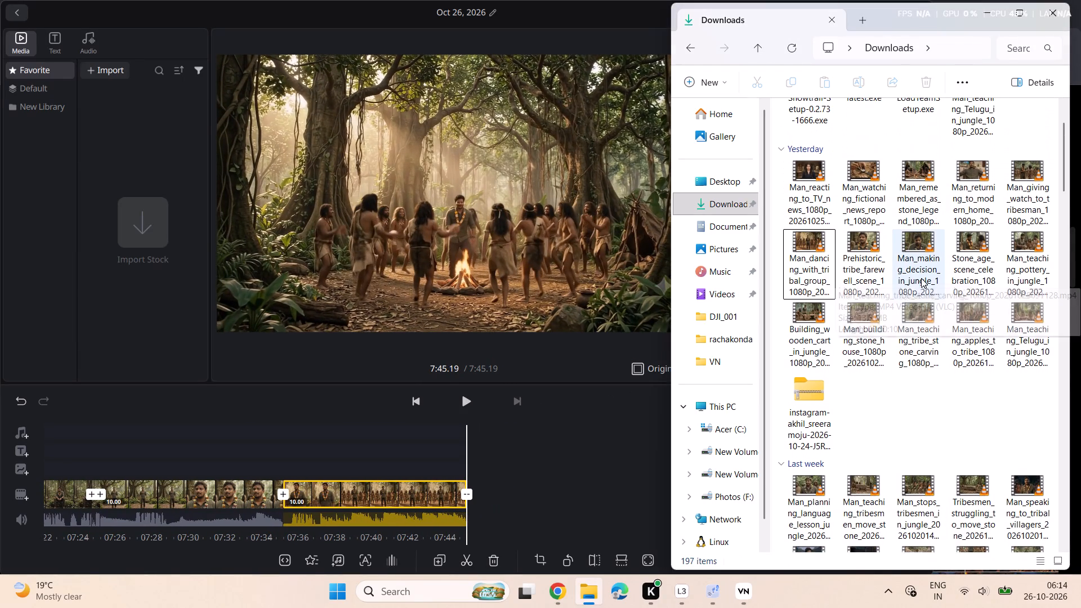
drag(1030, 193, 506, 495)
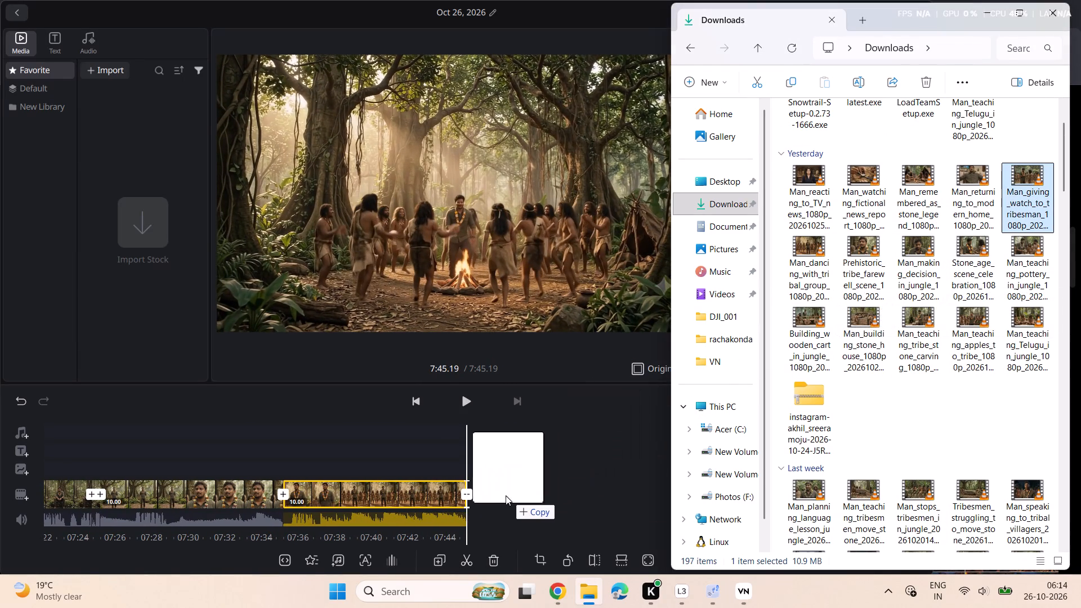
drag(506, 495, 481, 495)
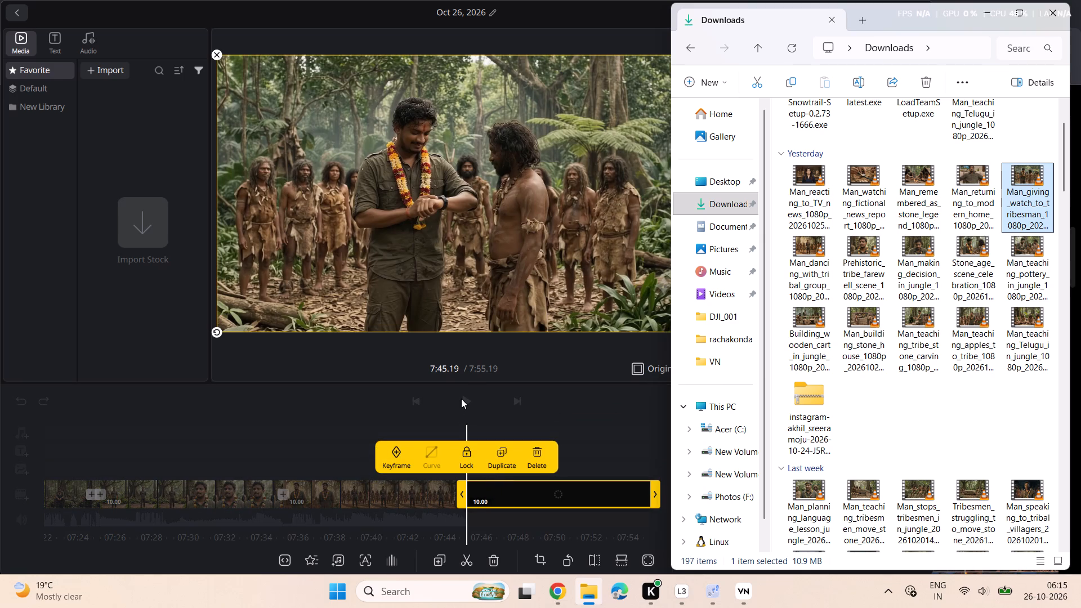
click(461, 399)
click(461, 399)
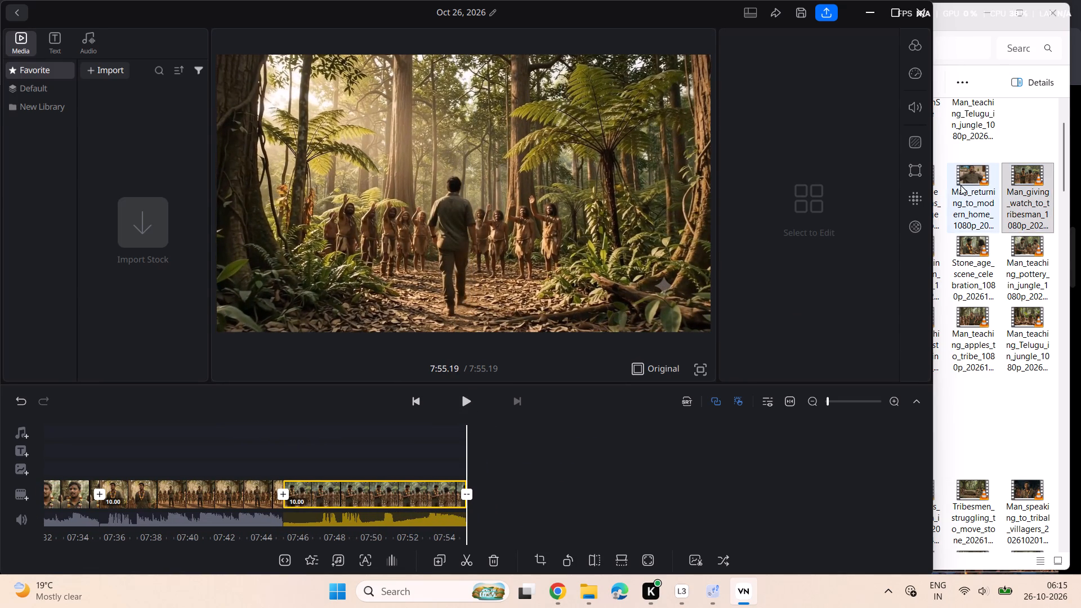
Append the Man_returning_to_modern_home clip after the watch-giving clip on the main track and play it through.
drag(962, 185, 563, 486)
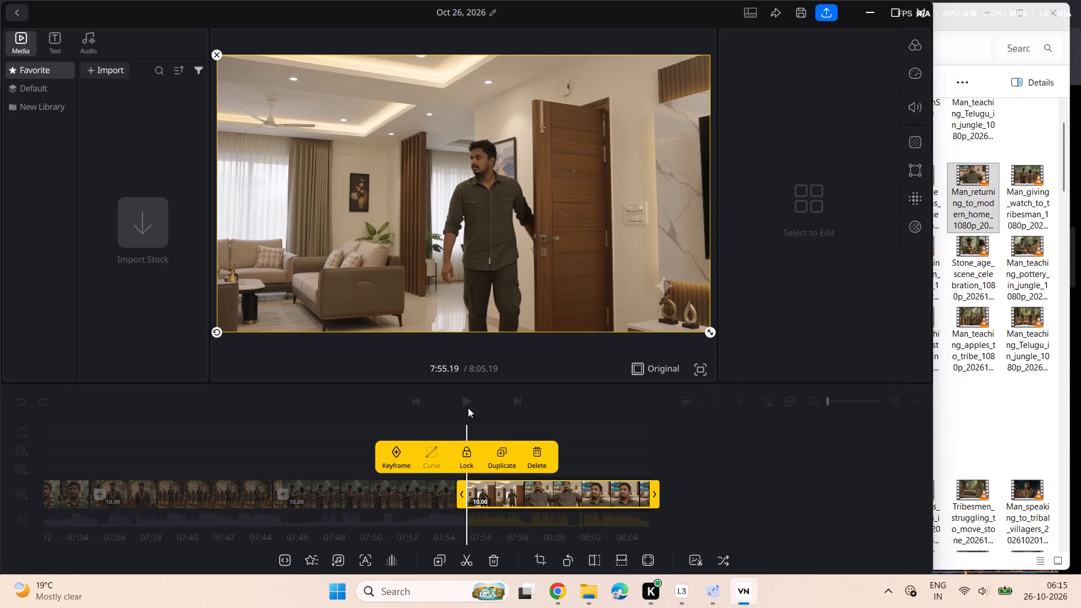
click(466, 404)
click(467, 404)
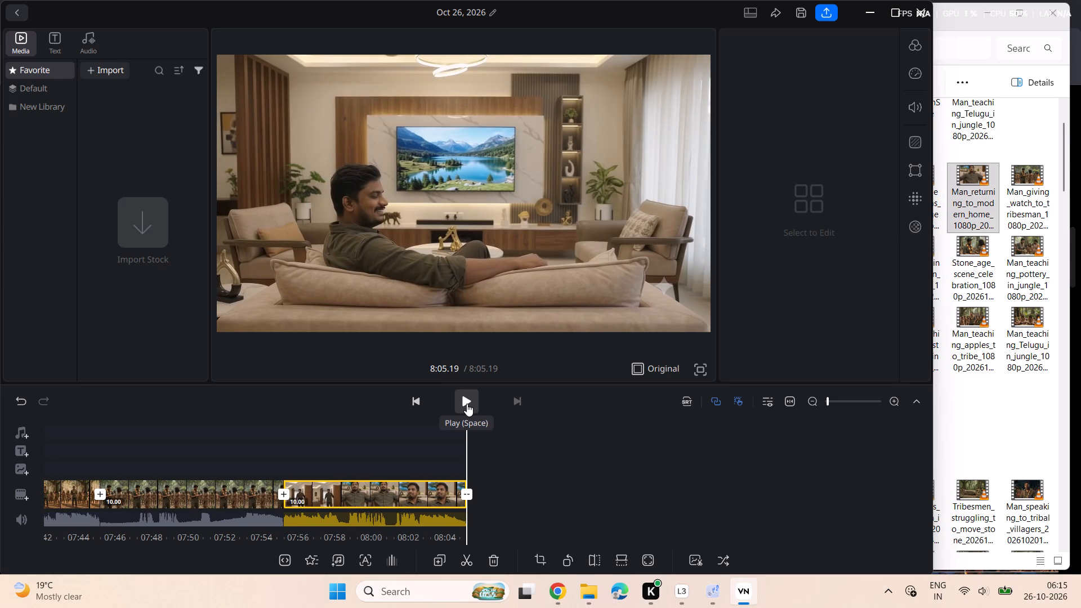
Append the Man_remembered_as_stone_legend clip after the returning-home clip on the main track and play it through.
click(939, 207)
drag(921, 188, 552, 503)
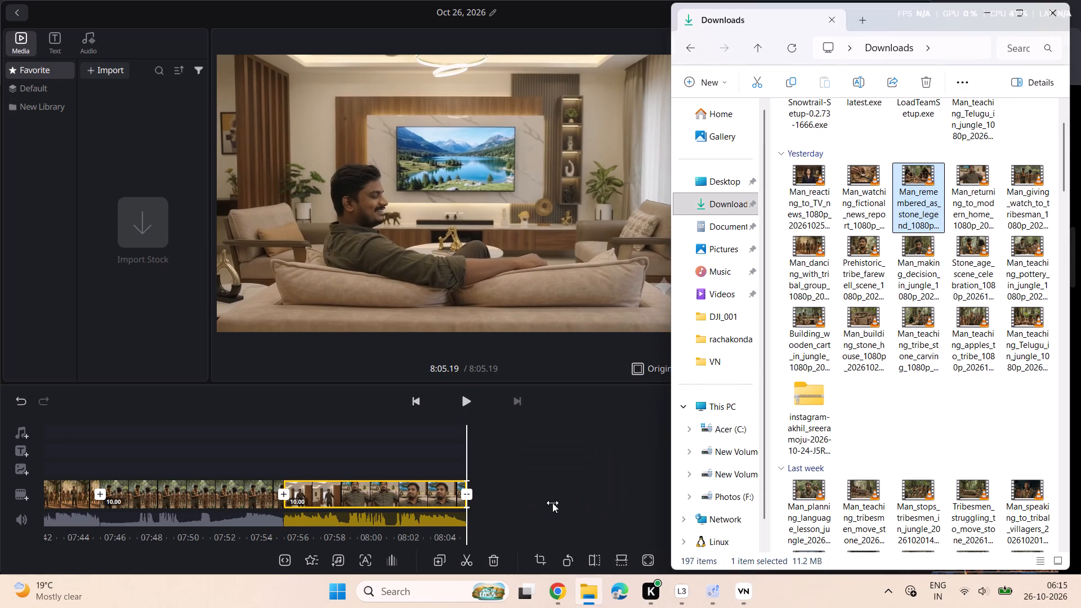
click(469, 406)
click(469, 404)
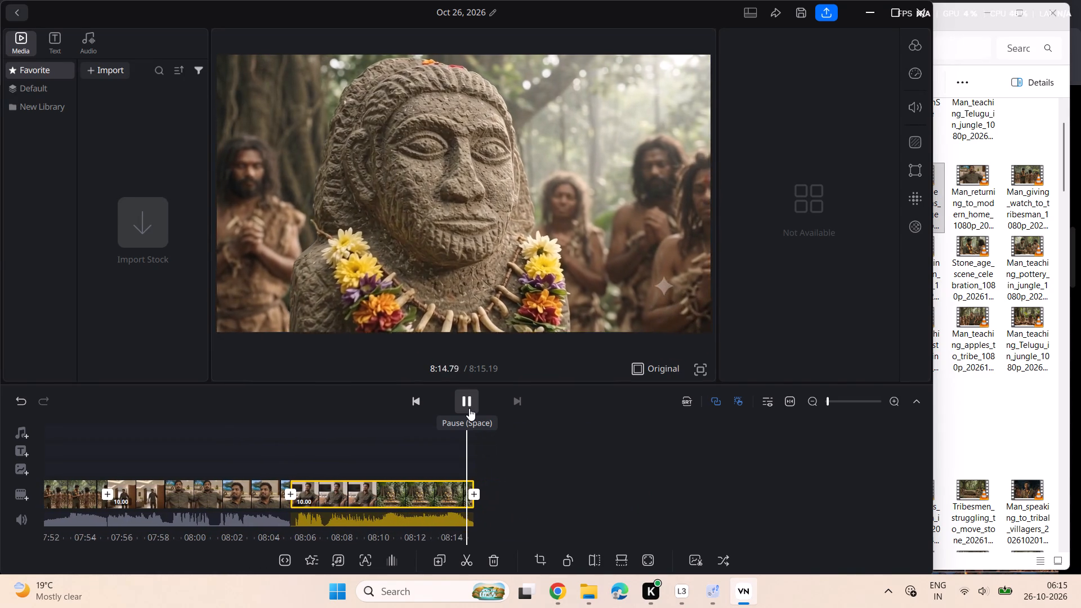
Append the Man_watching_fictional_news_report clip after the stone-legend clip on the main track and play it through.
click(1003, 420)
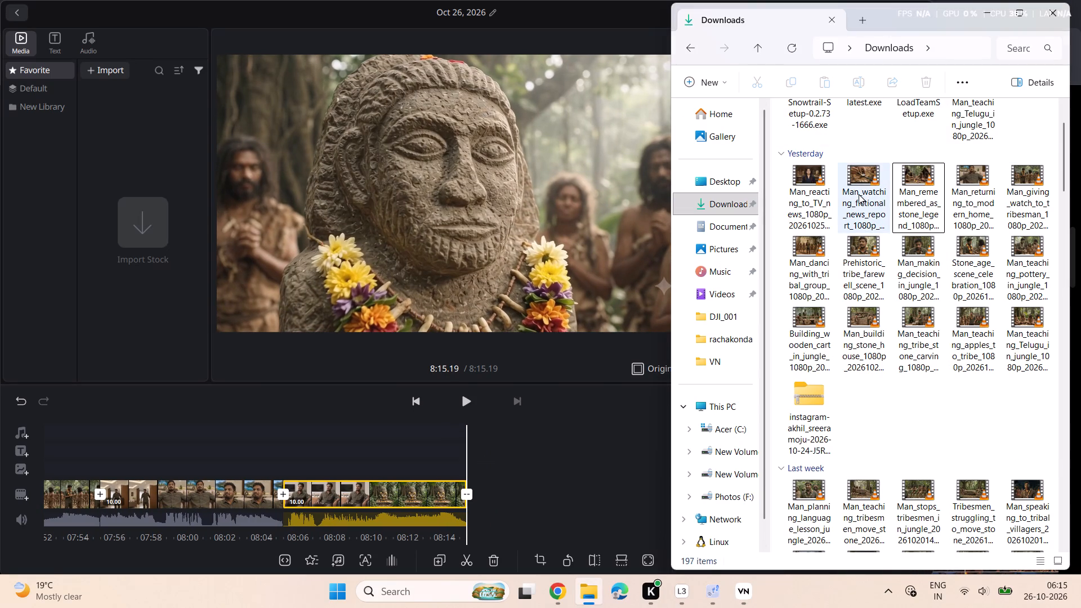
drag(859, 194, 518, 507)
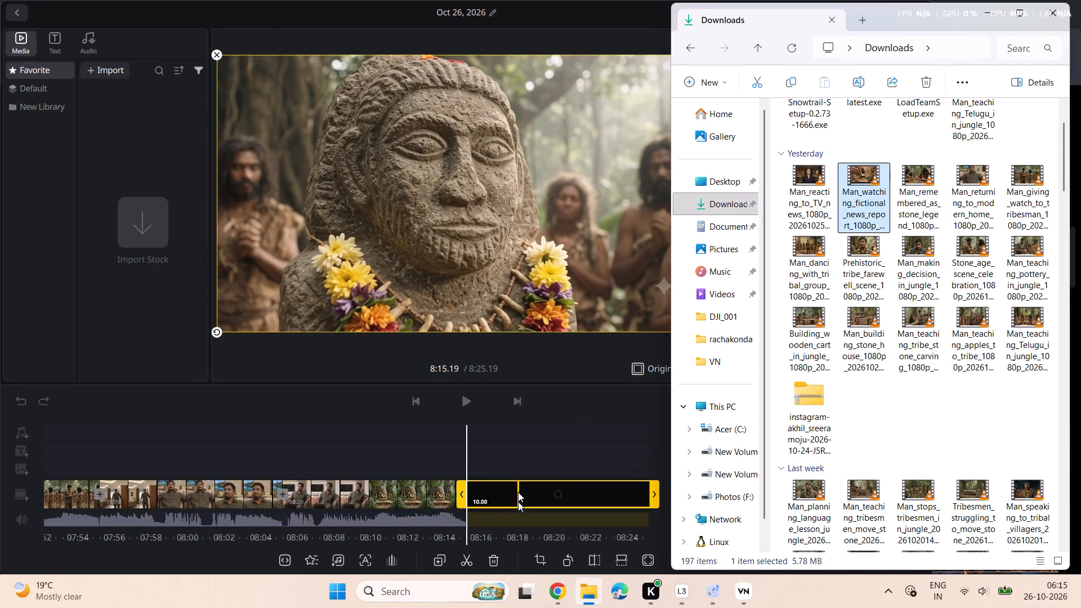
click(468, 404)
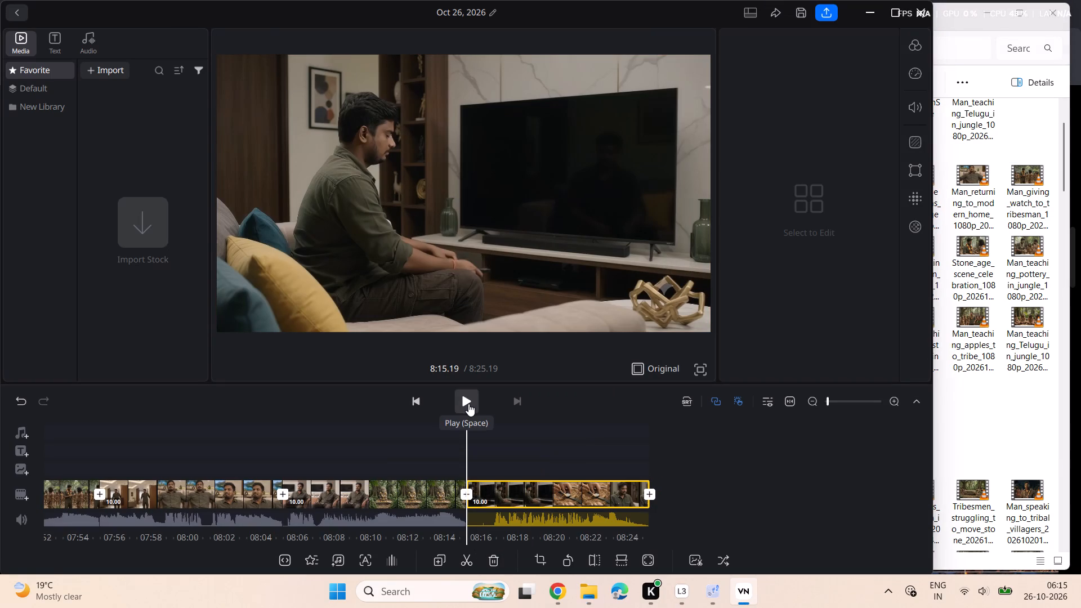
click(468, 404)
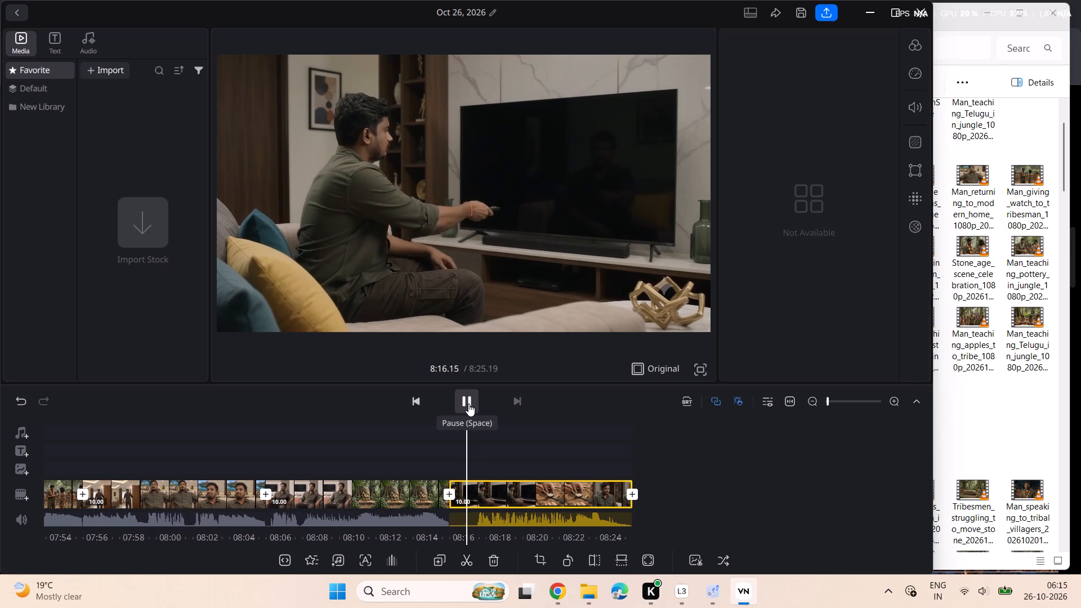
click(468, 404)
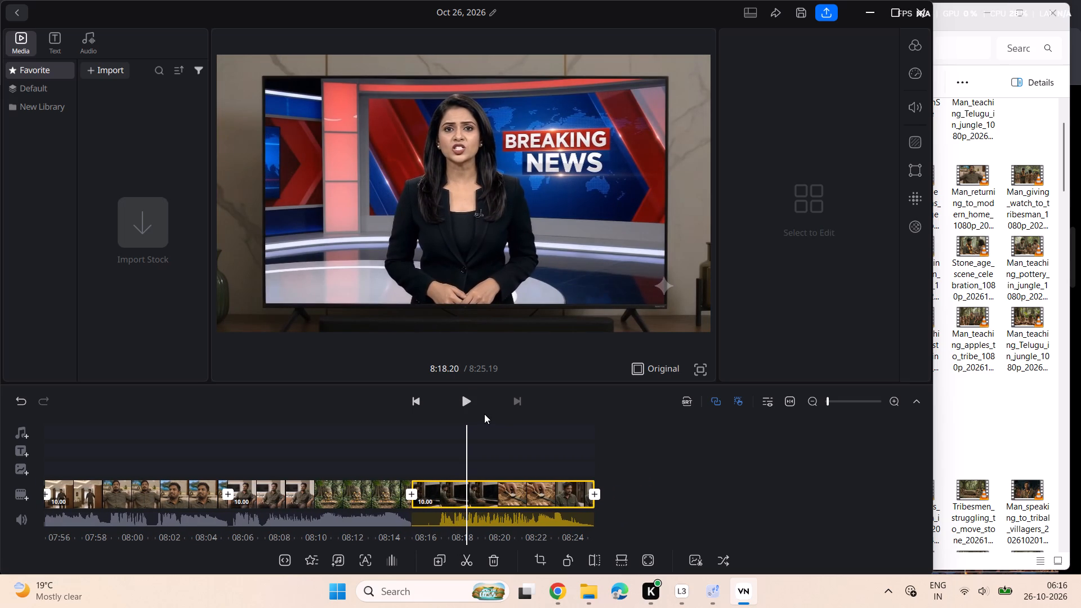
click(466, 404)
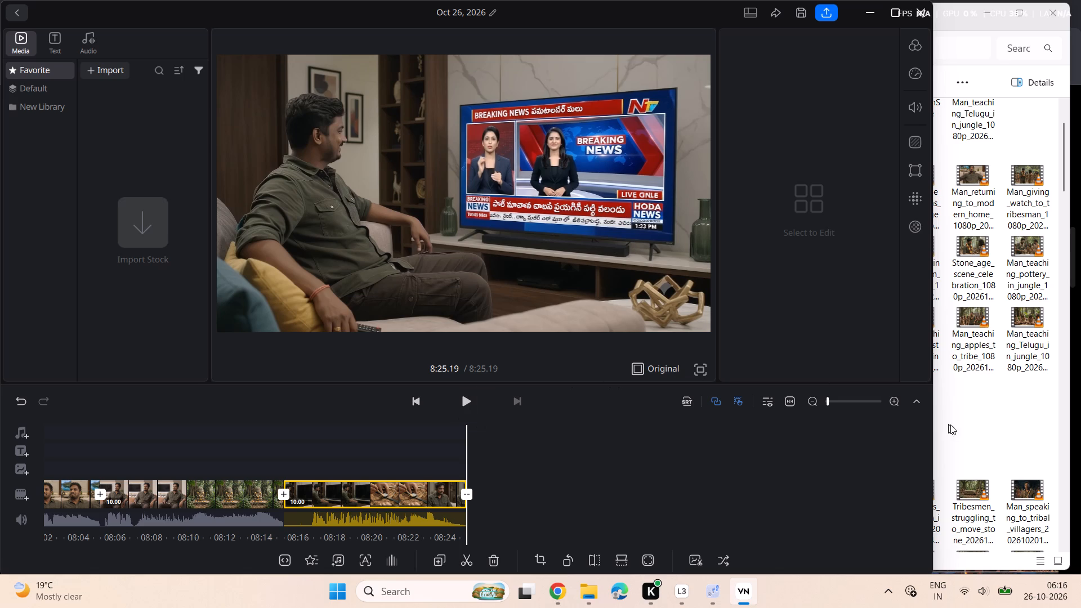
Append the Man_reacting_to_TV_news clip after the news-report clip on the main track and play its opening.
click(967, 427)
drag(797, 193, 528, 579)
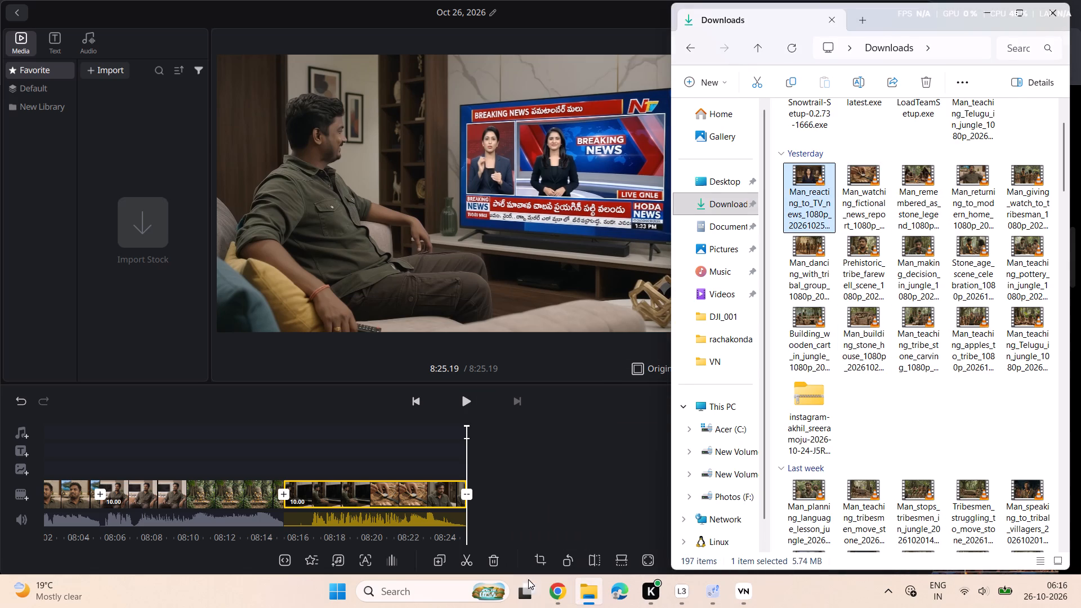
drag(528, 579, 522, 498)
click(462, 396)
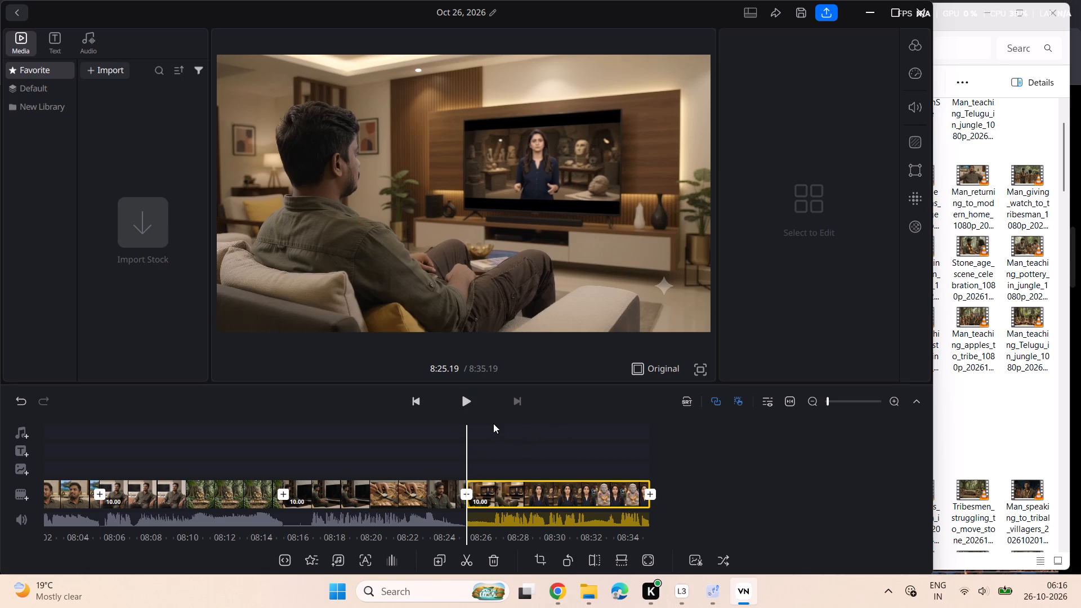
click(470, 406)
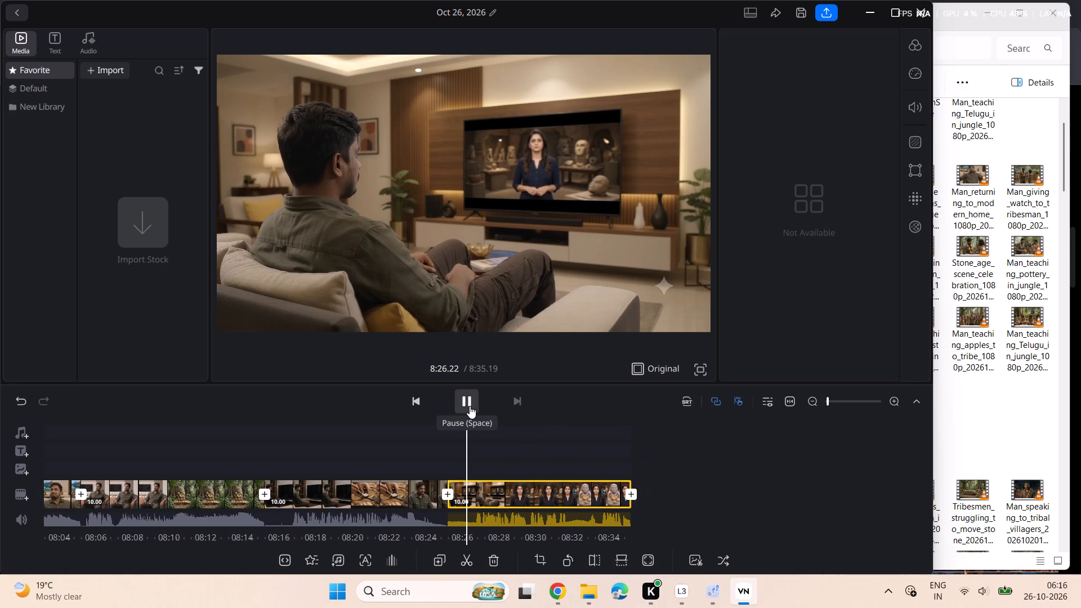
click(470, 406)
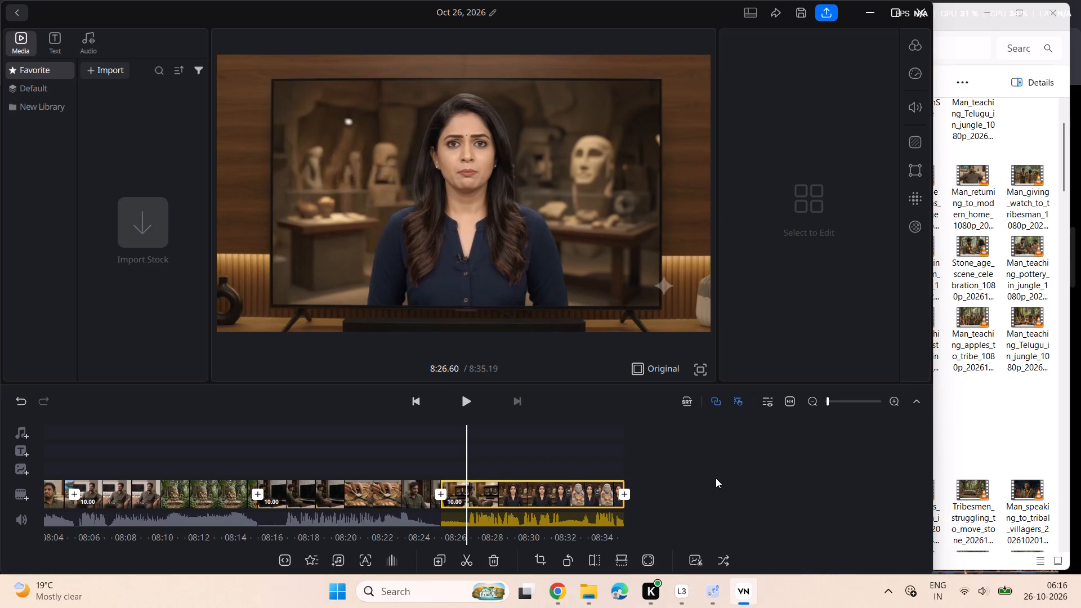
Split off and delete the first 1.36 seconds of the TV-news reaction clip, and play the remainder through.
click(465, 560)
scroll(722, 484, right, 1)
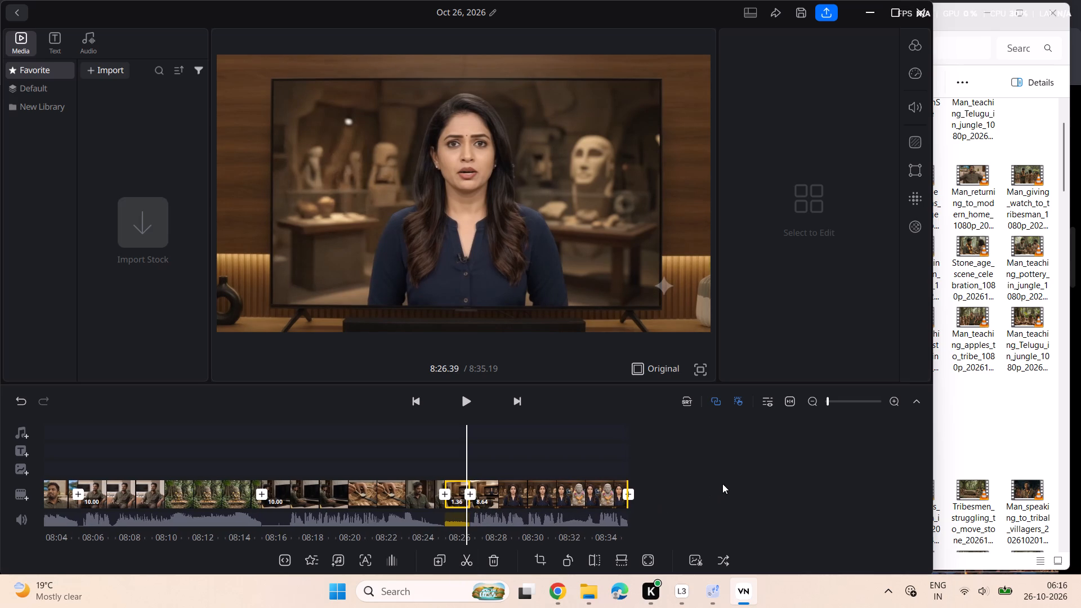
scroll(722, 484, right, 1)
scroll(713, 484, left, 1)
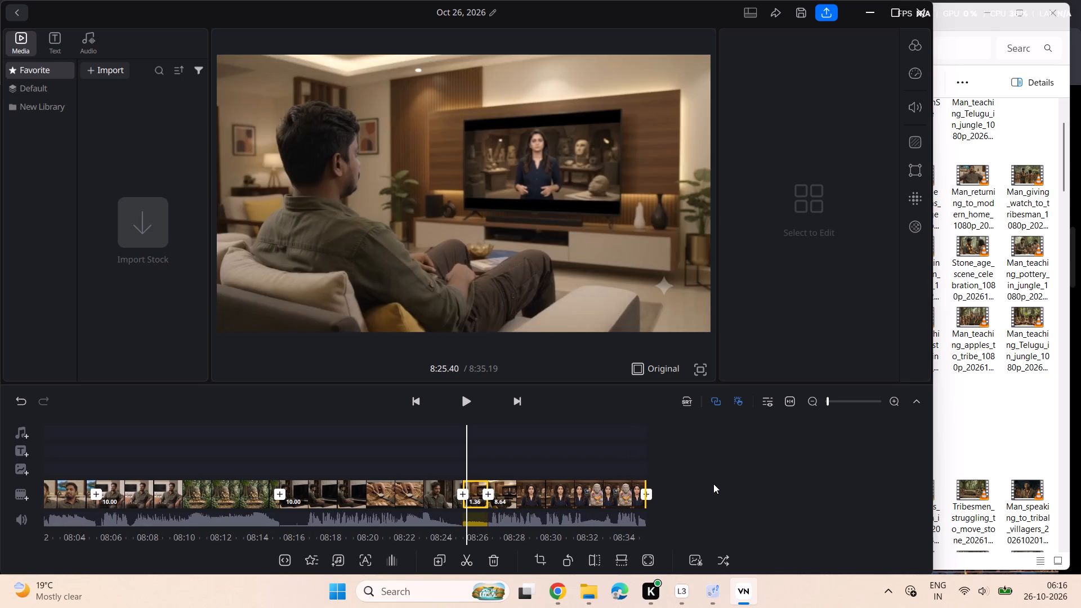
scroll(713, 484, left, 1)
click(507, 556)
click(495, 559)
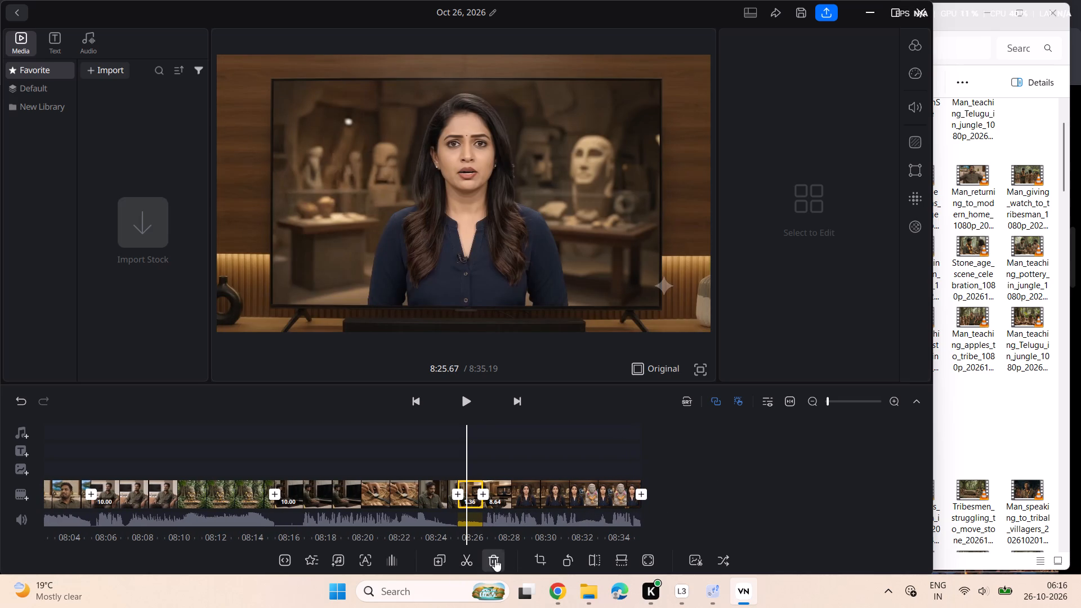
click(462, 396)
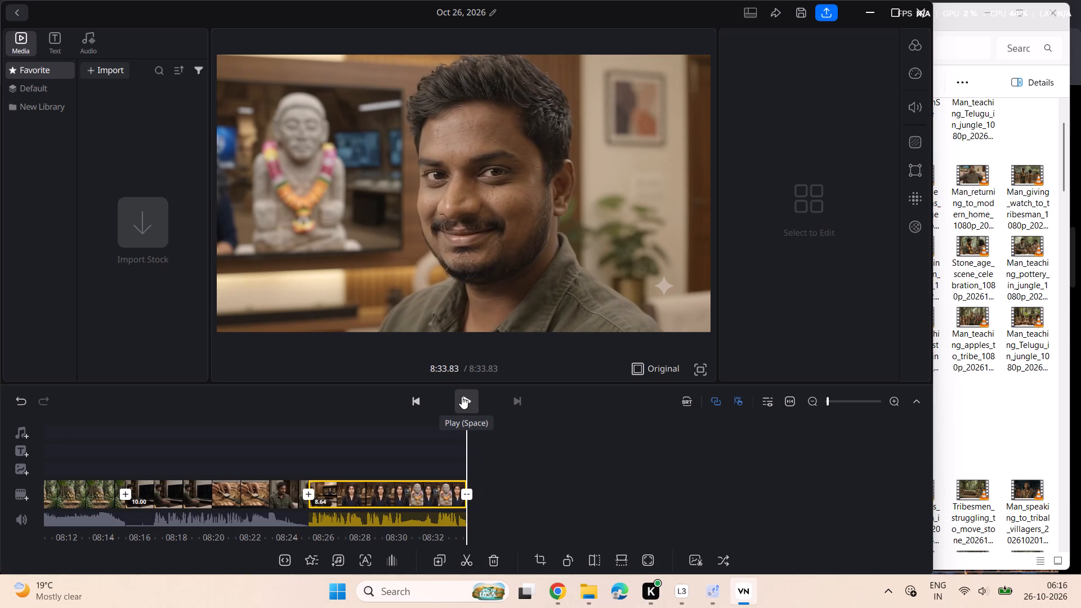
click(618, 490)
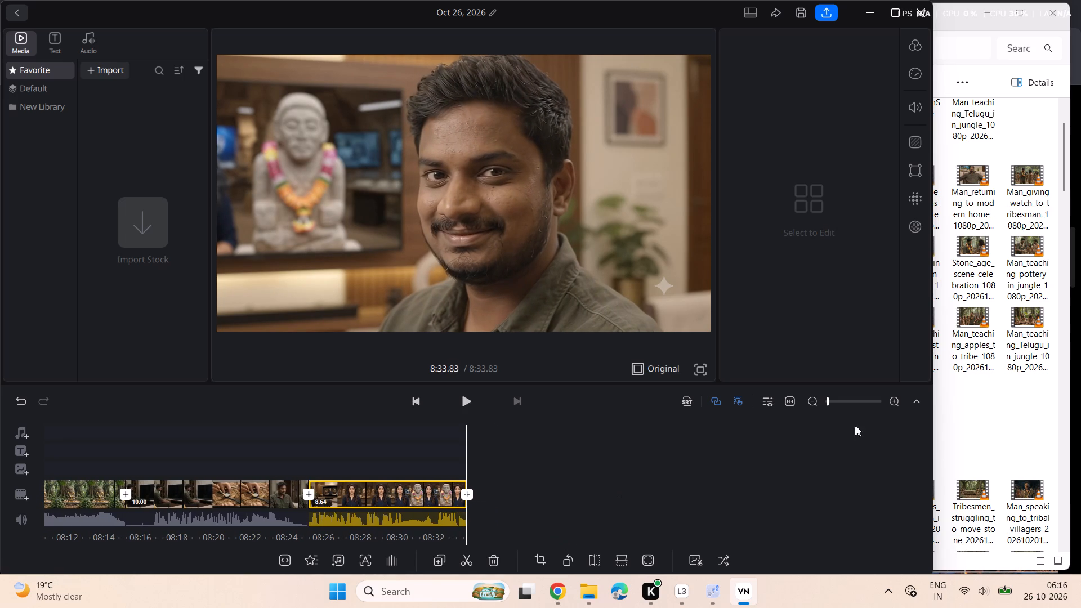
Append the End_credit_video clip from Downloads after the TV-news reaction clip on the main track and play it through.
click(970, 412)
scroll(839, 414, down, 4)
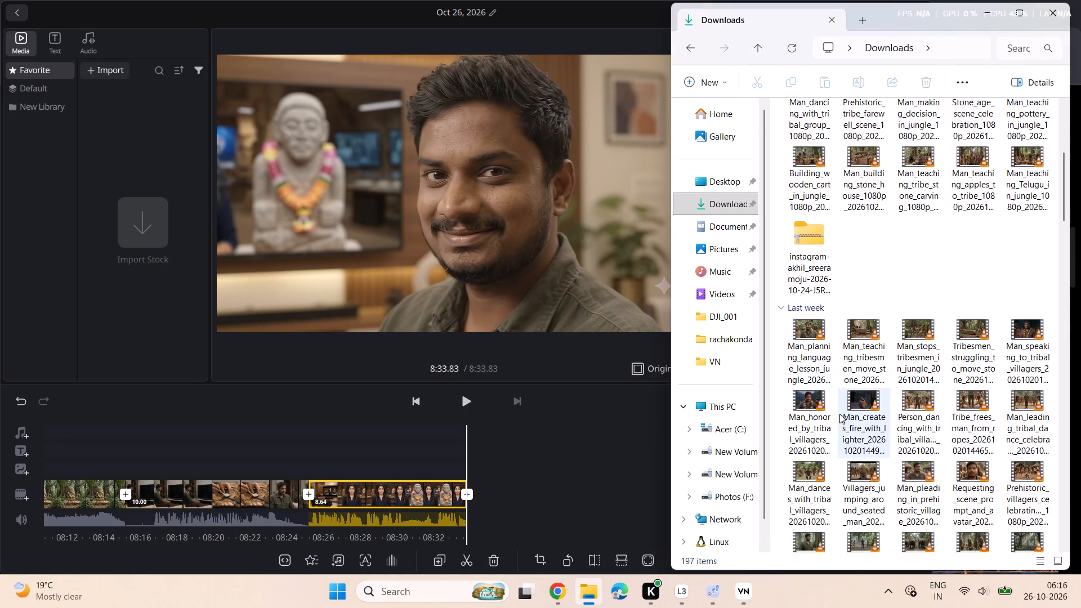
scroll(839, 414, down, 5)
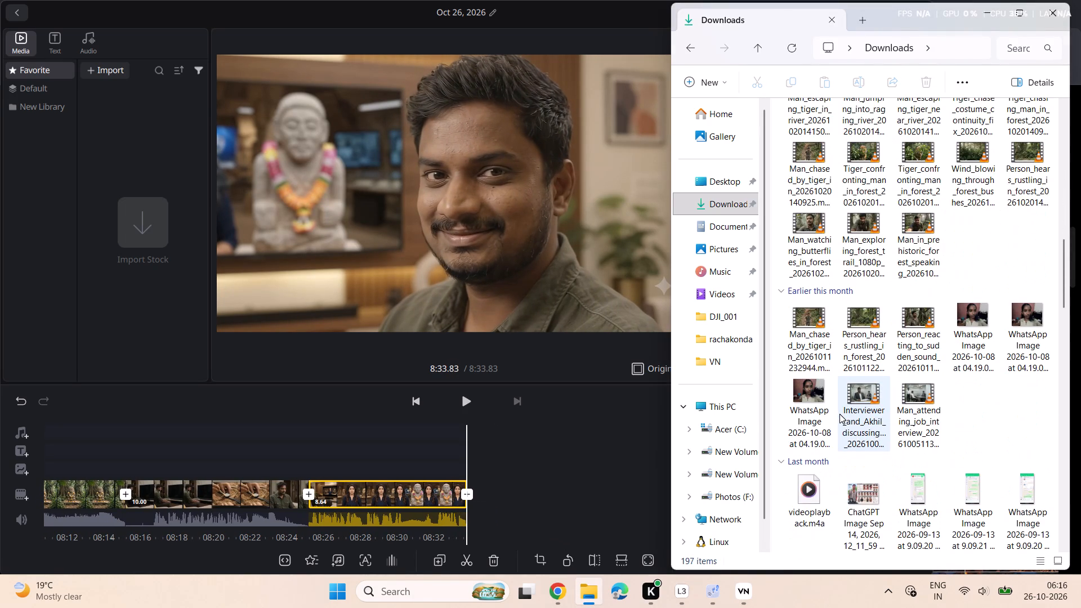
scroll(839, 414, down, 1)
scroll(839, 414, right, 3)
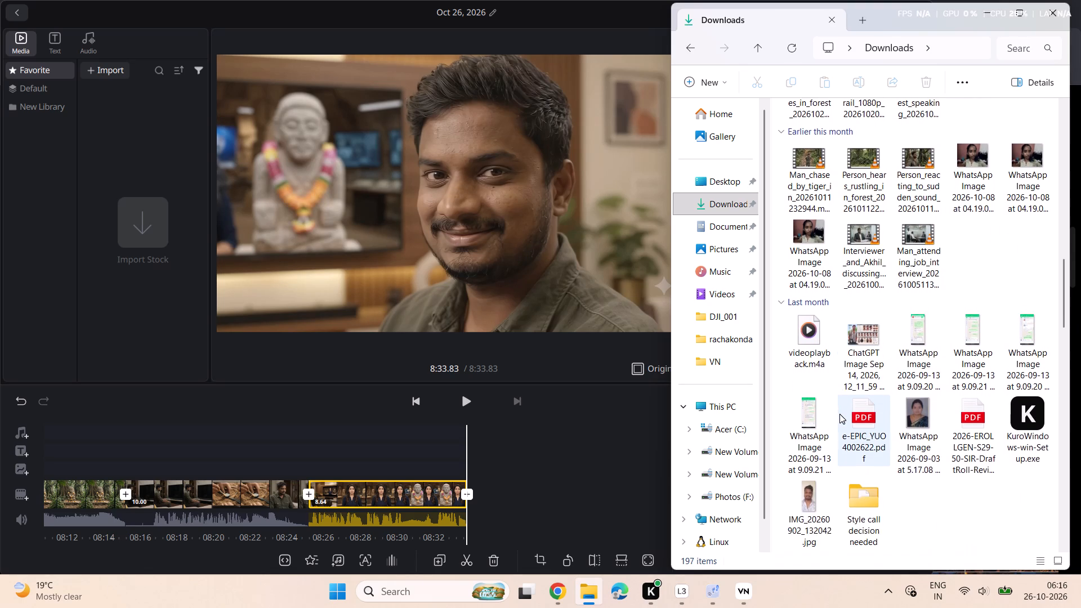
scroll(839, 414, right, 1)
scroll(839, 414, down, 2)
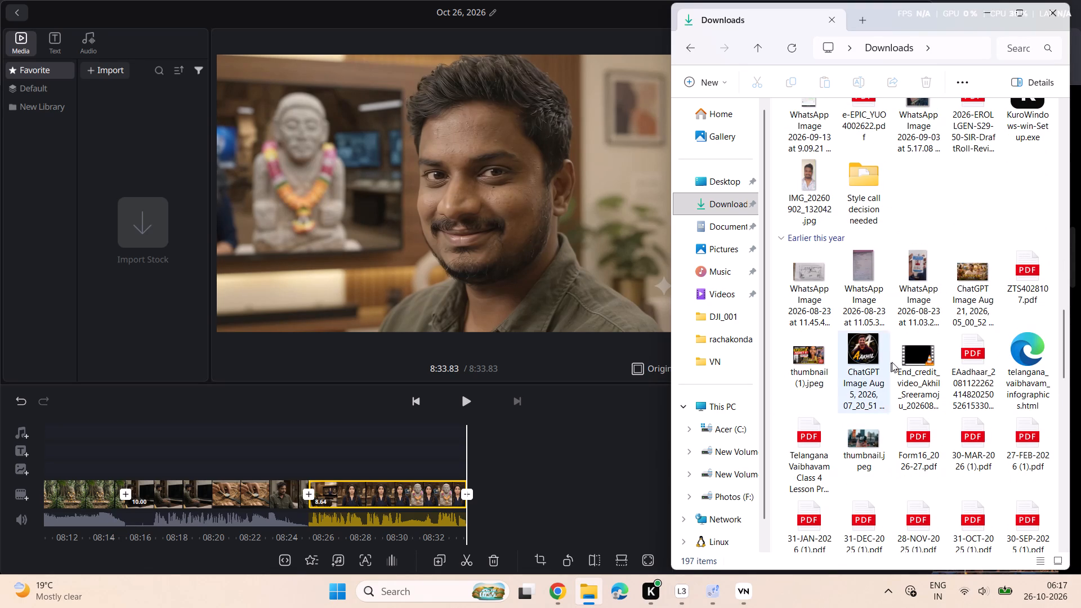
drag(900, 356, 537, 479)
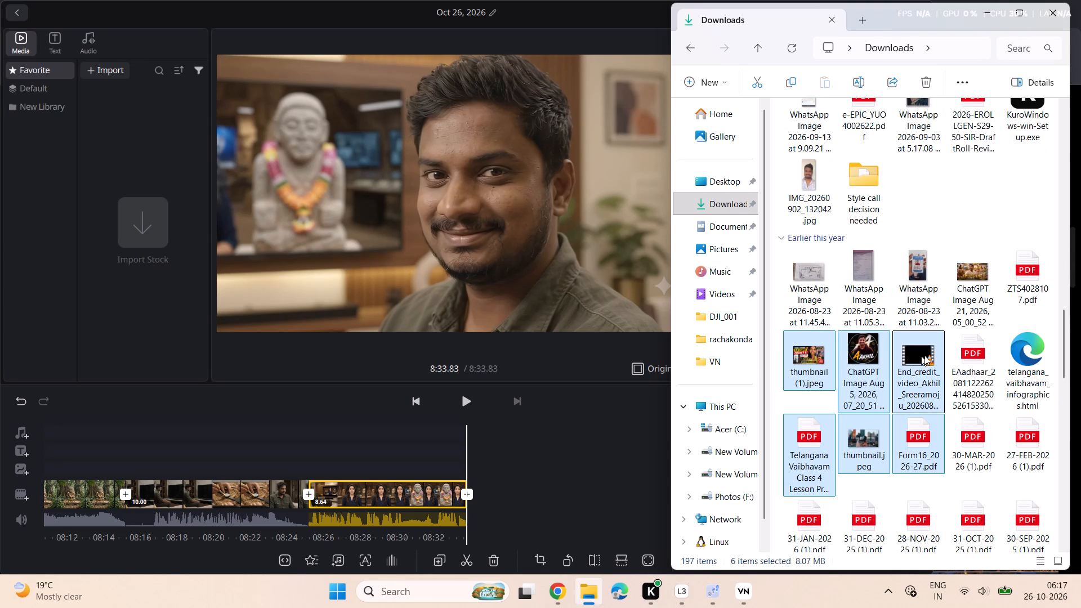
click(906, 355)
drag(909, 355, 559, 500)
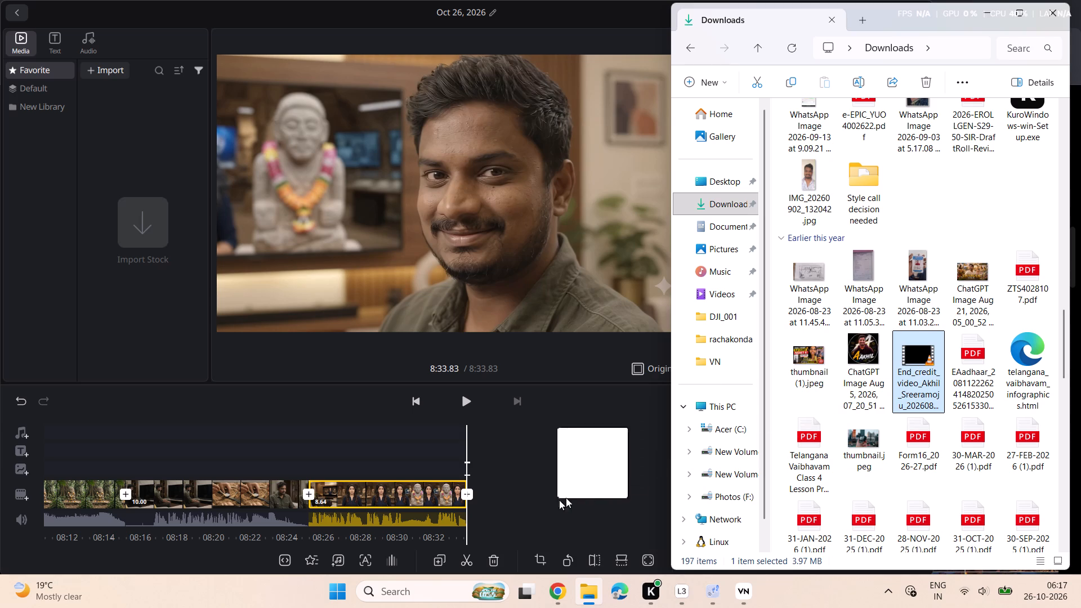
drag(559, 500, 536, 504)
click(468, 406)
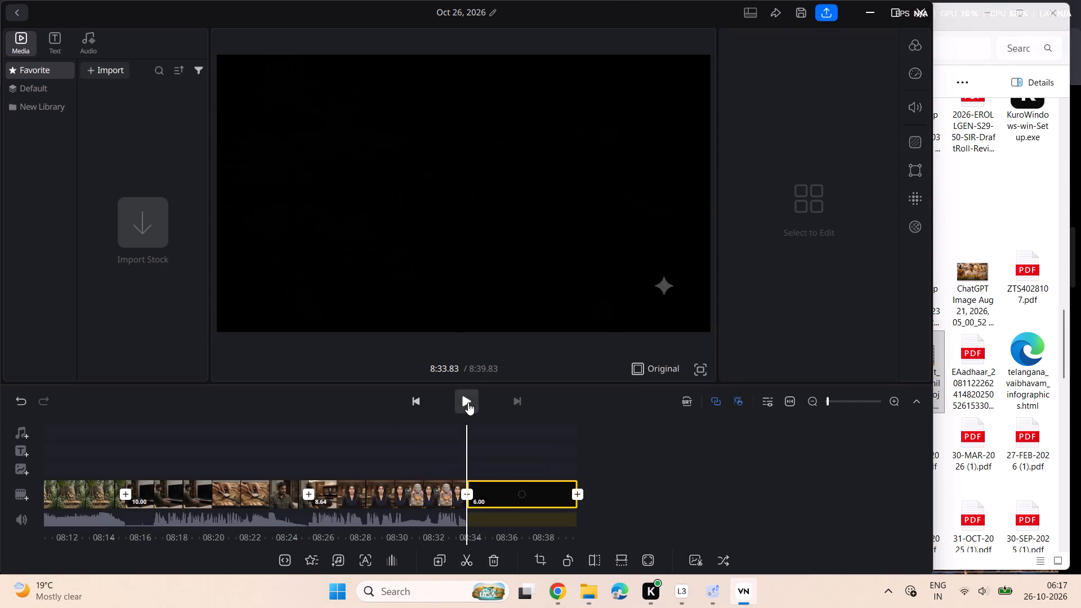
click(468, 401)
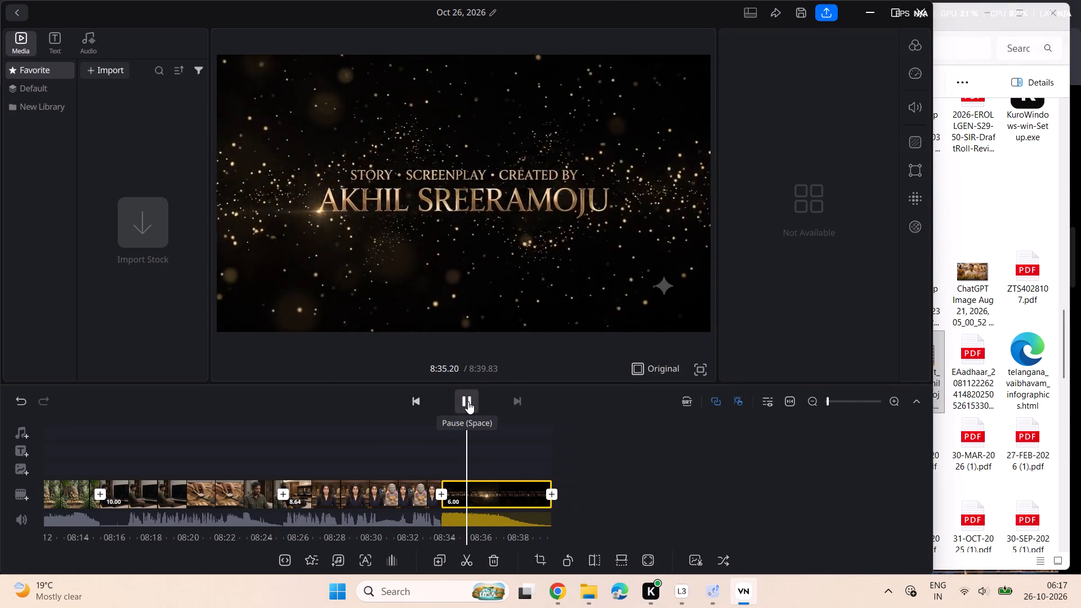
click(468, 401)
click(468, 401)
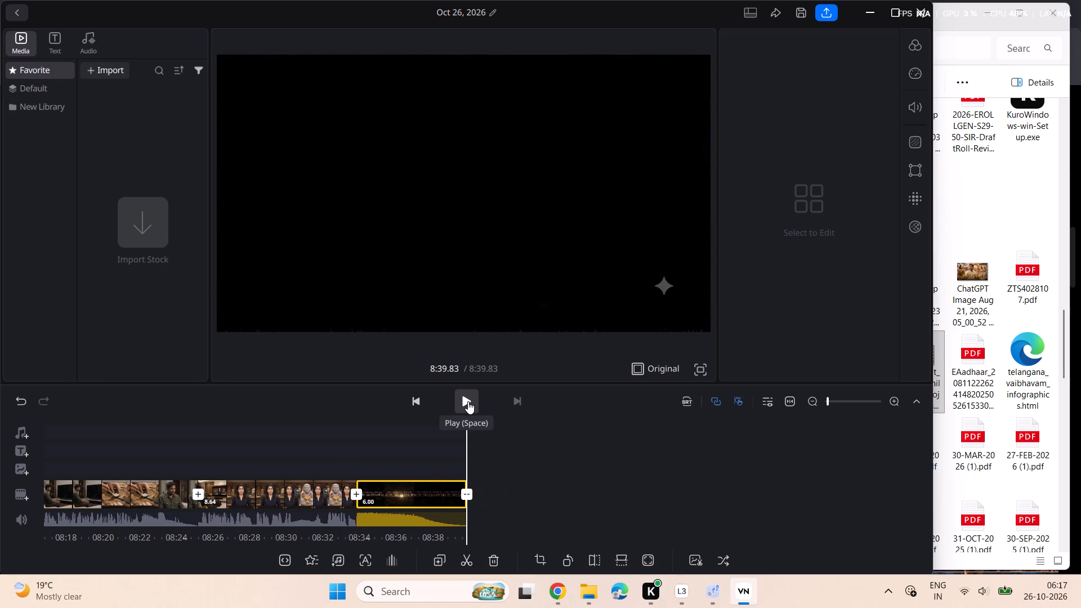
scroll(494, 504, right, 20)
scroll(494, 504, right, 14)
scroll(494, 504, right, 12)
scroll(494, 504, right, 20)
scroll(494, 504, right, 5)
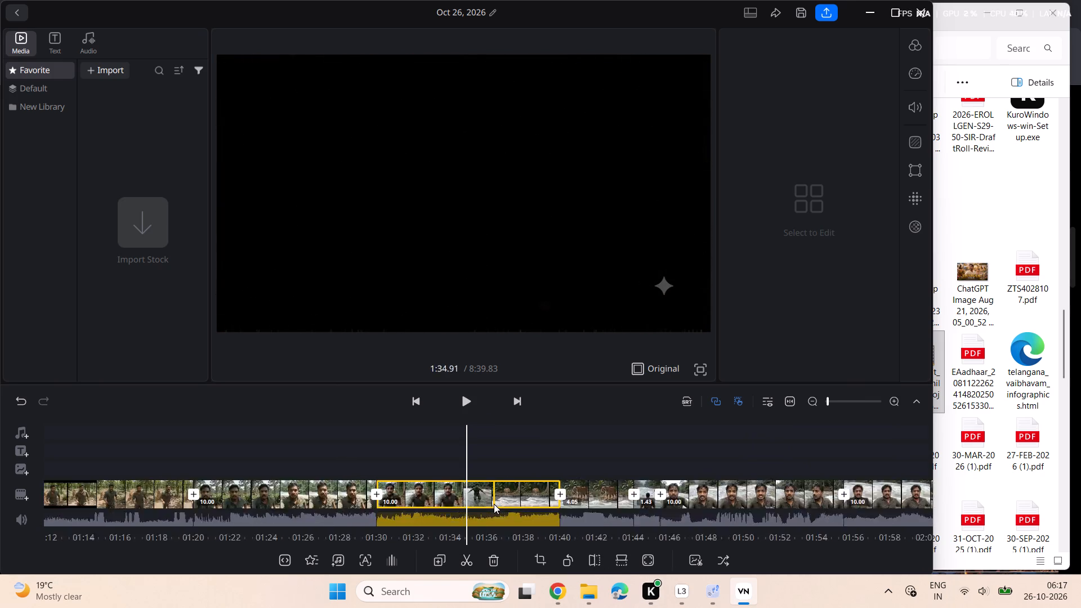
scroll(494, 504, right, 15)
scroll(564, 448, right, 3)
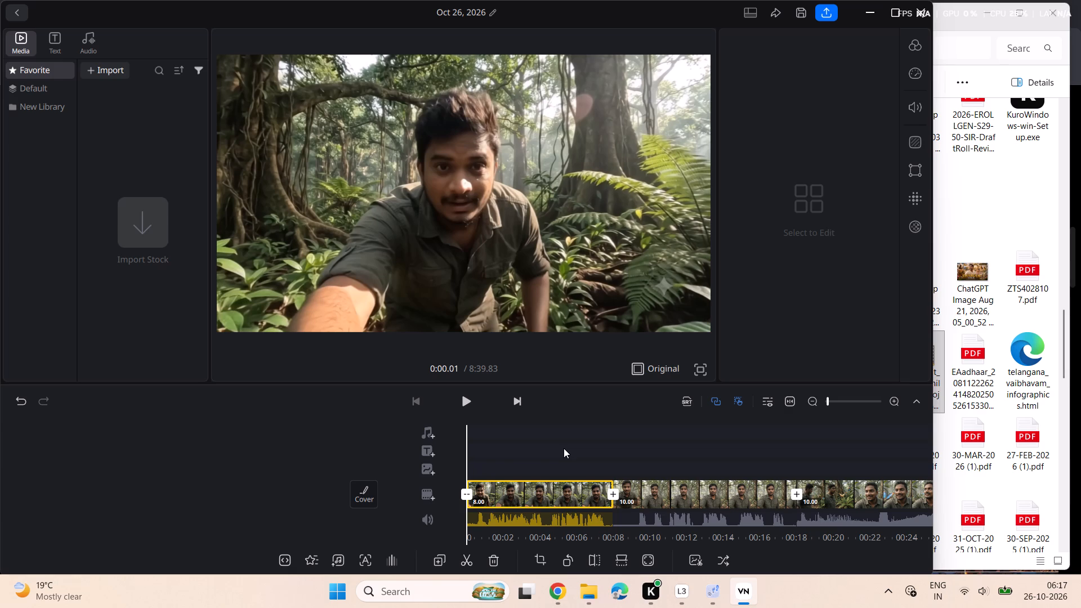
click(431, 468)
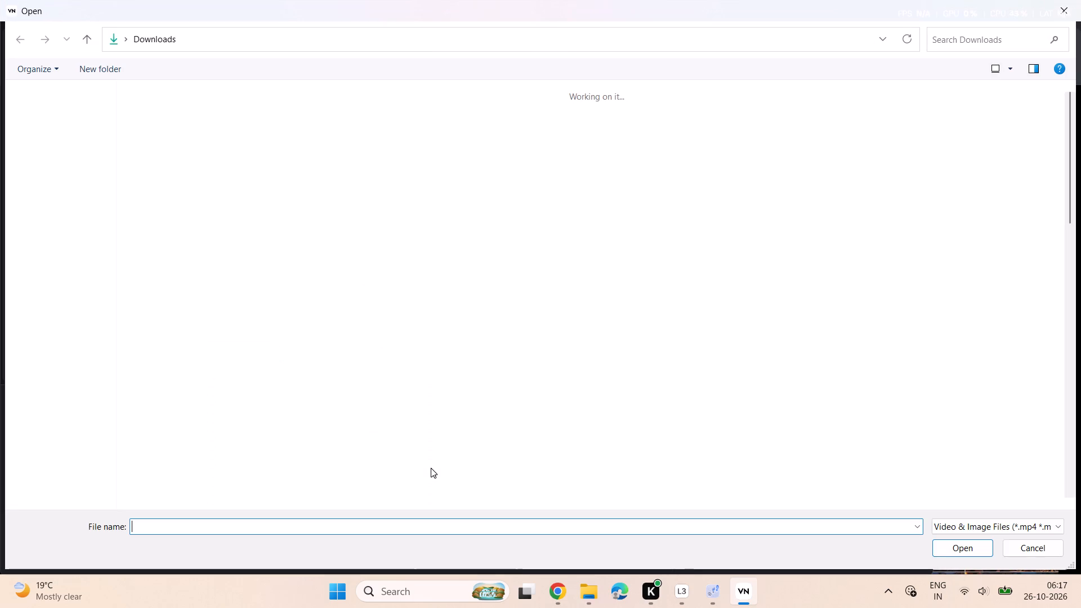
click(59, 190)
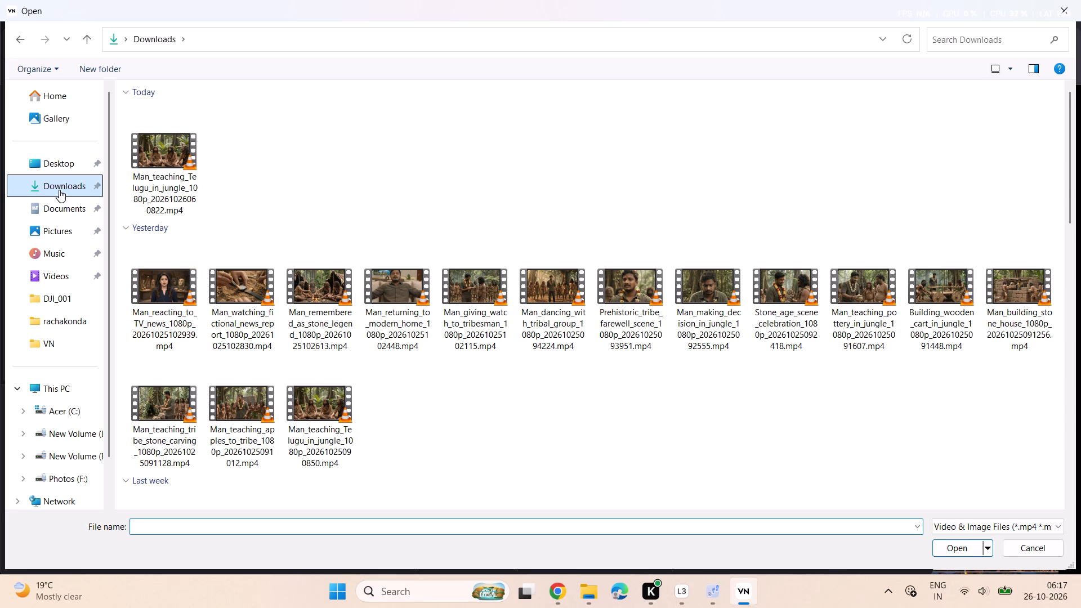
scroll(346, 271, down, 2)
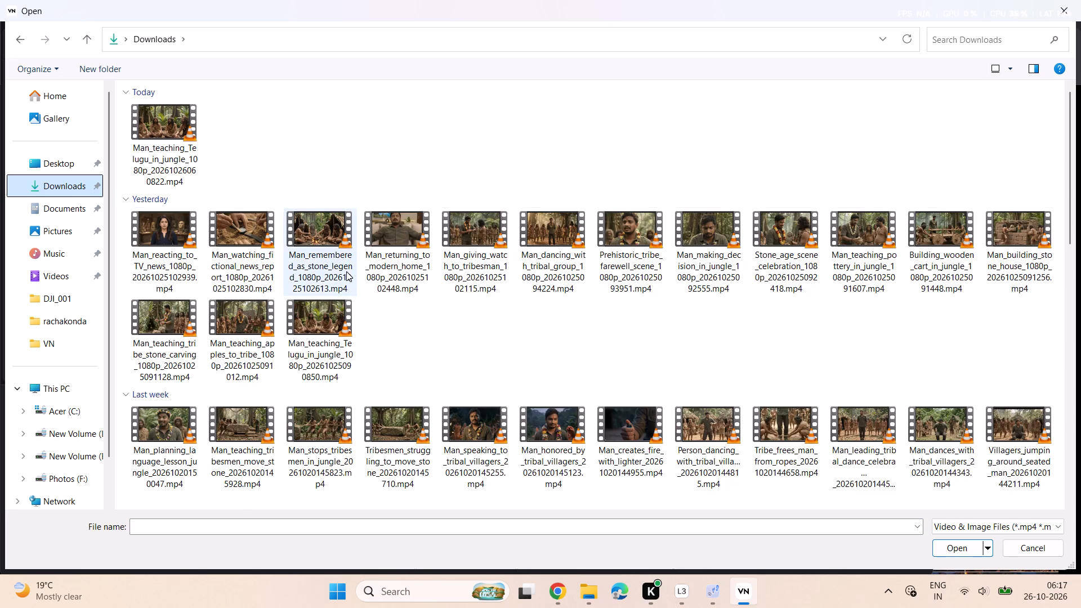
scroll(346, 271, down, 3)
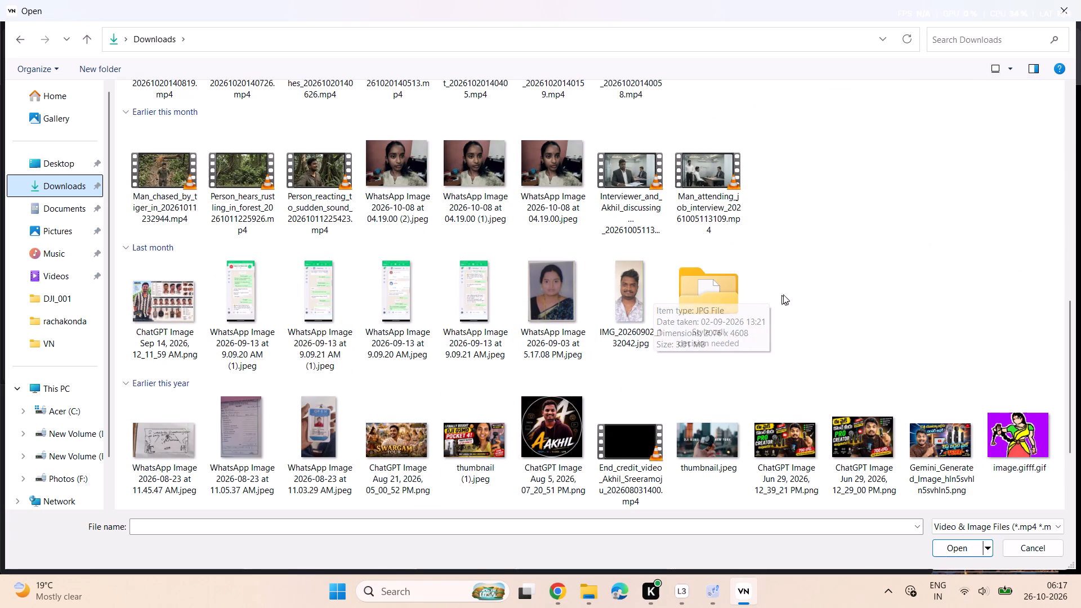
scroll(787, 292, down, 2)
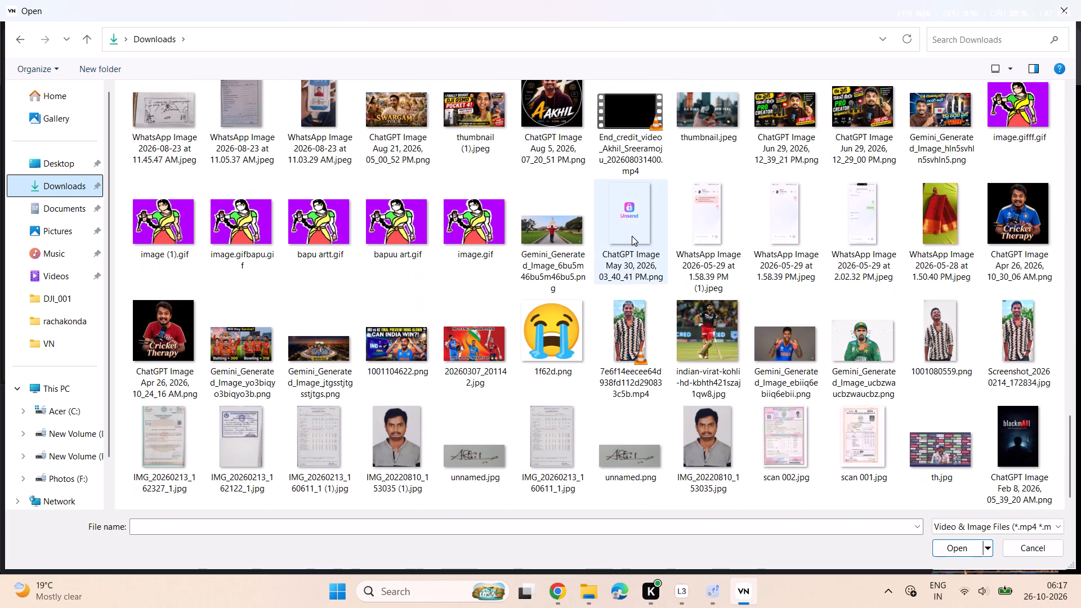
scroll(631, 236, up, 1)
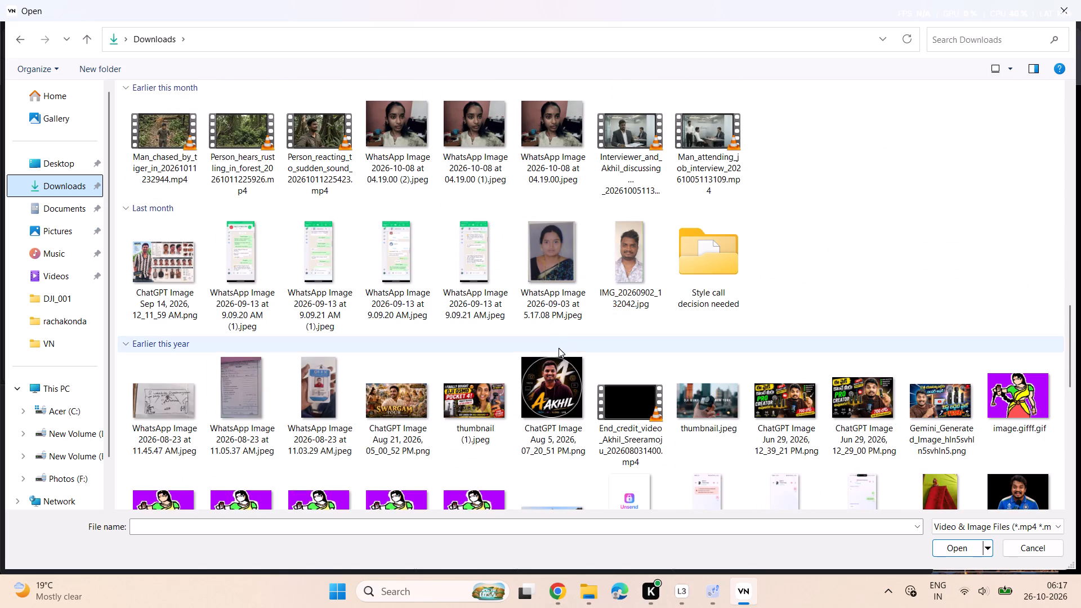
double_click(558, 350)
scroll(558, 350, down, 2)
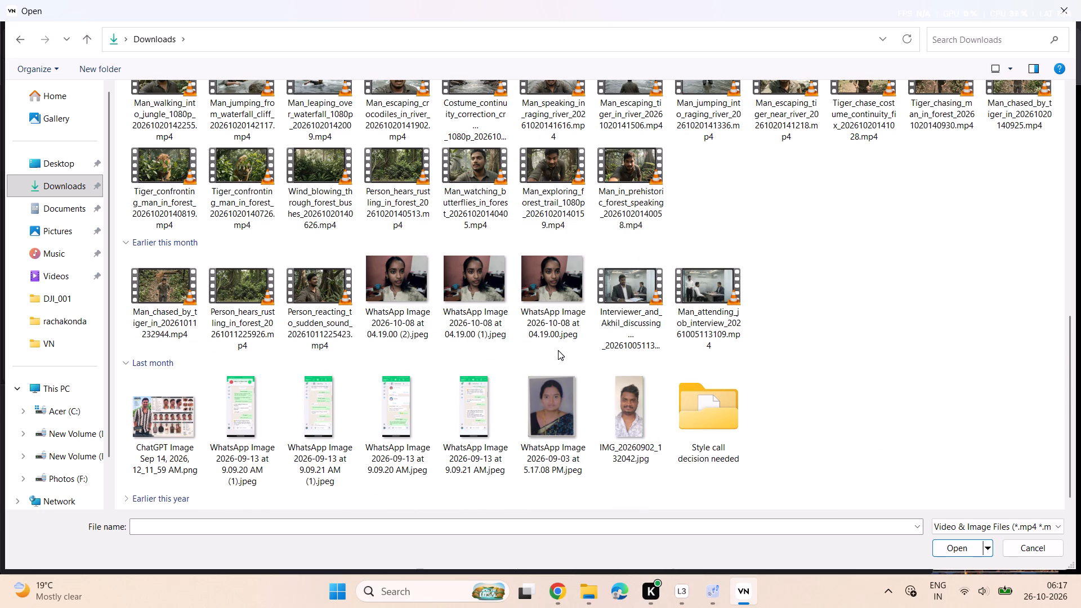
scroll(558, 350, down, 2)
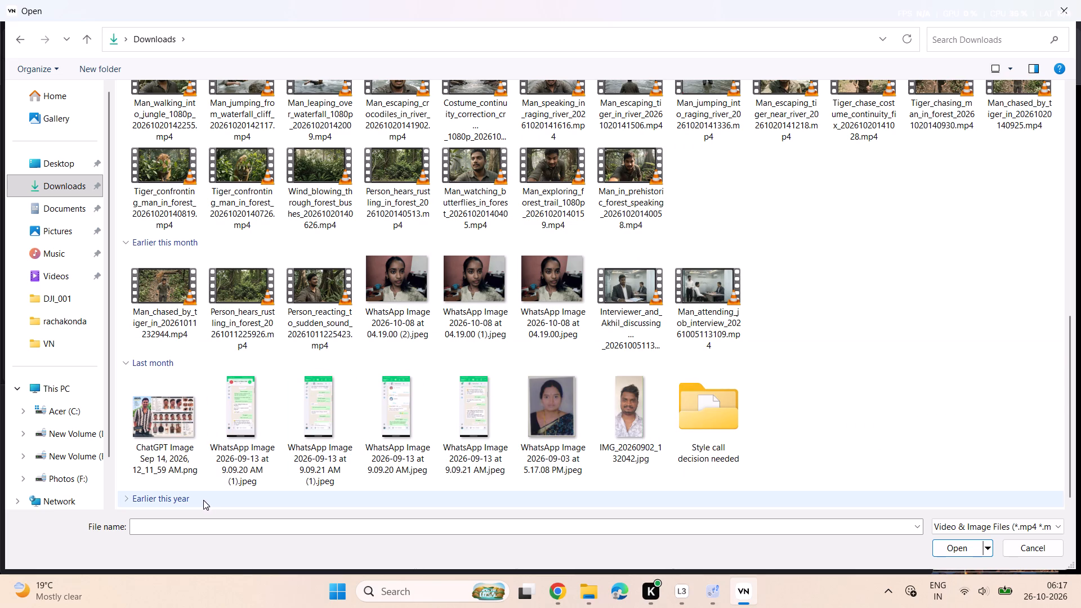
click(203, 499)
scroll(595, 337, down, 1)
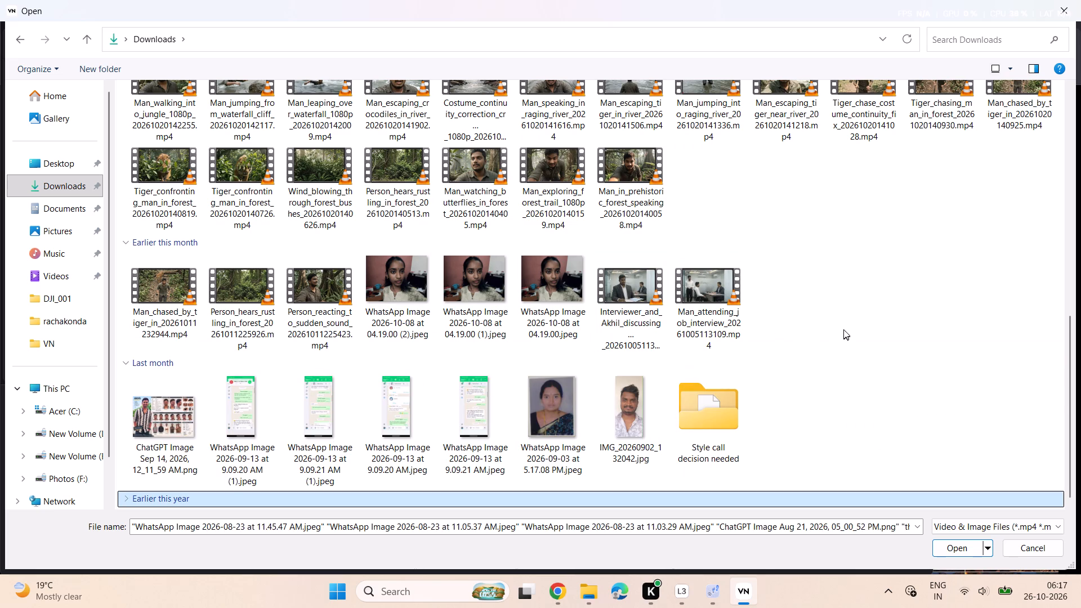
scroll(843, 329, down, 1)
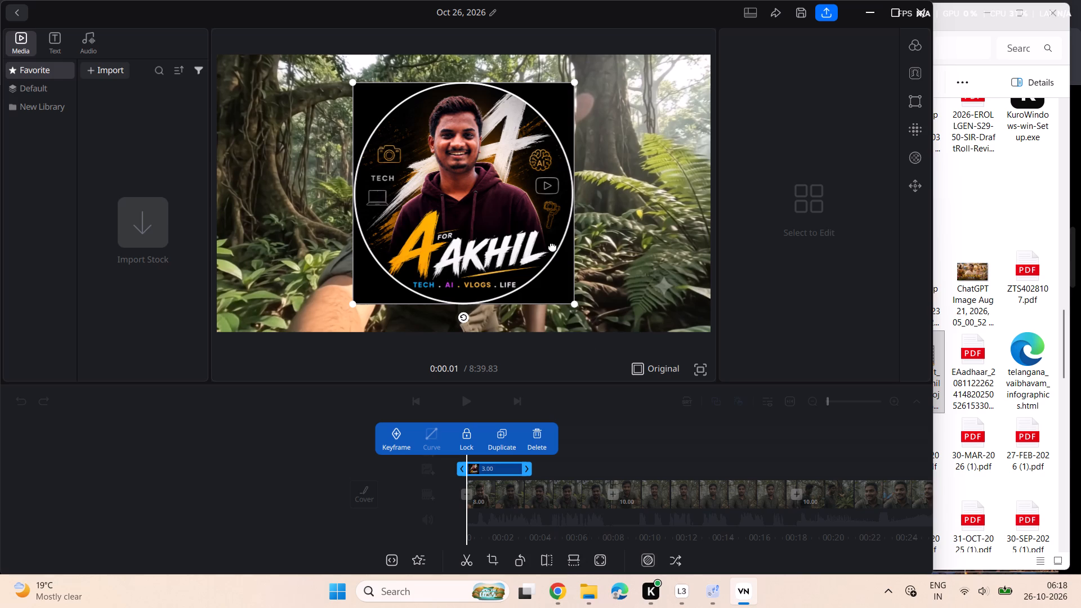
Shrink the logo overlay to a small badge and place it over the sparkle watermark in the video frame's lower-right corner.
drag(575, 303, 383, 108)
drag(363, 96, 668, 285)
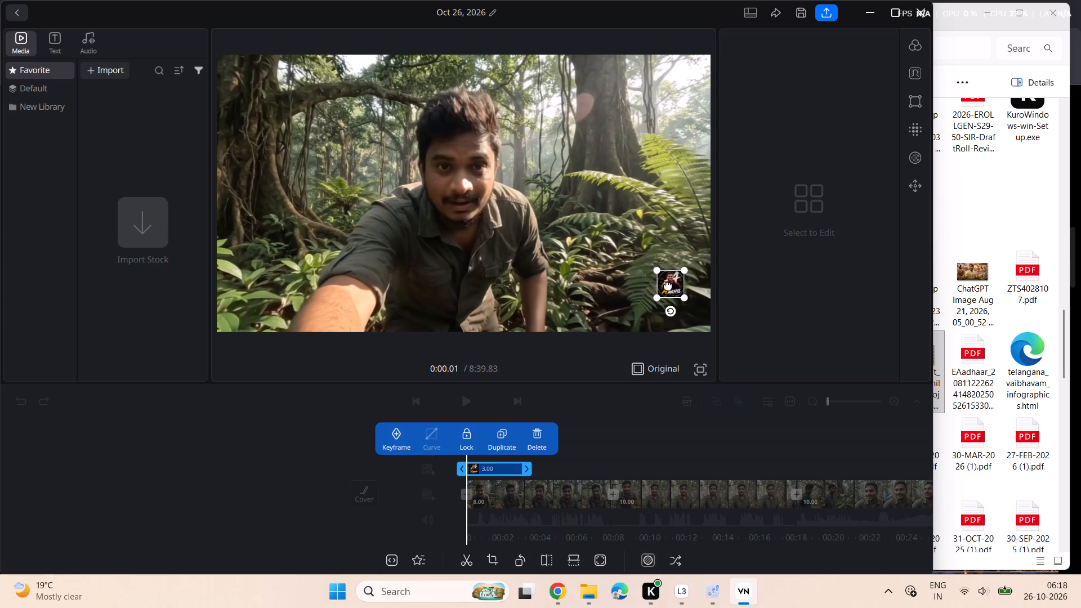
drag(668, 285, 666, 289)
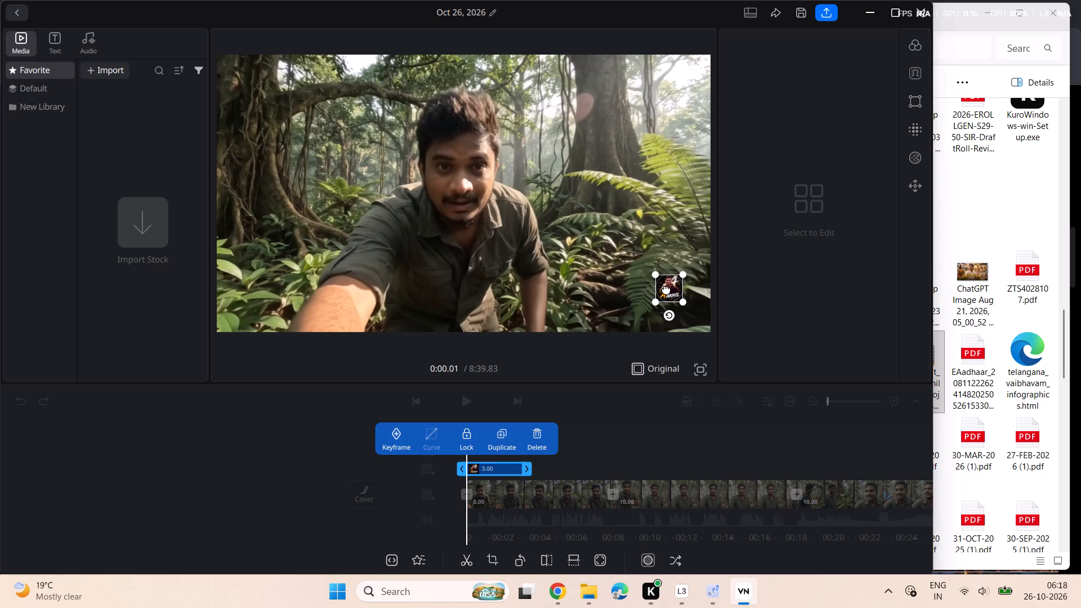
Shrink the logo badge slightly further and nudge it so it stays centred over the sparkle watermark.
drag(666, 289, 665, 287)
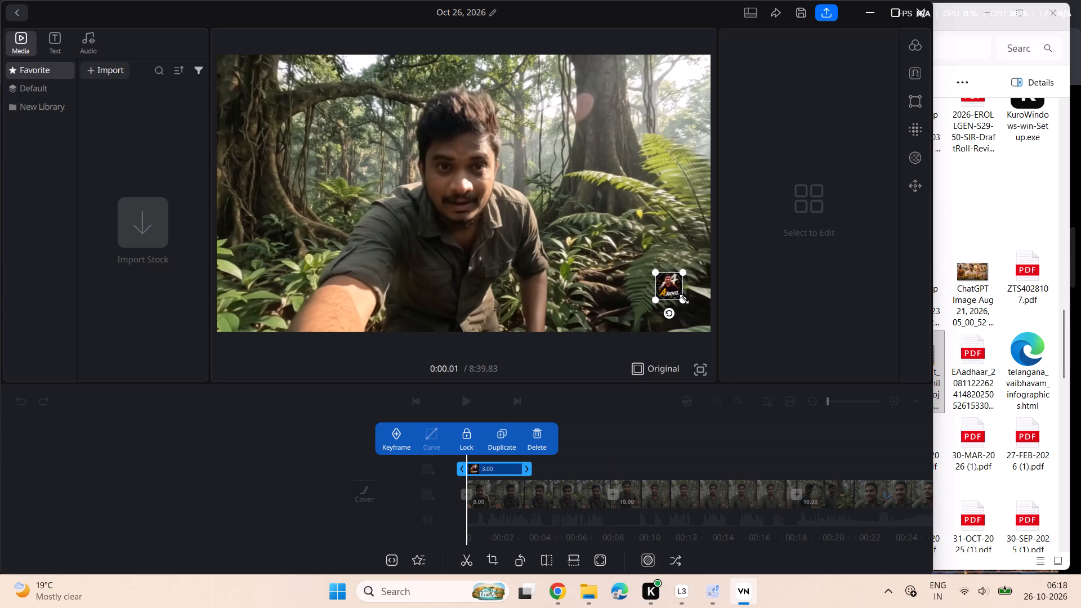
drag(684, 299, 680, 293)
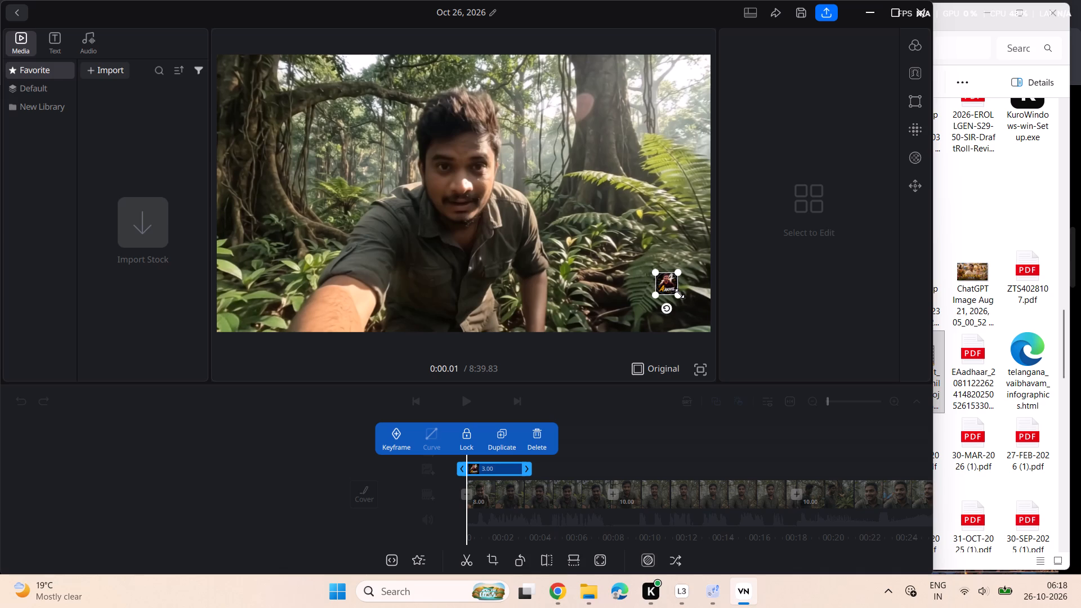
click(669, 284)
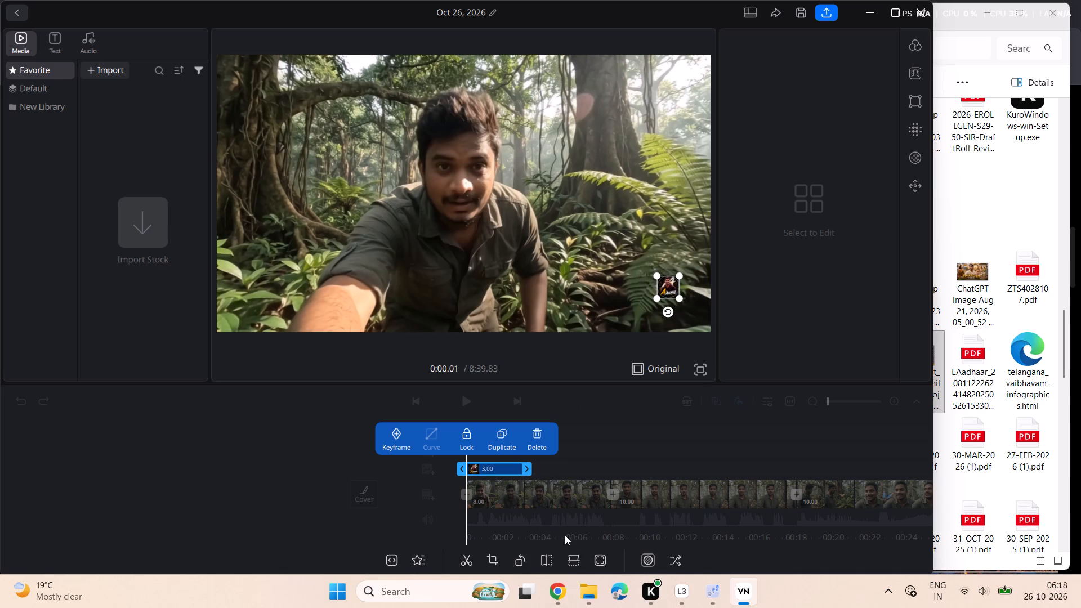
Apply a Circle mask to the logo overlay, widening it to nearly fill the badge, and check it in playback.
click(650, 561)
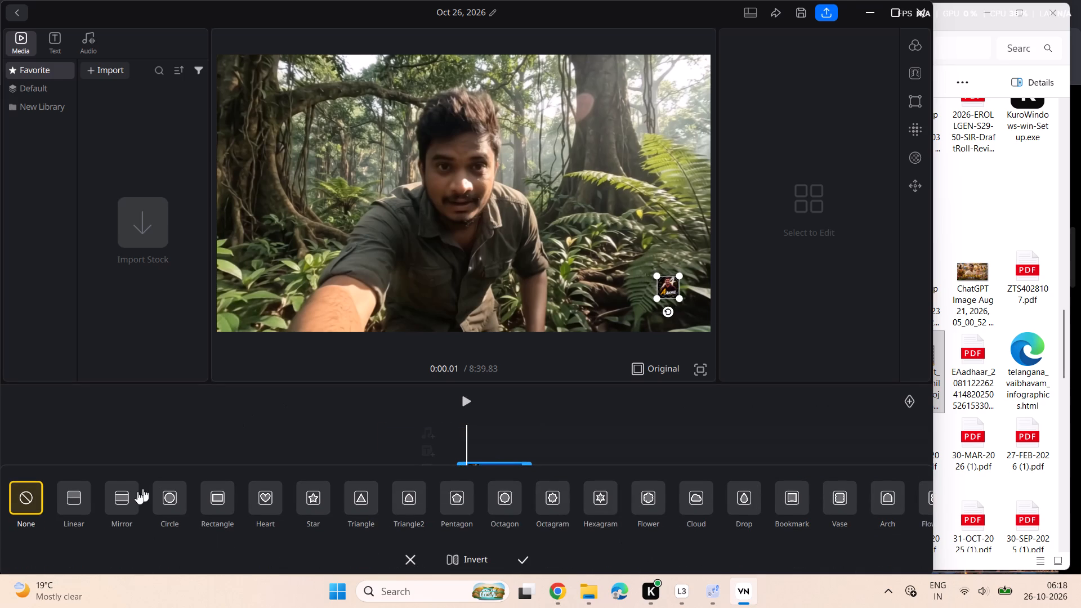
click(167, 498)
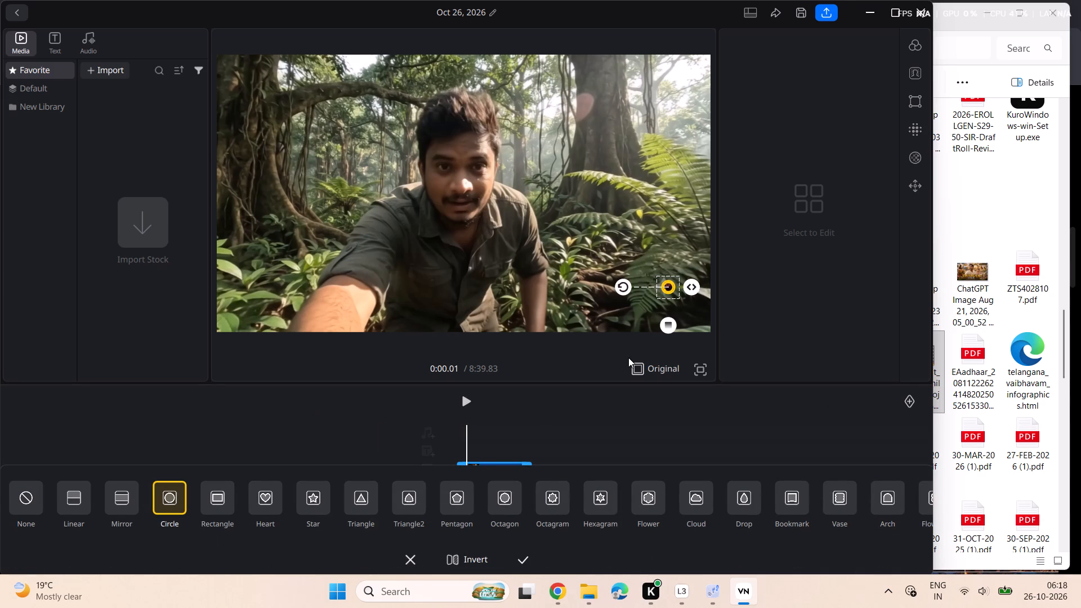
drag(694, 285, 699, 285)
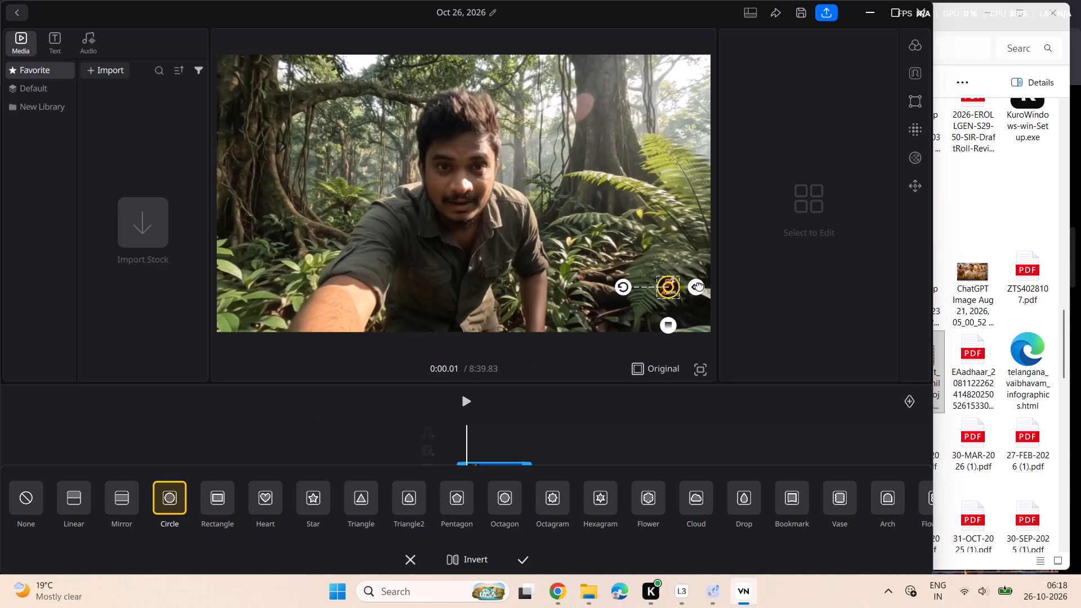
drag(699, 285, 699, 287)
click(518, 555)
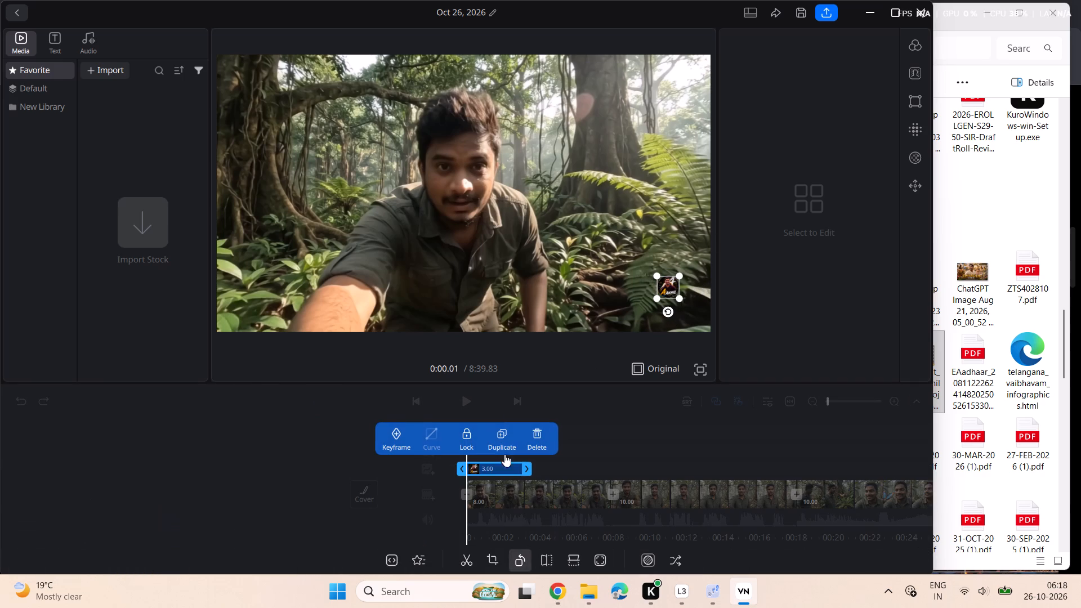
click(463, 294)
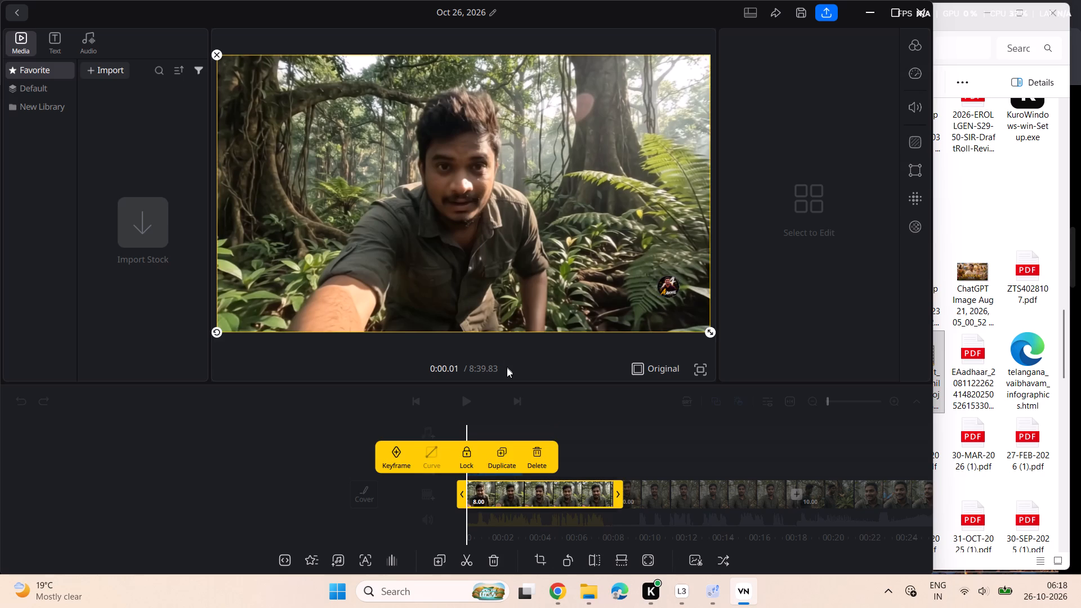
click(468, 401)
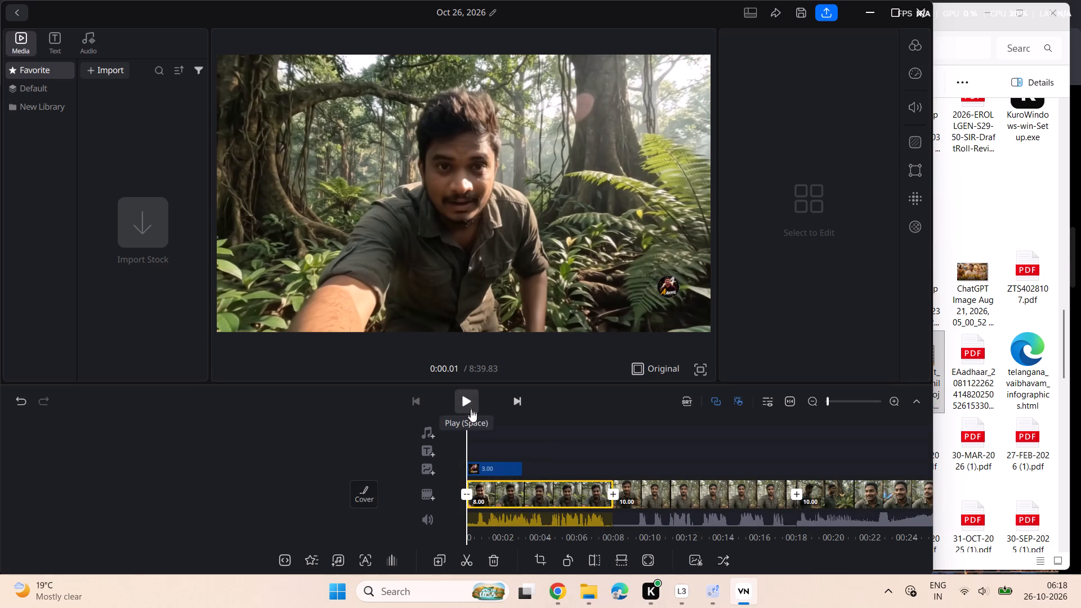
Extend the end of the logo overlay on the timeline so it lasts 15.53 seconds.
click(500, 466)
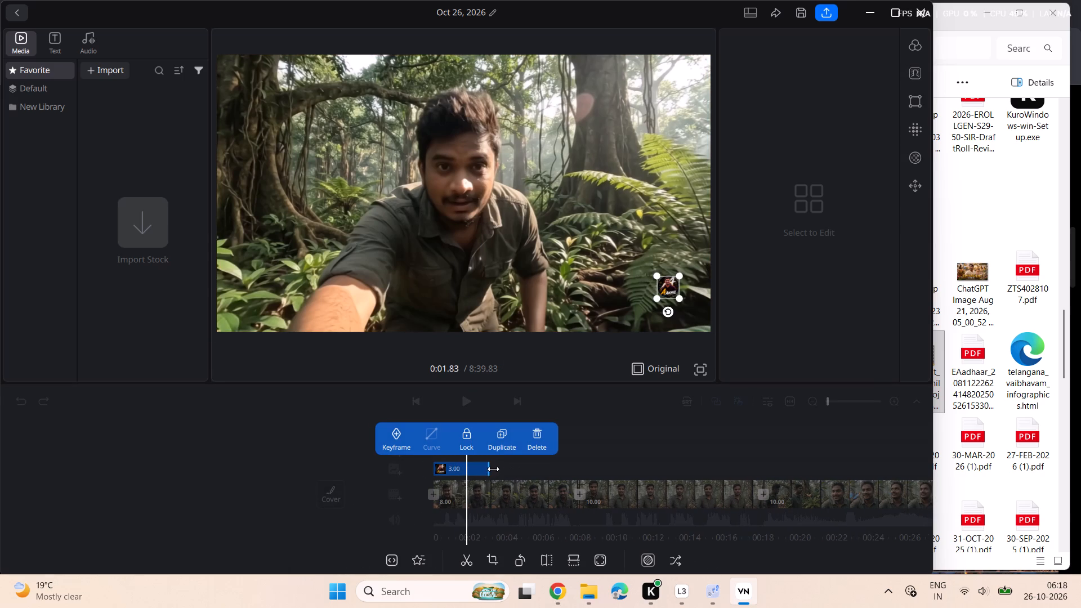
drag(493, 469, 723, 475)
scroll(571, 436, right, 5)
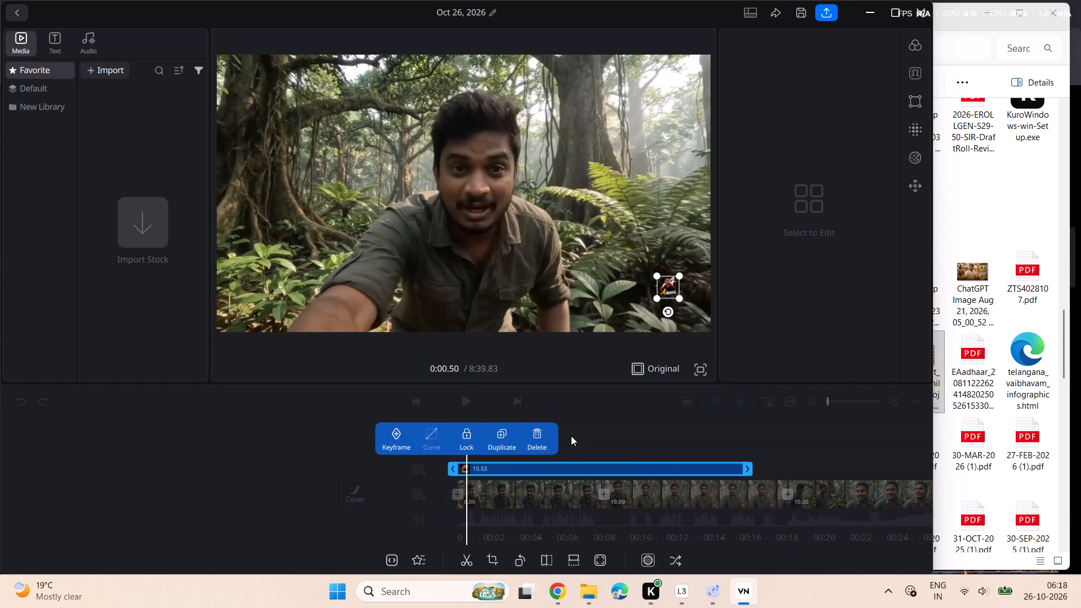
scroll(644, 411, right, 4)
Play into the second clip, pause around 0:09.63, and enlarge the logo badge slightly to better cover the watermark.
click(466, 401)
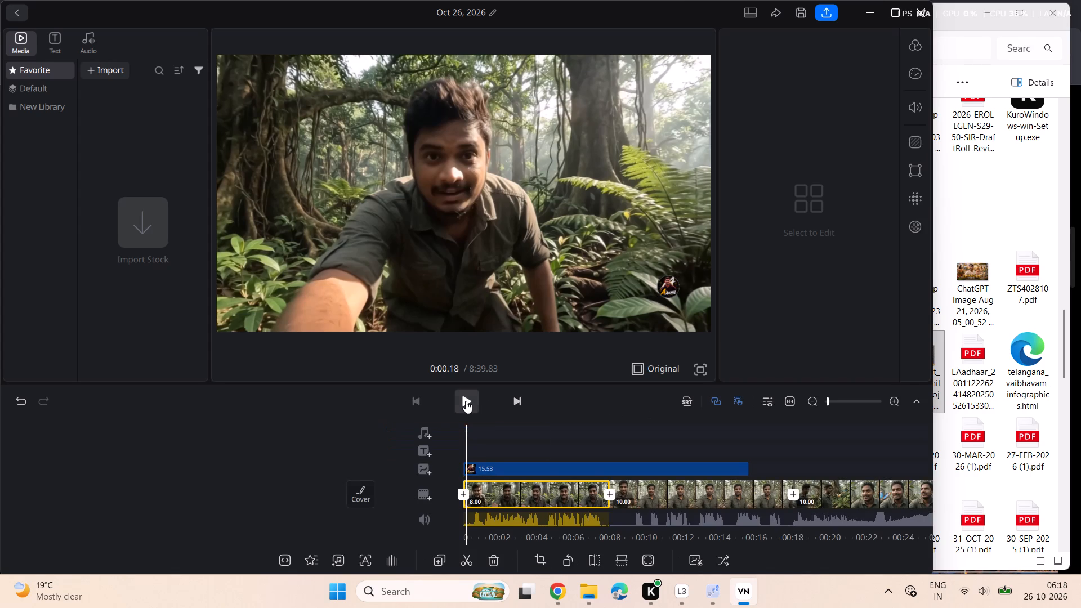
click(466, 401)
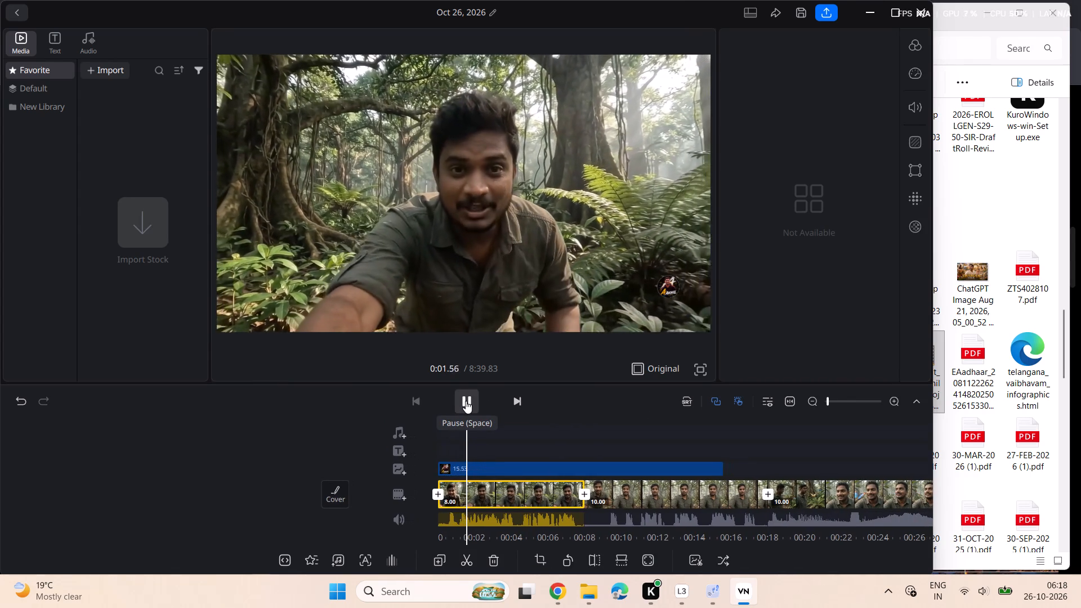
click(578, 468)
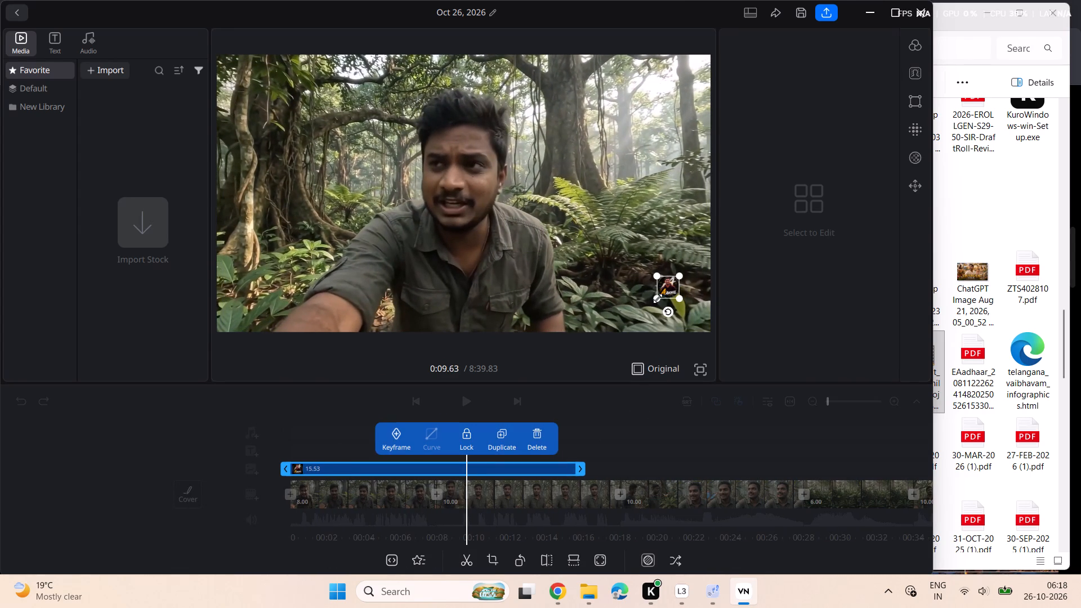
click(658, 298)
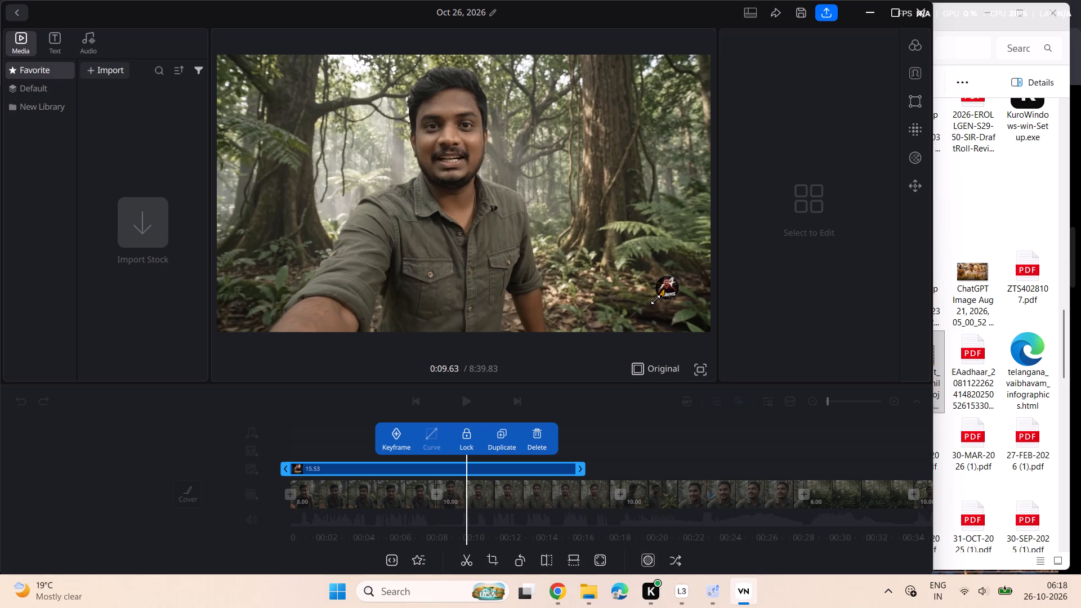
click(664, 289)
click(576, 282)
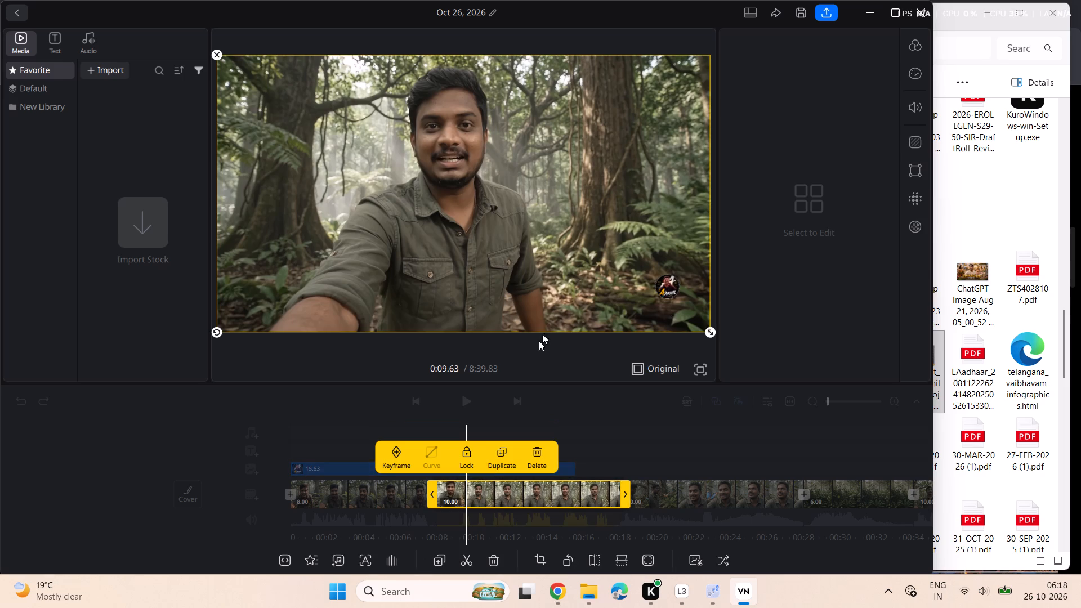
Replay the transition from the first clip into the second to examine where the second clip needs cutting.
scroll(618, 439, right, 8)
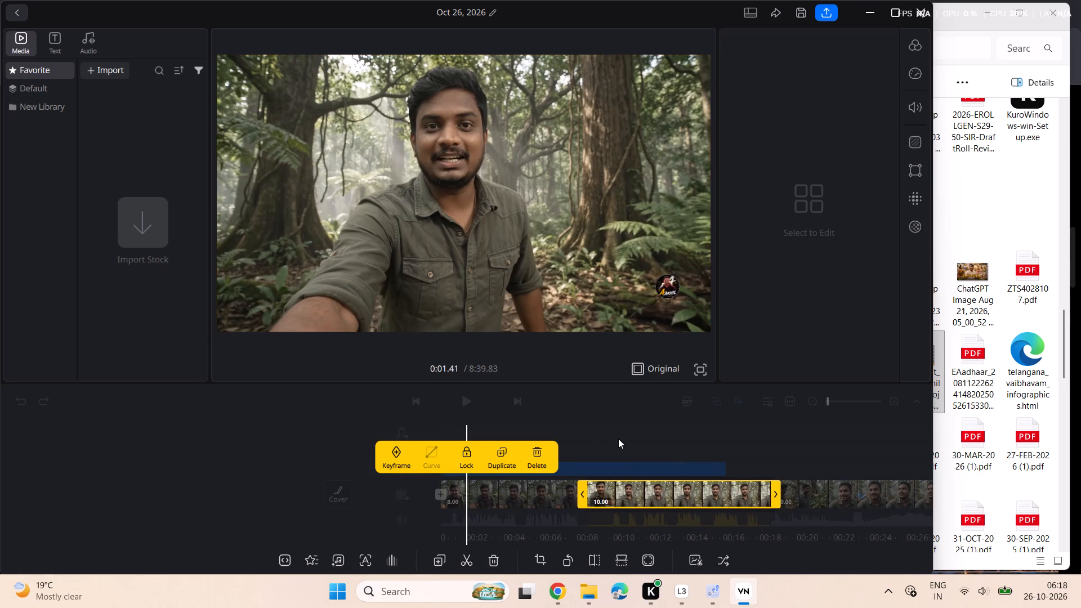
click(459, 403)
click(461, 401)
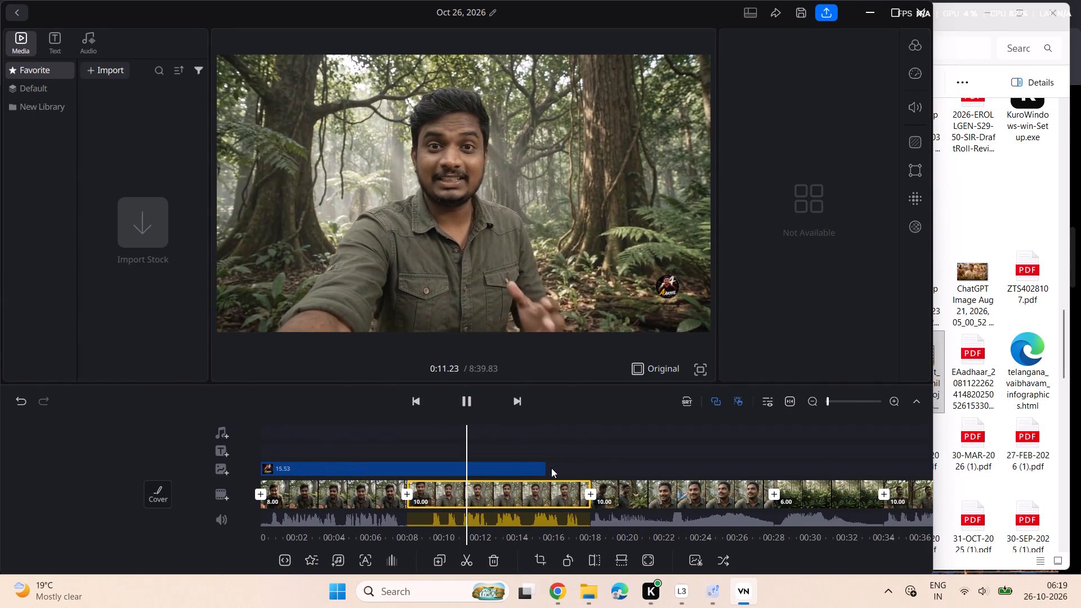
scroll(588, 465, right, 4)
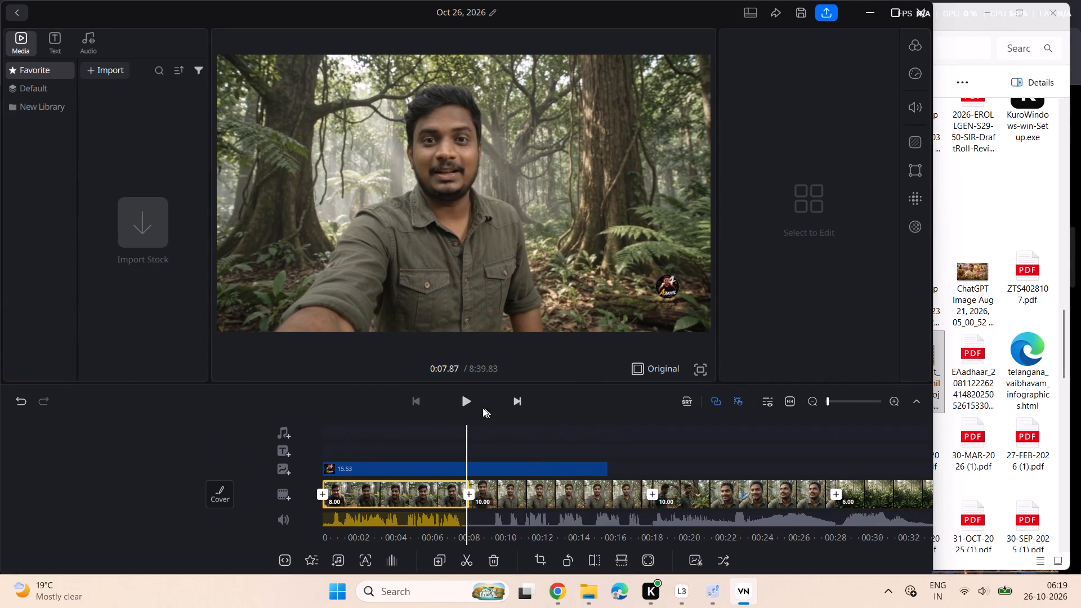
click(465, 406)
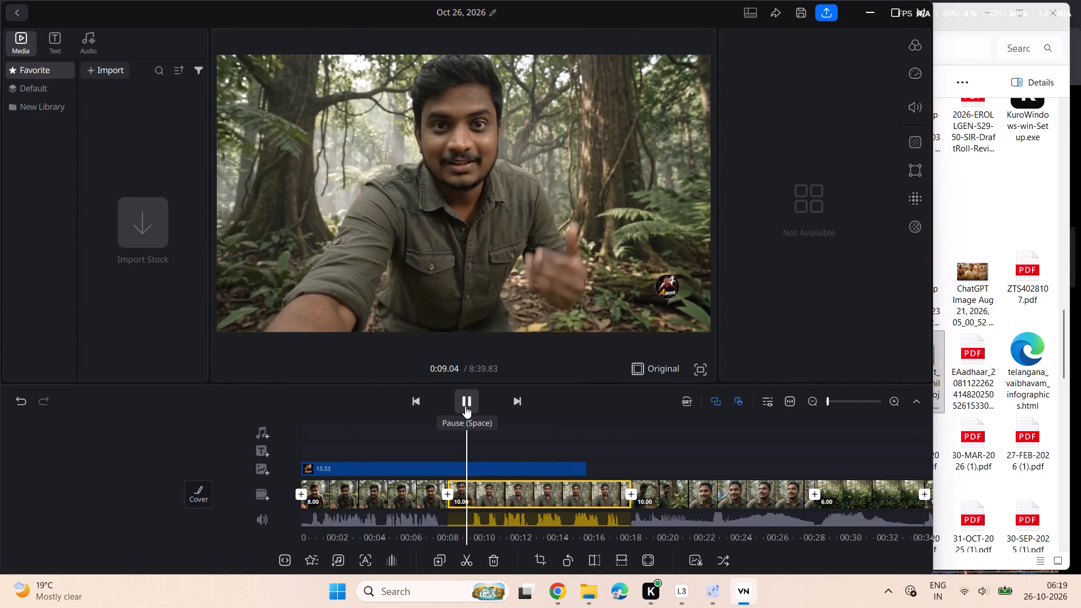
click(465, 406)
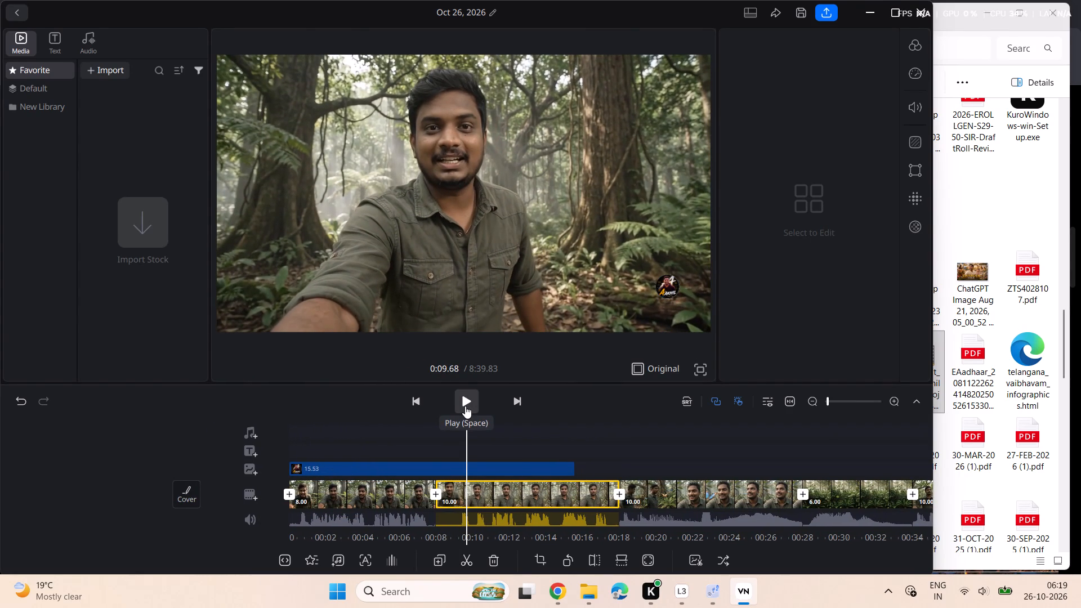
click(465, 406)
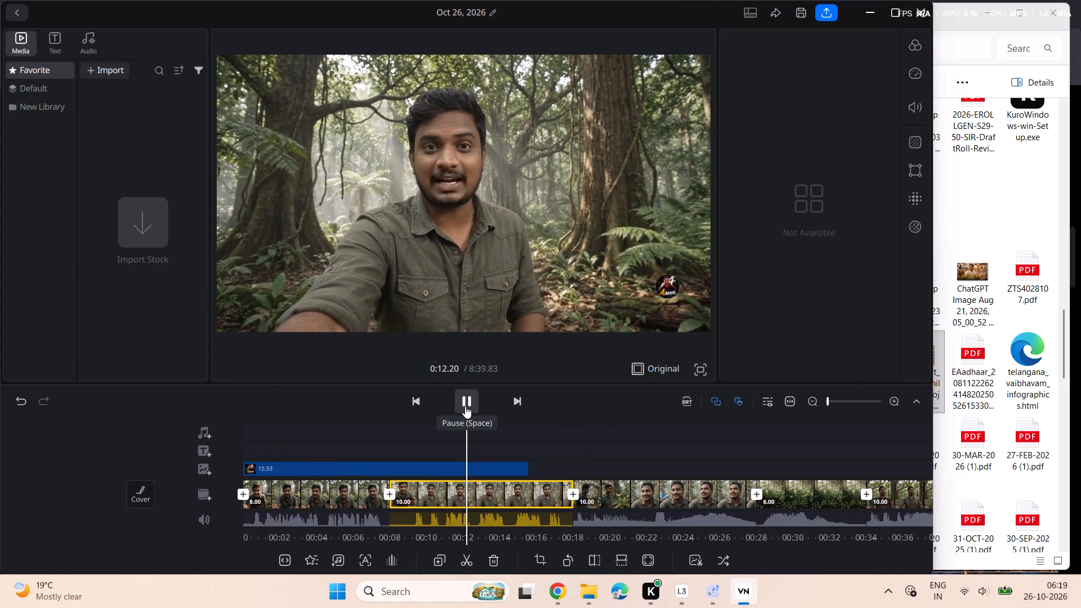
scroll(607, 451, right, 5)
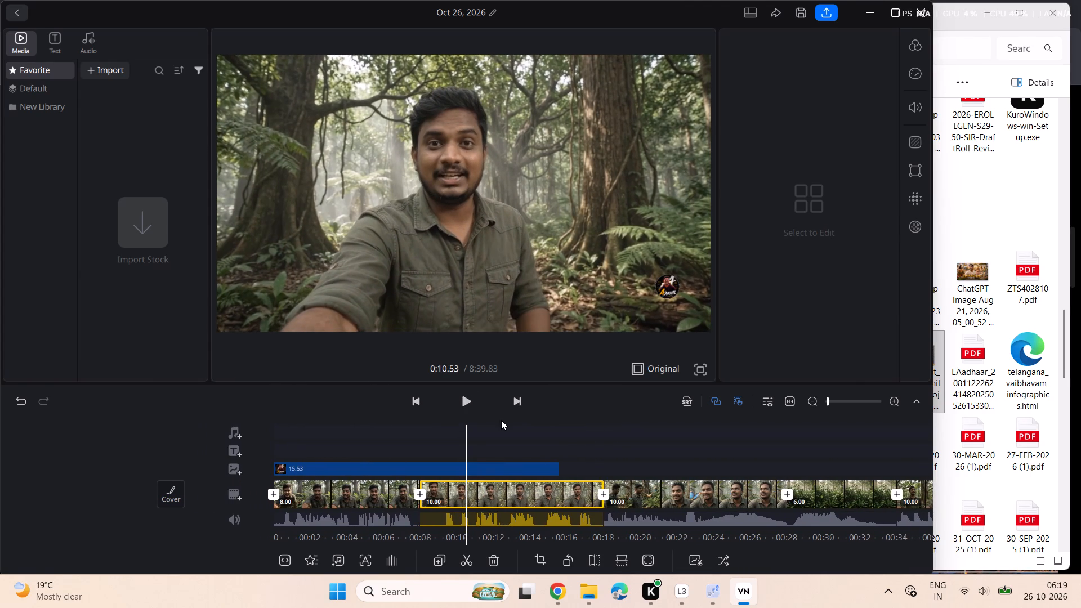
scroll(501, 420, right, 1)
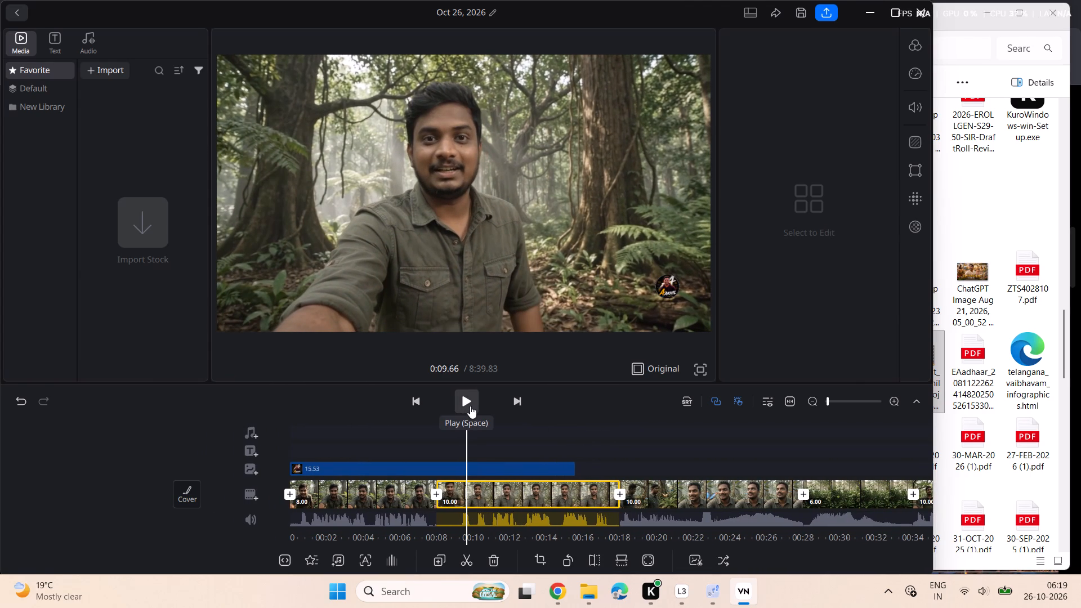
click(470, 406)
click(470, 406)
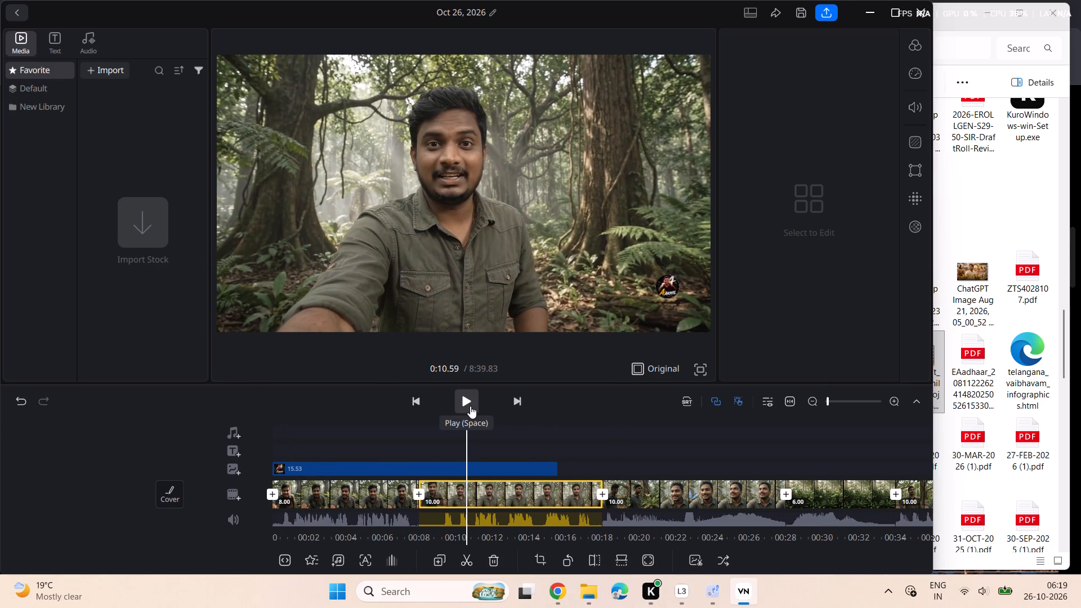
click(470, 406)
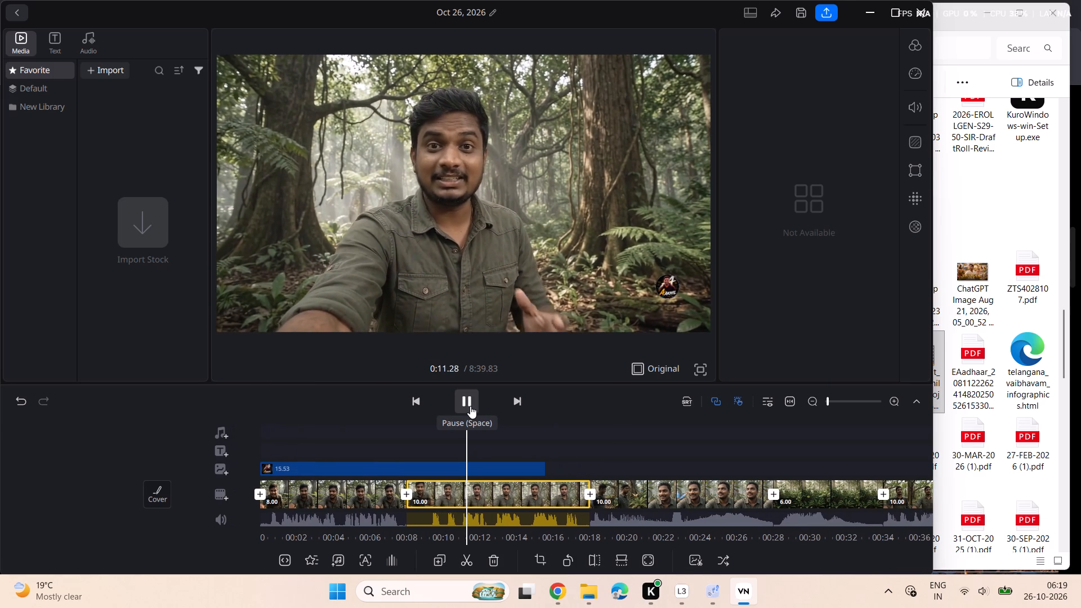
Split the second clip at 0:09.09 and 0:10.08 and delete the short section between the two cuts.
scroll(559, 440, right, 4)
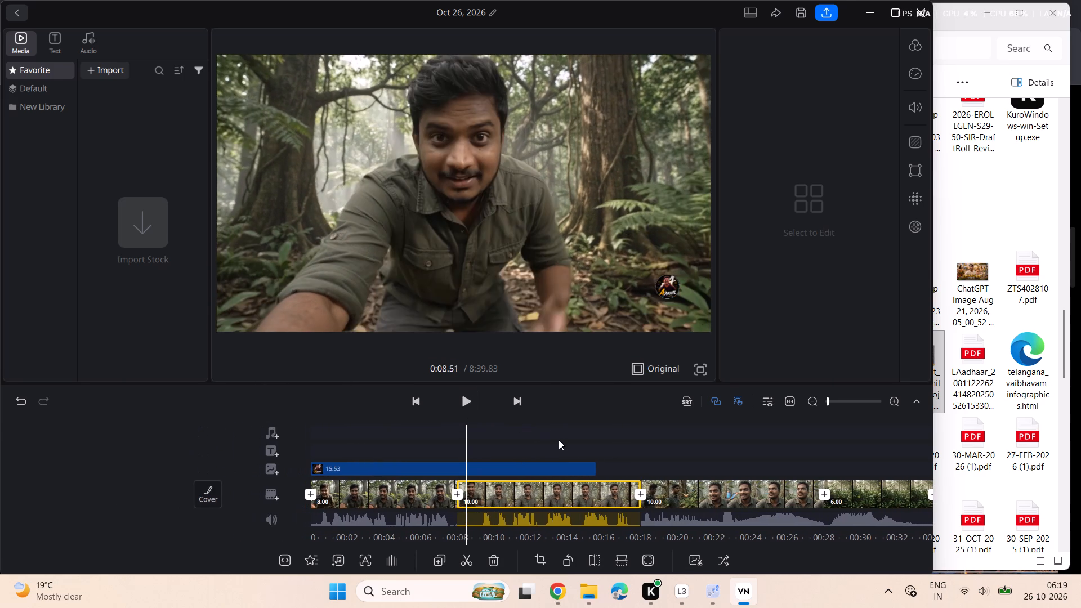
click(475, 407)
click(475, 407)
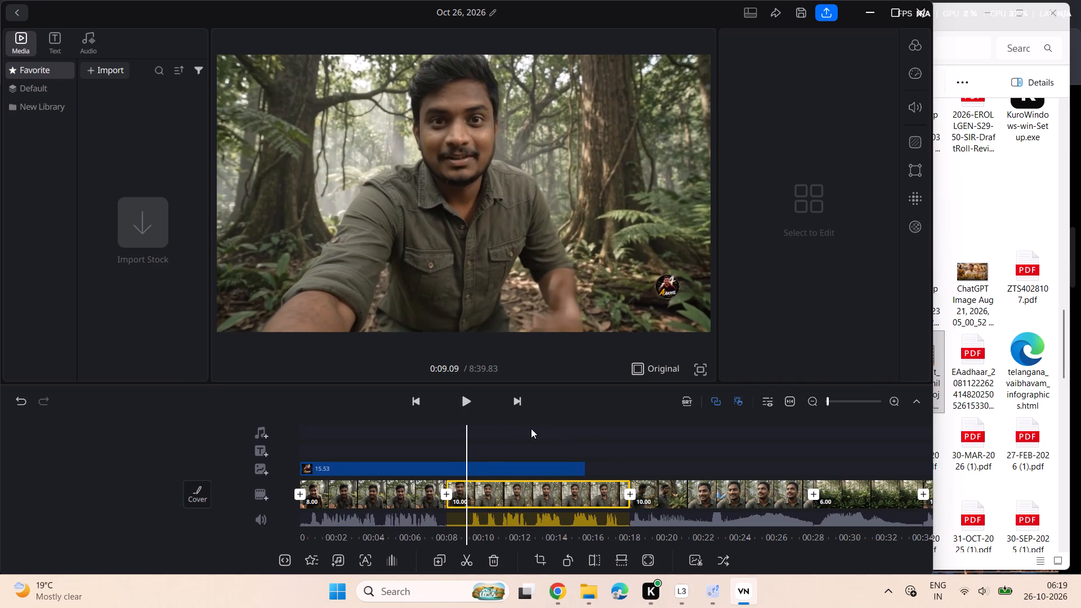
click(472, 561)
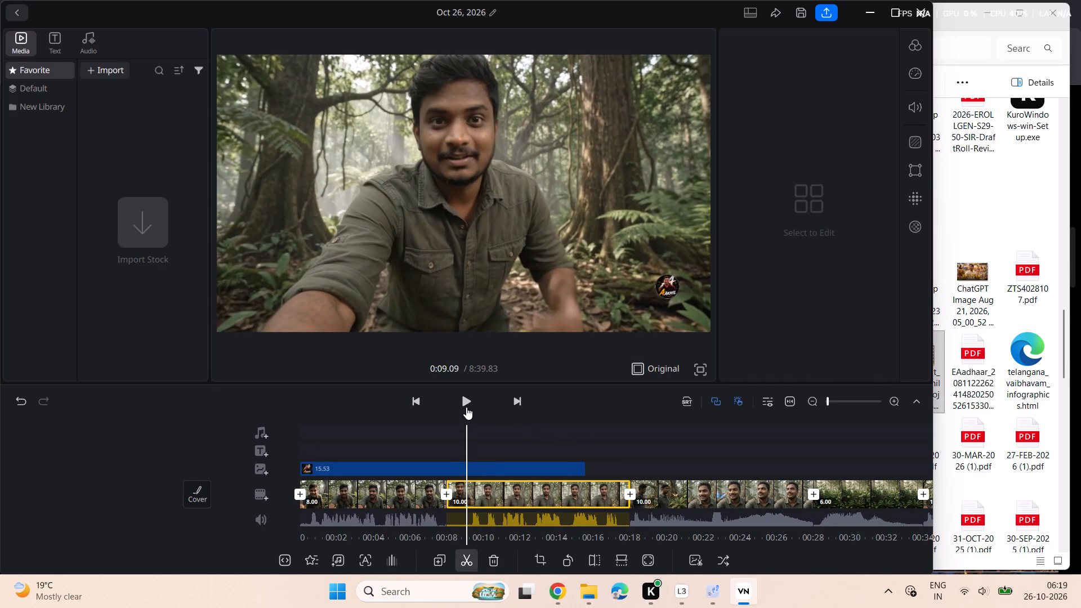
click(466, 407)
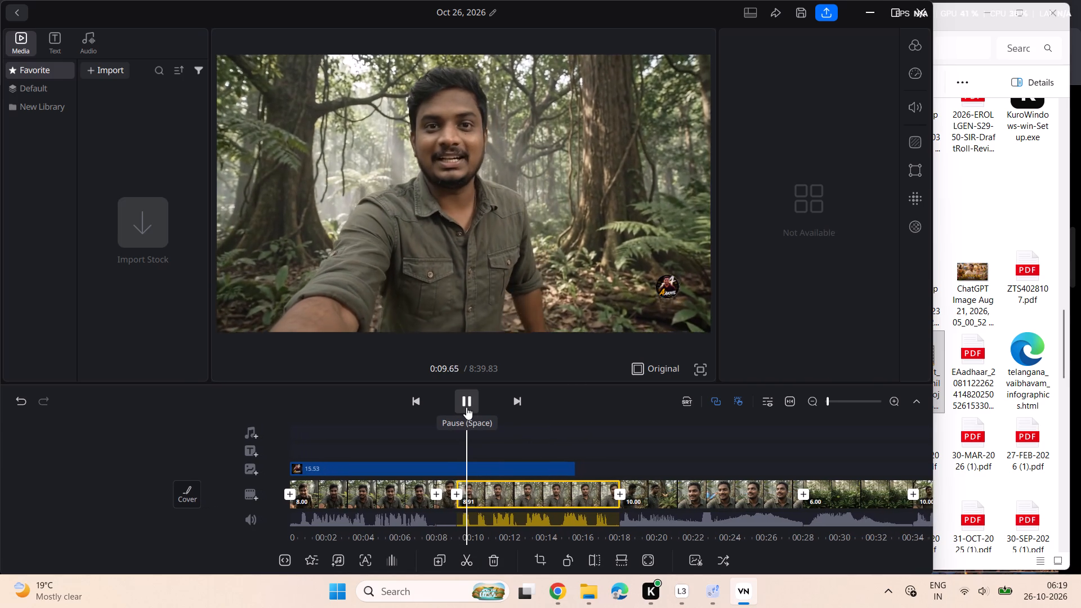
click(466, 407)
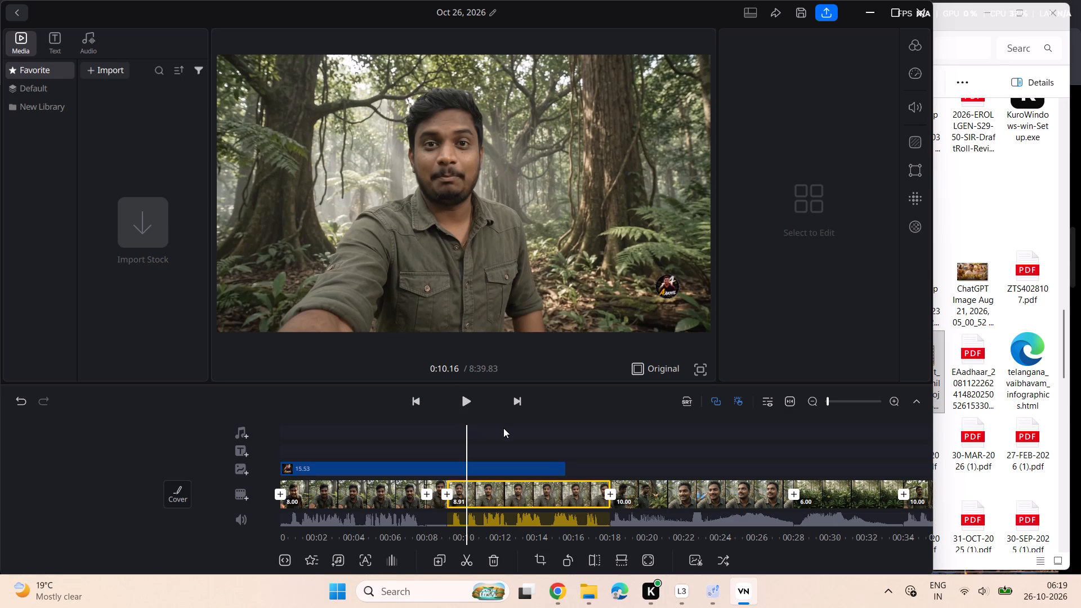
click(470, 556)
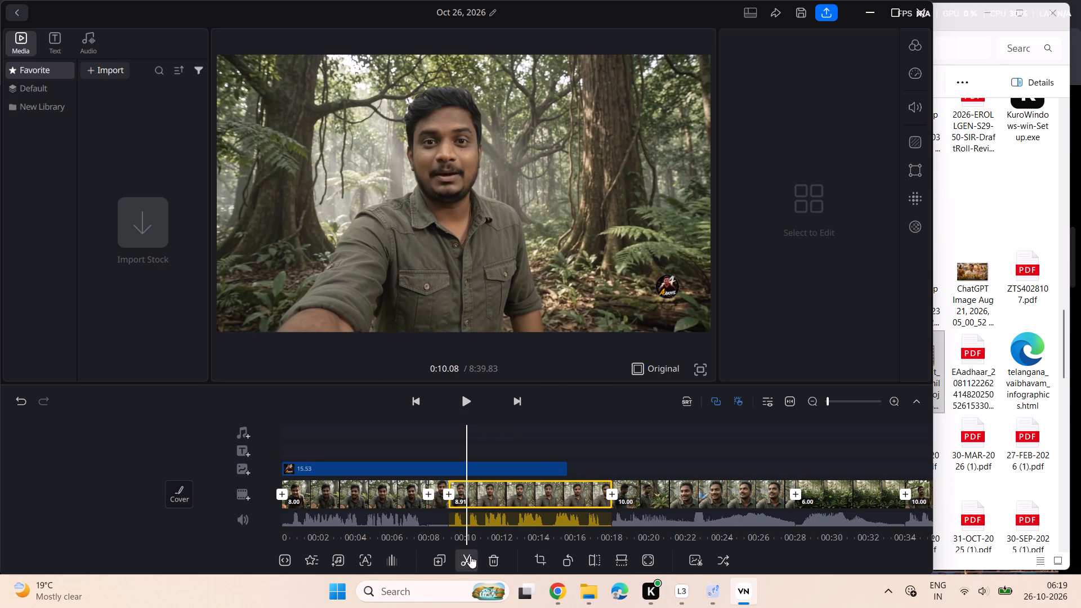
scroll(540, 441, right, 1)
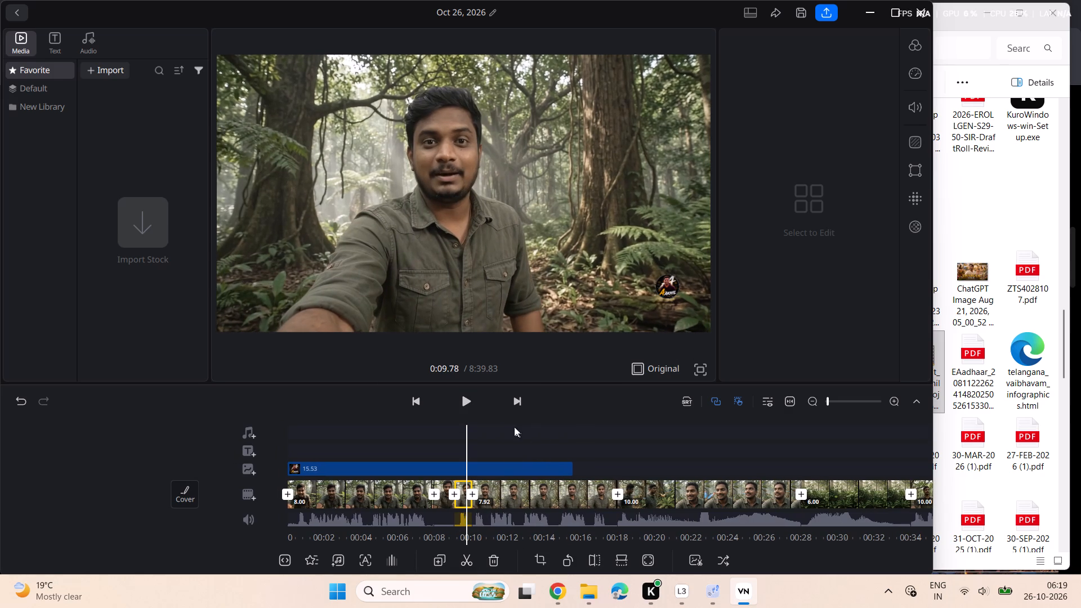
click(490, 559)
Play on from the new cut and split the fifth clip, with the man at the banyan tree, at 0:34.86.
scroll(552, 435, right, 1)
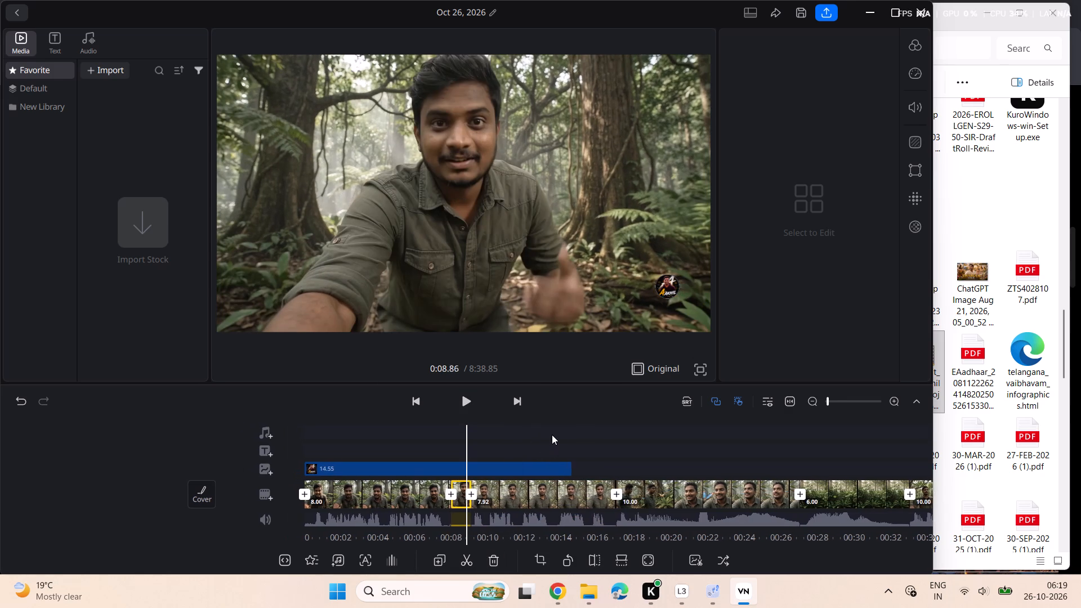
scroll(552, 435, right, 2)
click(466, 399)
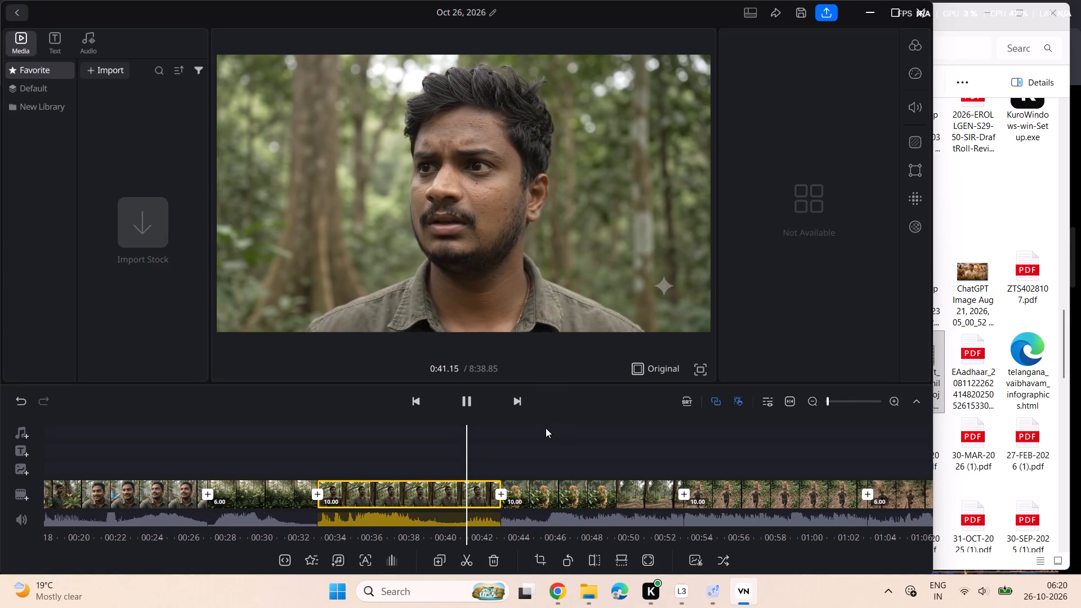
scroll(546, 428, right, 9)
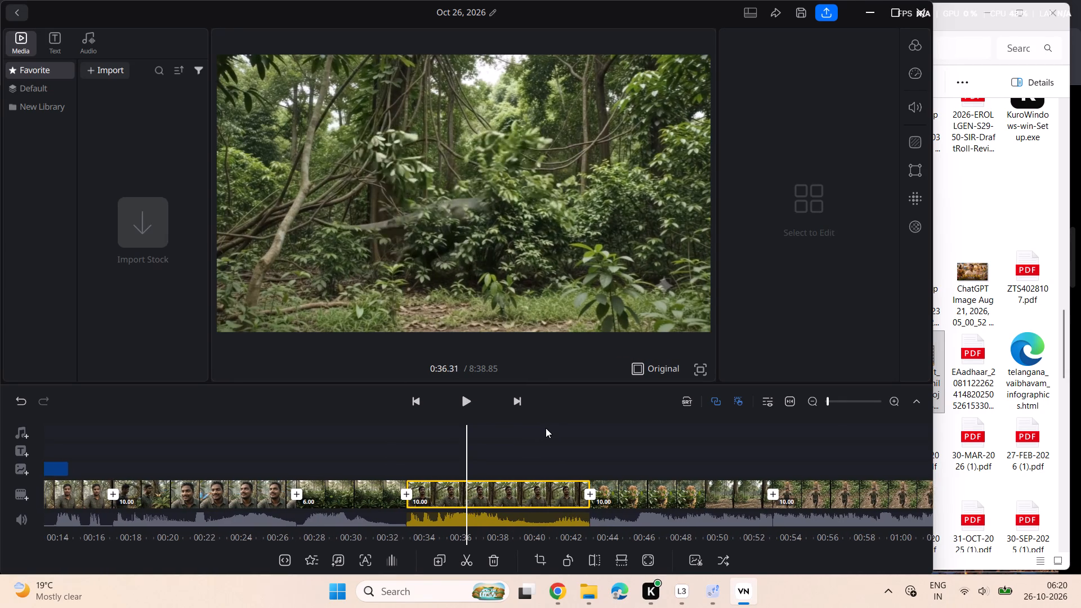
scroll(546, 428, right, 4)
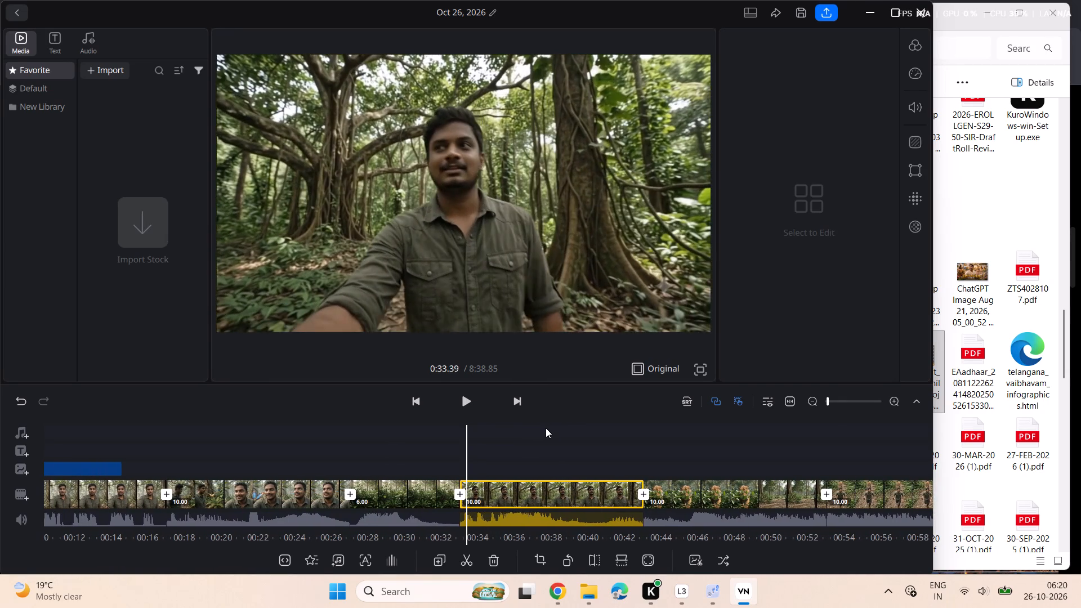
scroll(546, 428, right, 2)
click(470, 405)
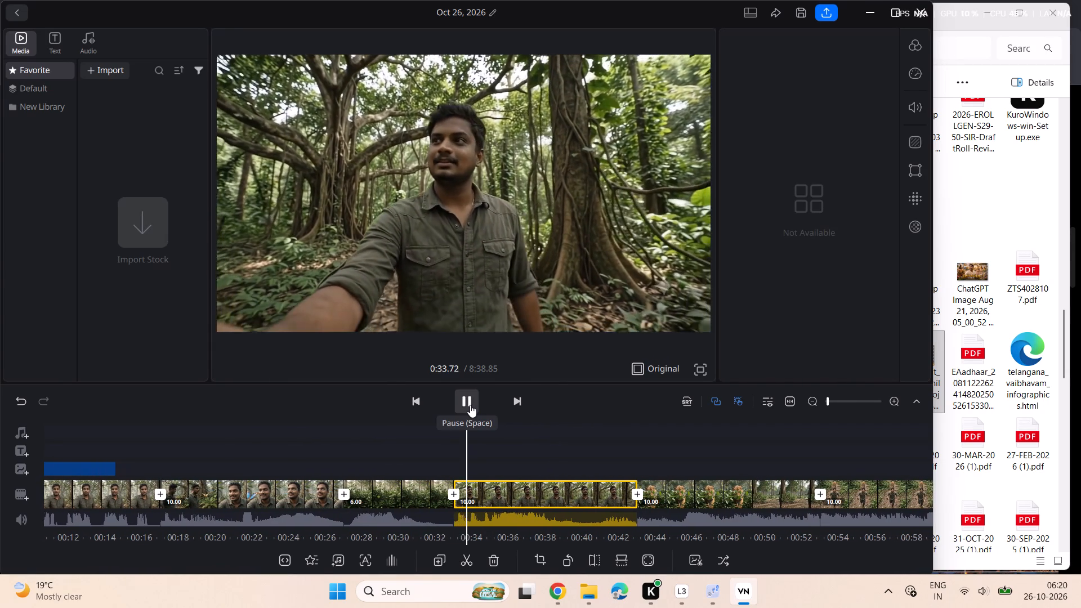
click(470, 405)
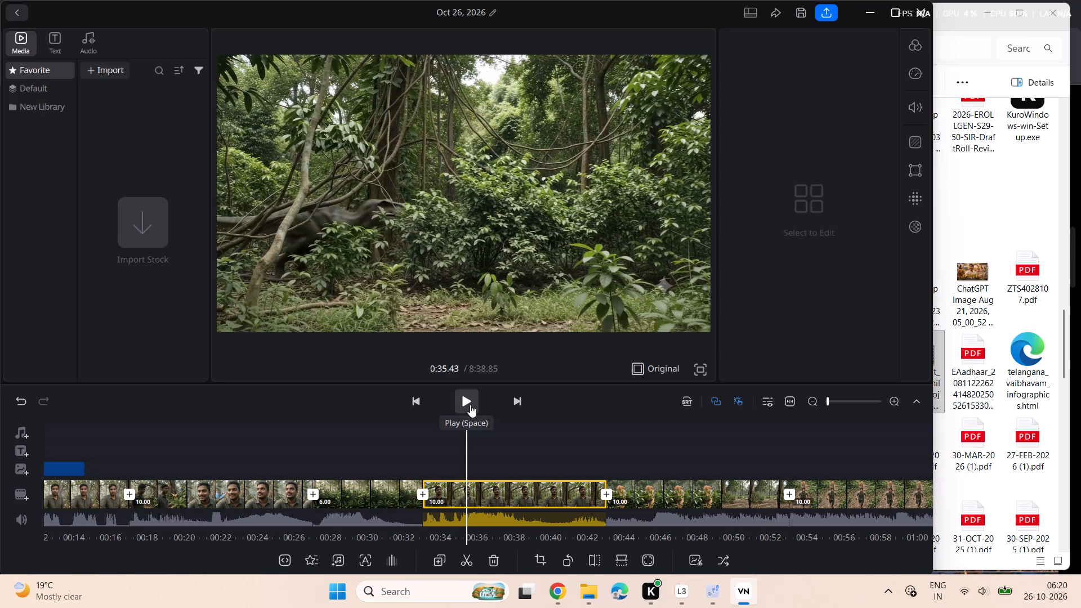
scroll(516, 423, right, 1)
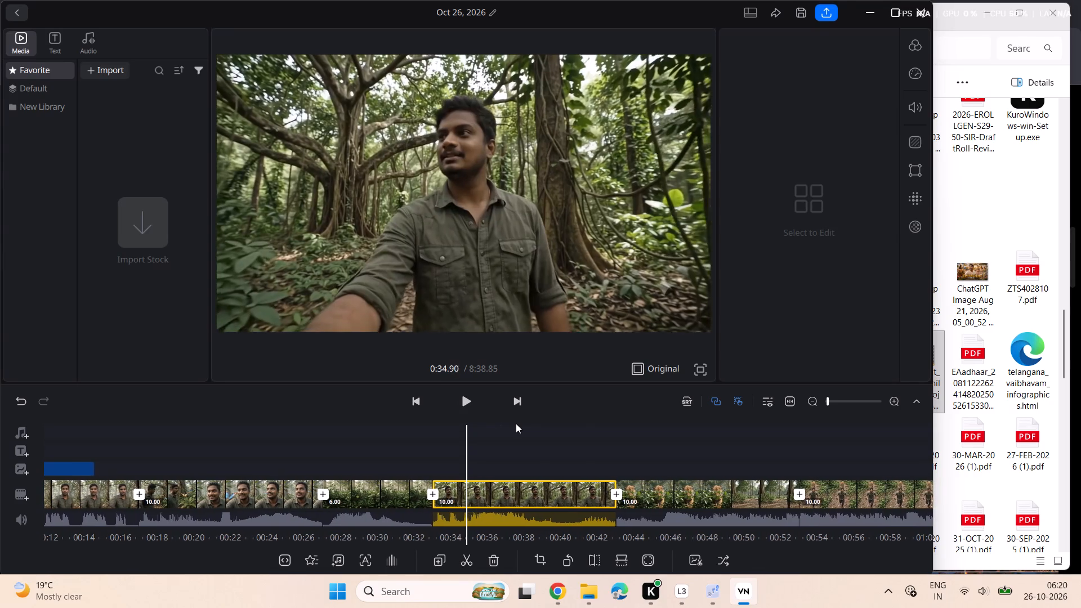
scroll(516, 423, right, 2)
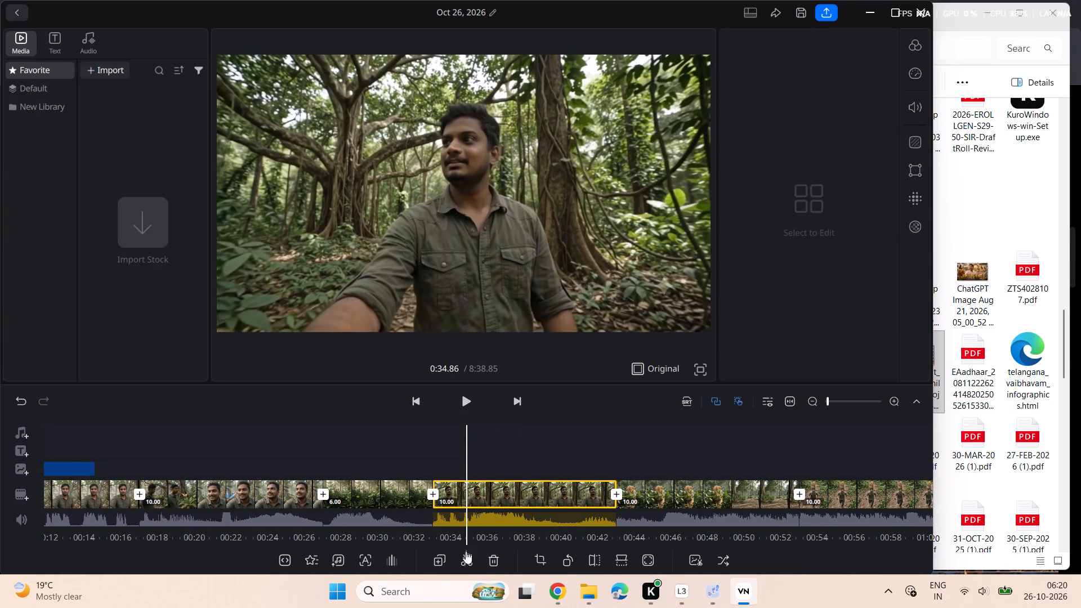
click(463, 564)
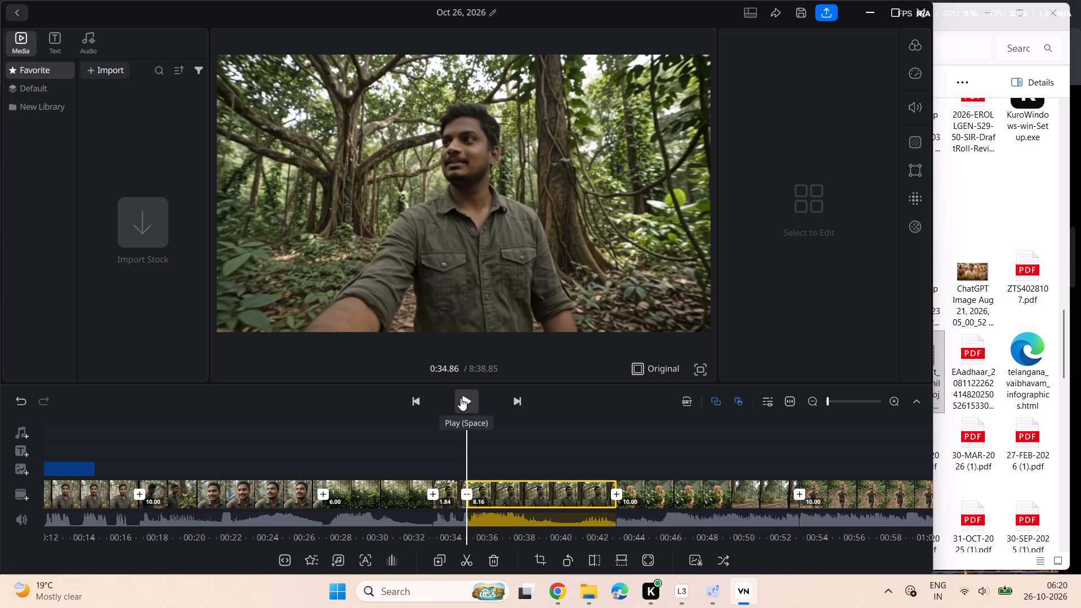
Split the rest of that clip again at 0:39.48, in the close-up, and delete the section between the two cuts.
click(461, 397)
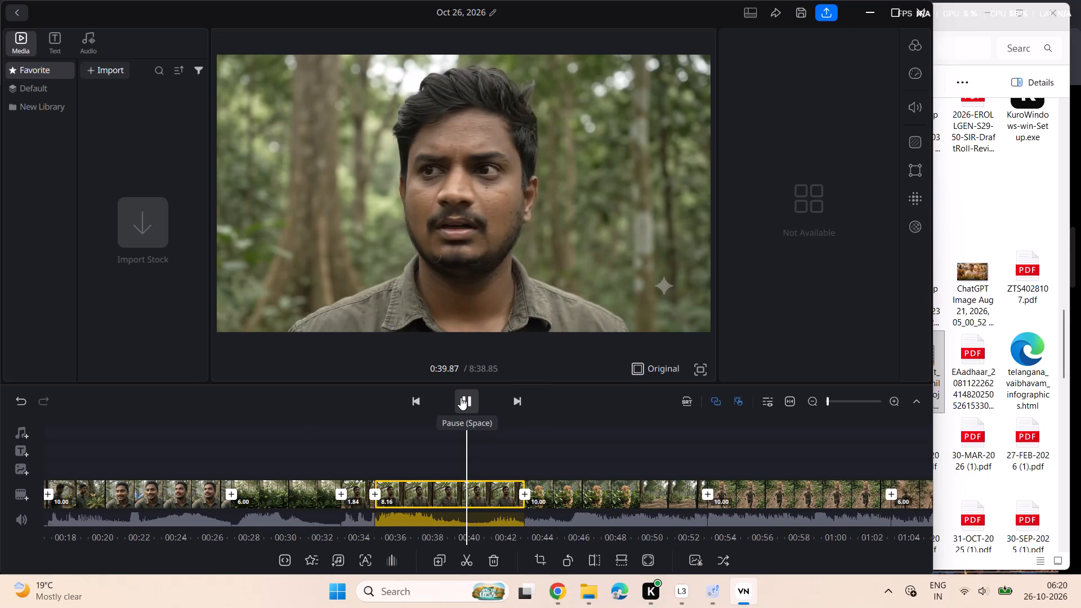
scroll(501, 429, right, 4)
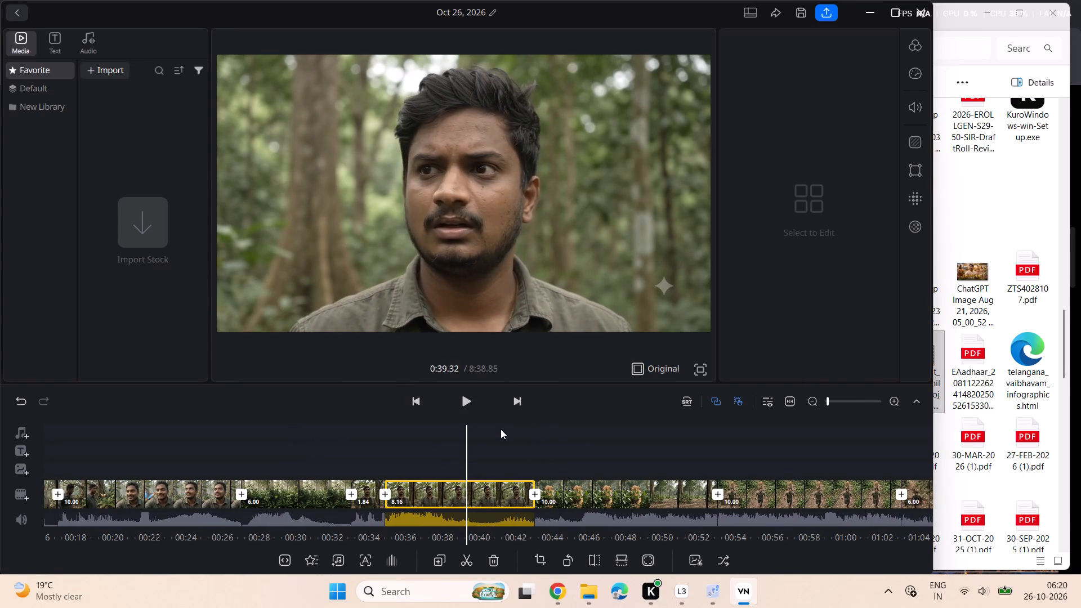
scroll(501, 429, right, 1)
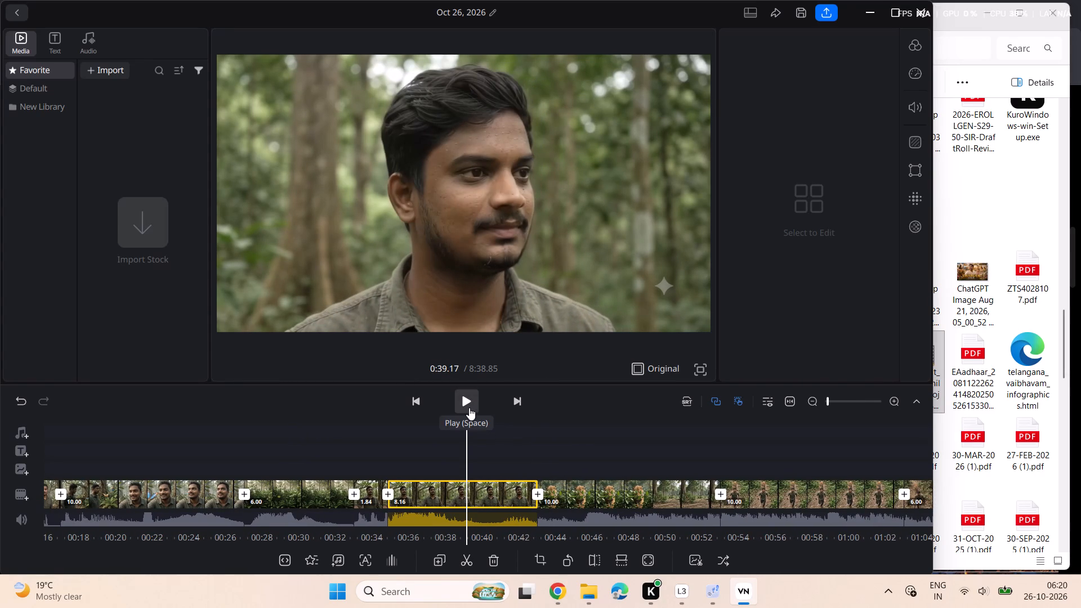
click(469, 408)
click(469, 408)
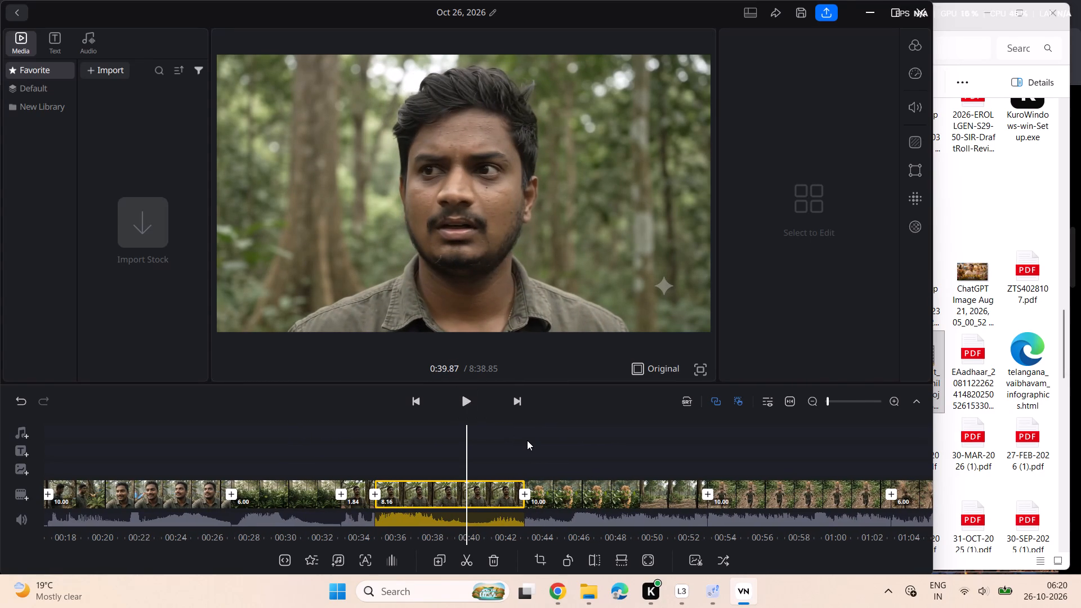
scroll(527, 440, right, 1)
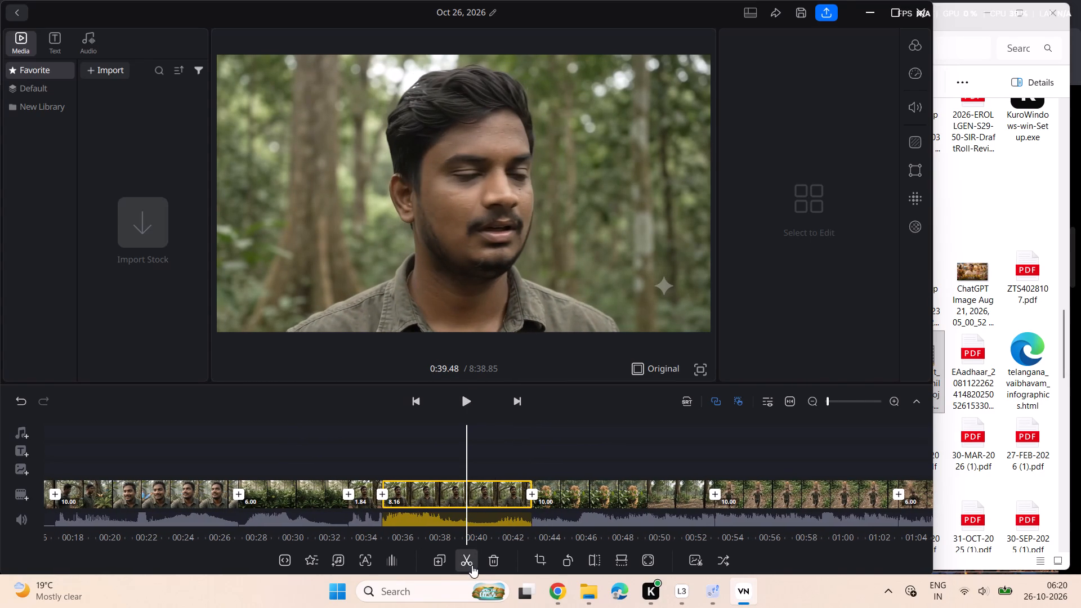
click(472, 564)
scroll(504, 435, right, 1)
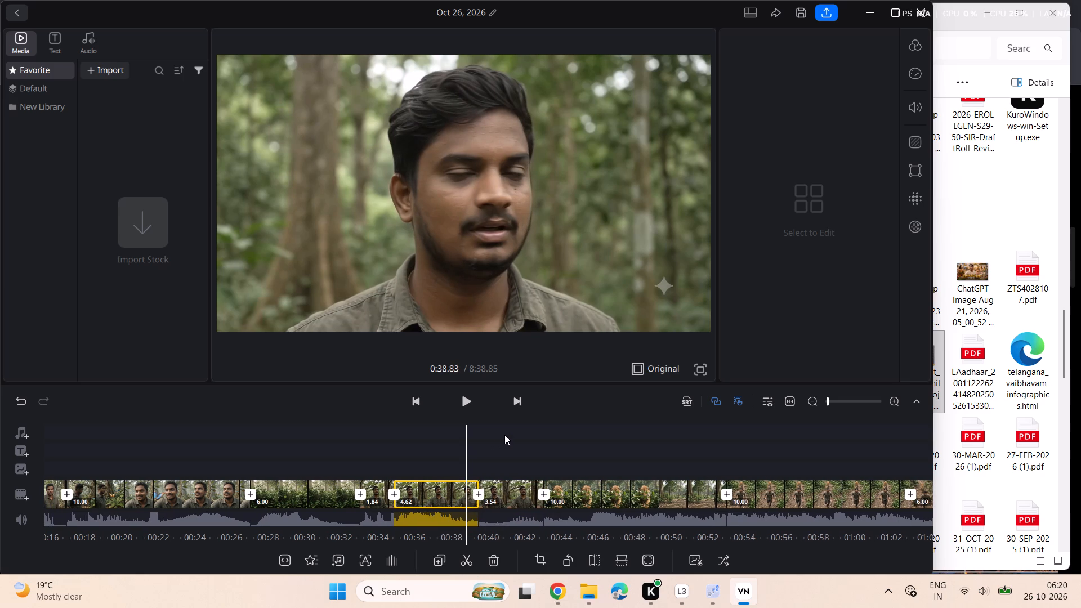
click(496, 559)
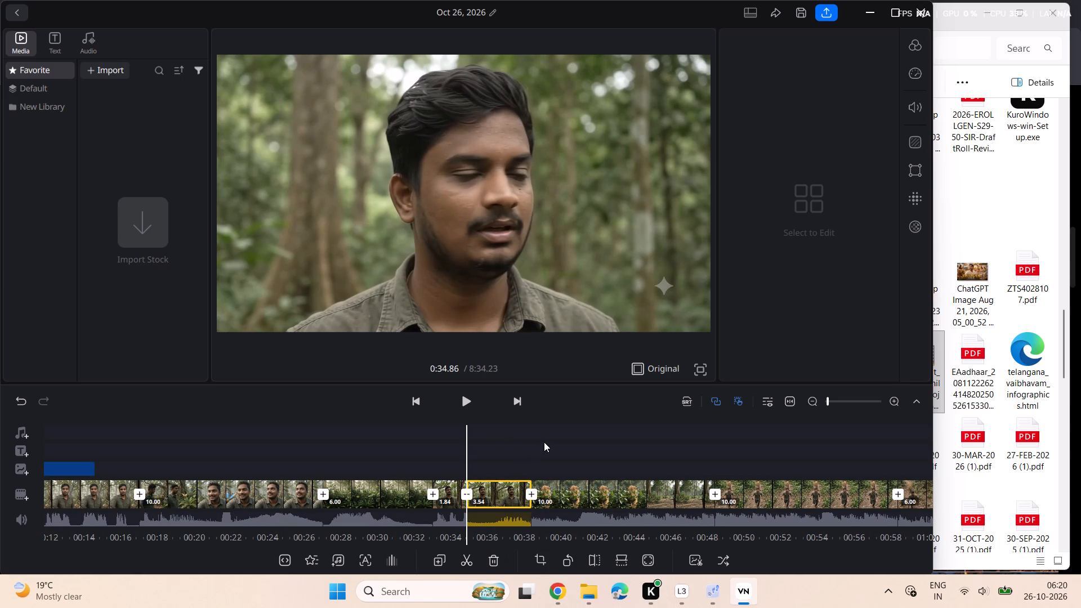
Move the 6-second foliage clip so it follows the 1.84-second banyan-tree clip.
scroll(544, 442, right, 2)
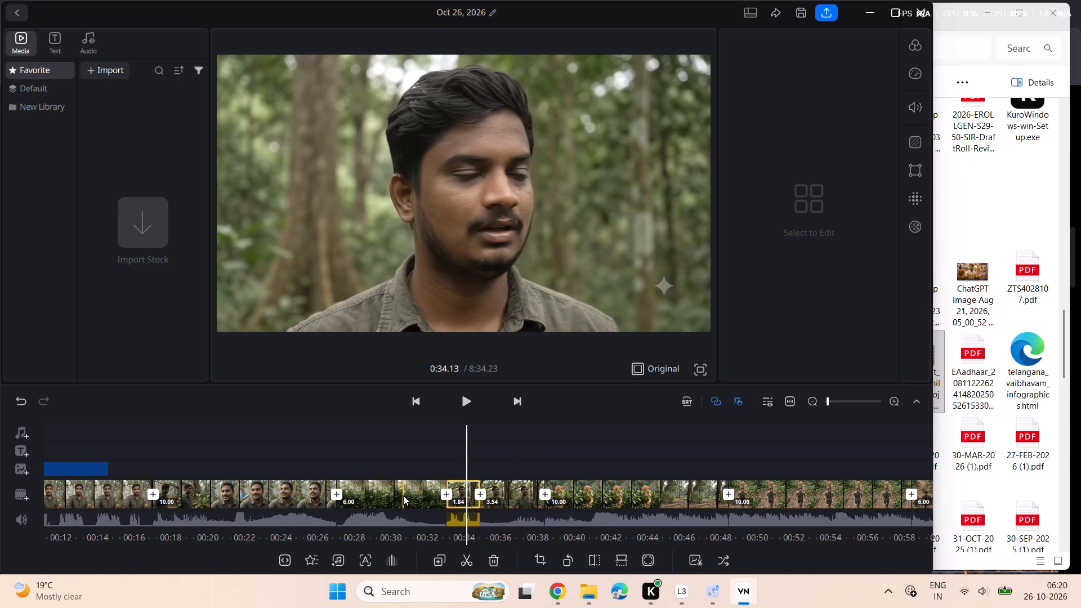
drag(403, 495, 419, 497)
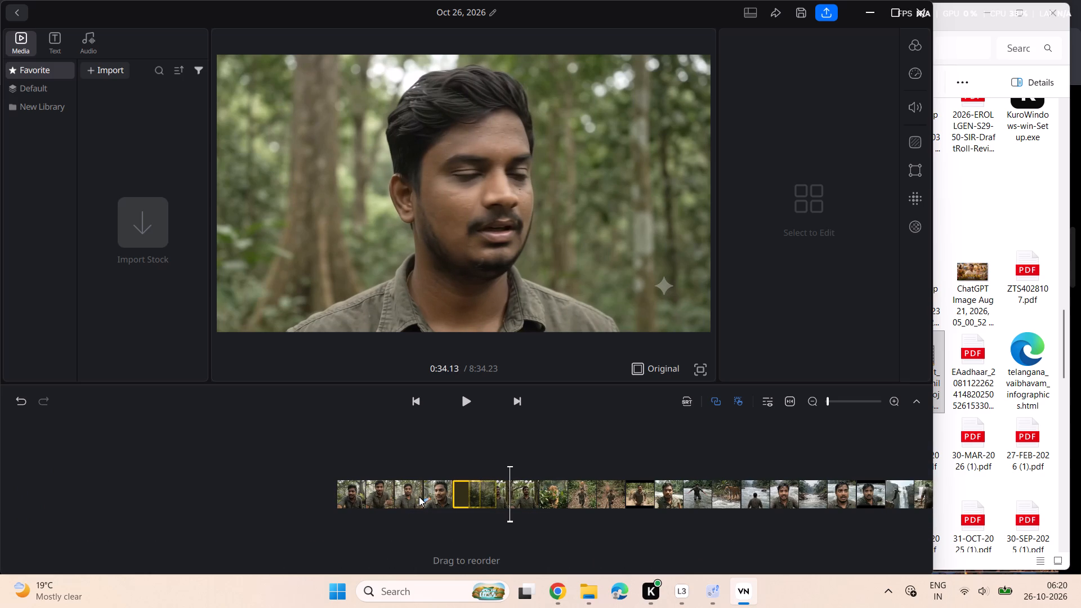
drag(419, 497, 434, 498)
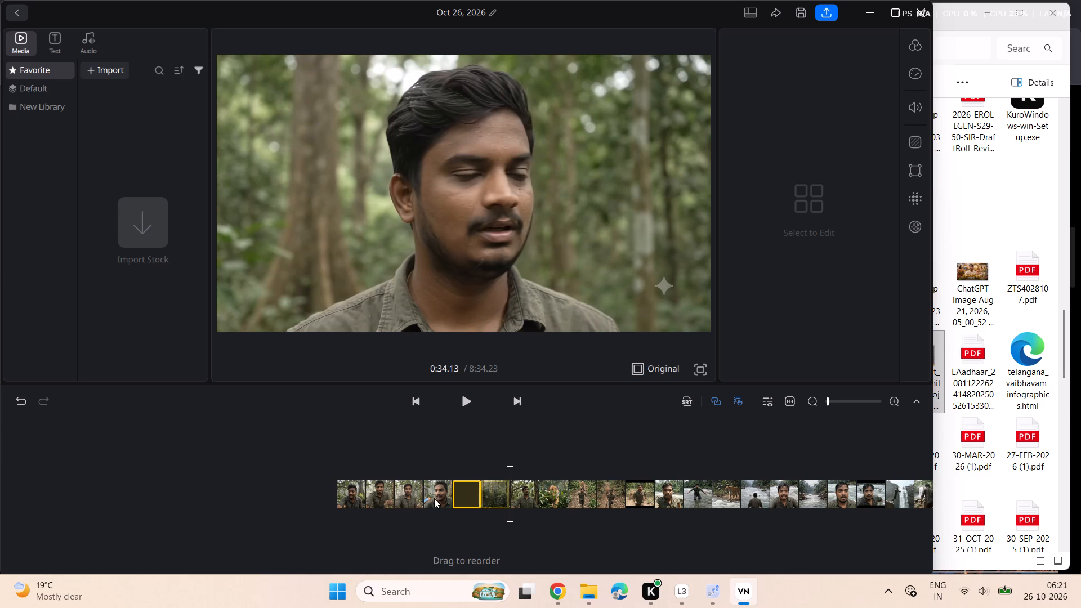
drag(434, 498, 443, 498)
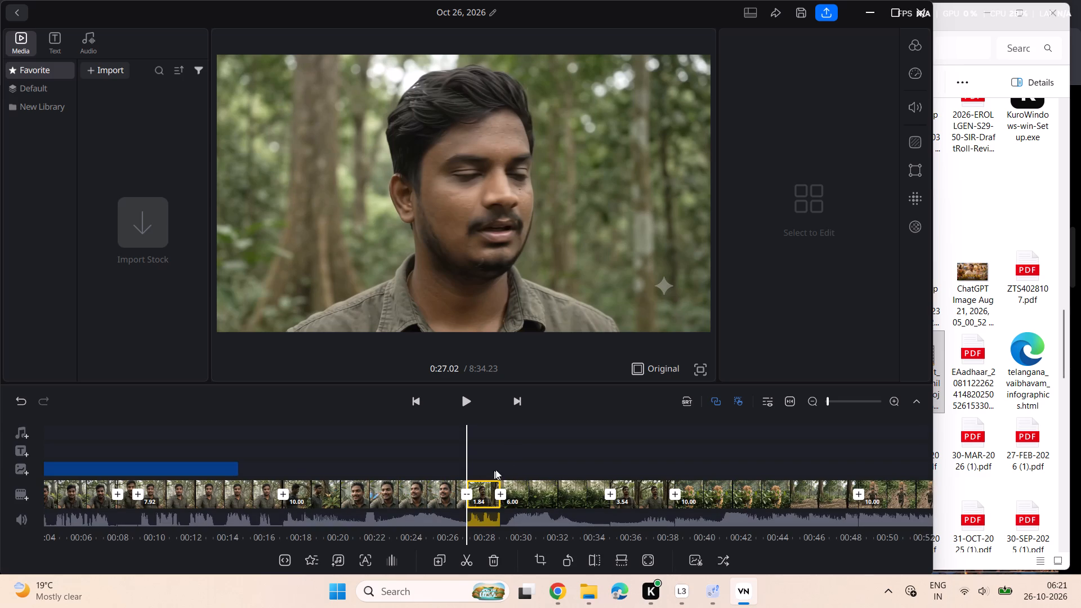
Play the reordered sequence through to the tiger chase and split the 10-second chase clip at 0:50.11.
scroll(543, 448, left, 1)
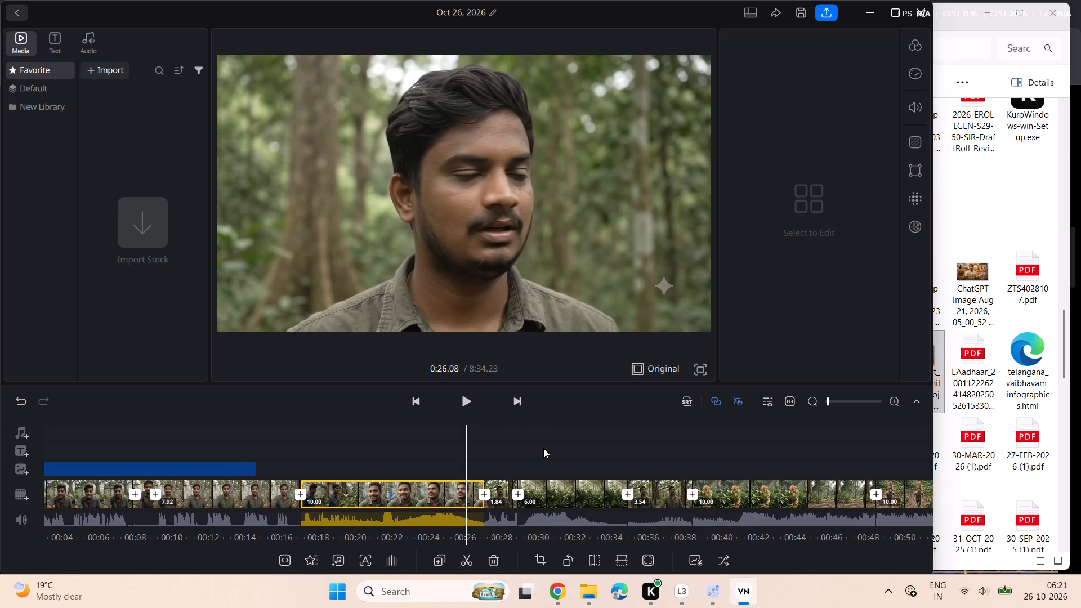
scroll(543, 448, left, 1)
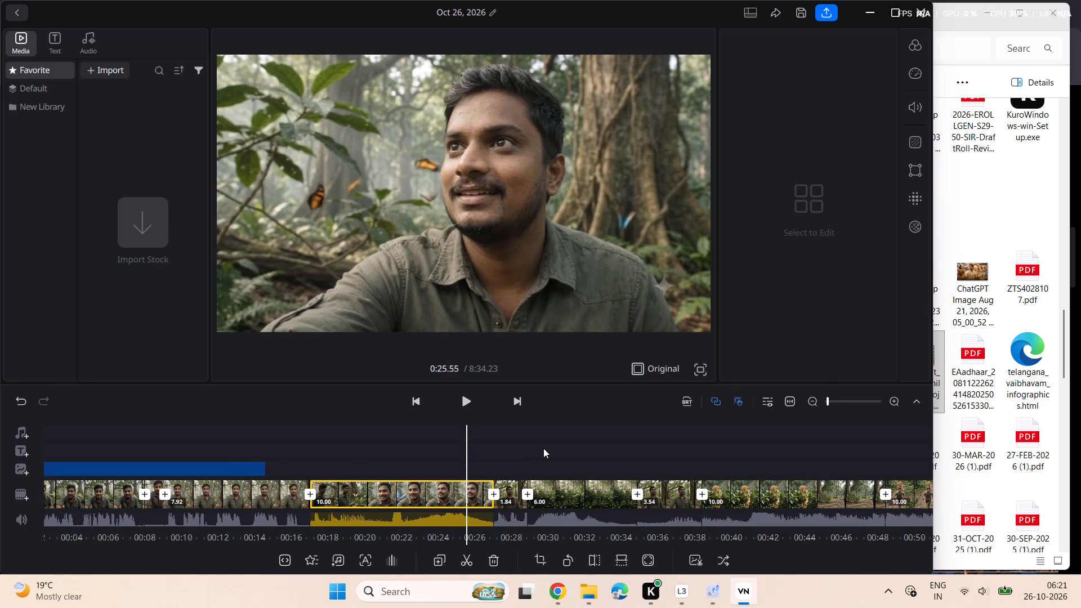
scroll(543, 448, left, 1)
click(462, 406)
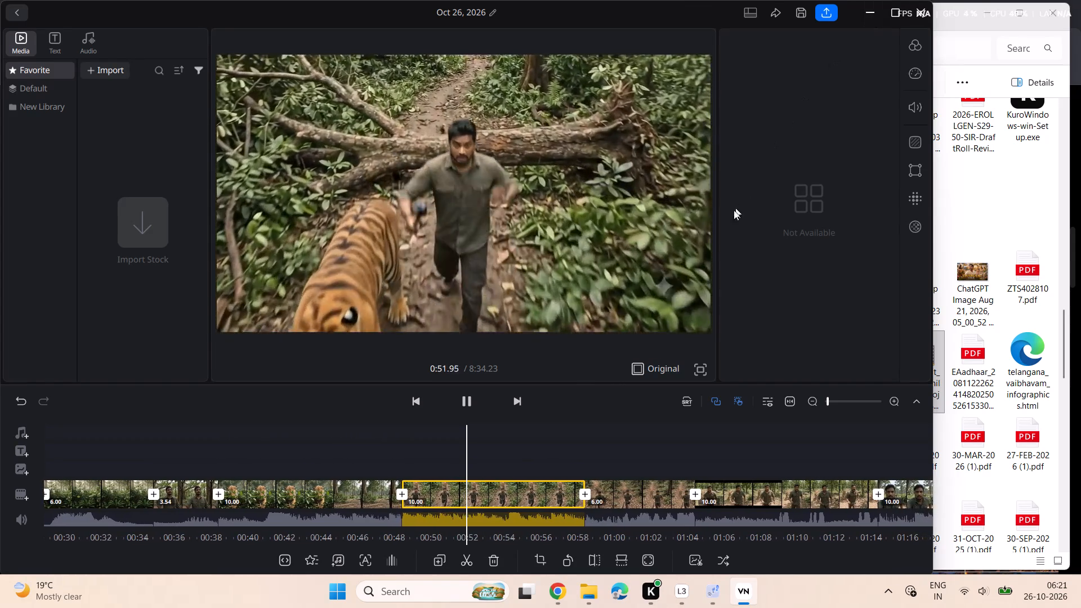
scroll(516, 446, right, 4)
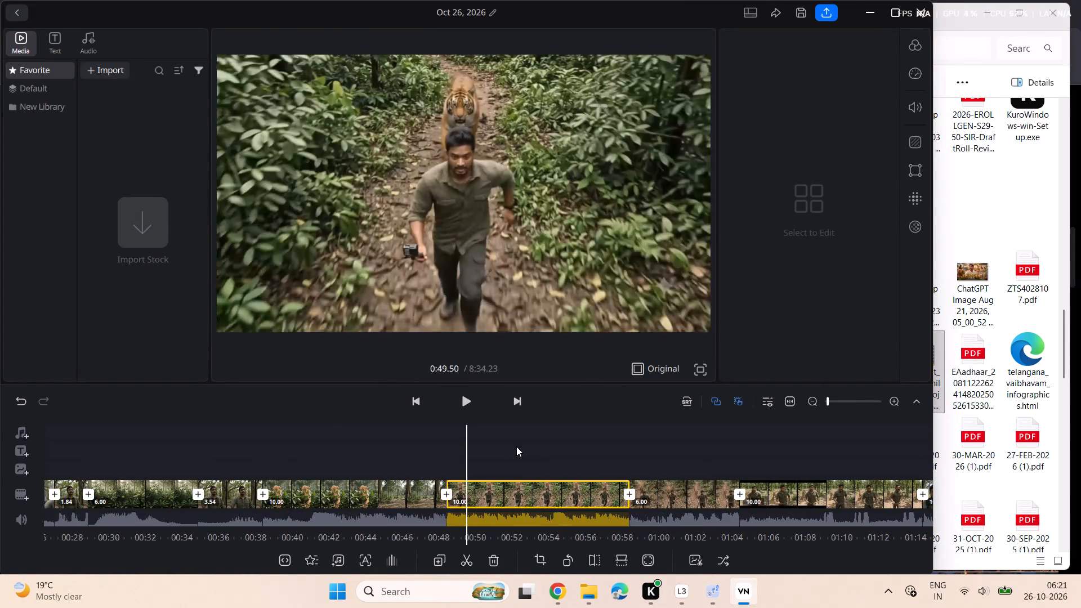
scroll(516, 446, right, 4)
click(468, 397)
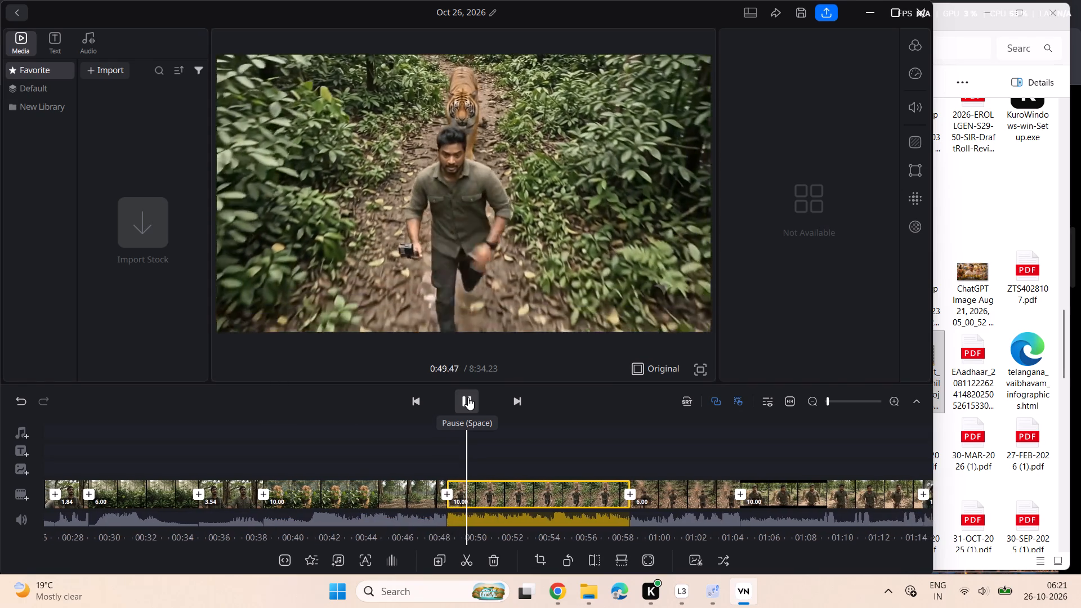
click(468, 397)
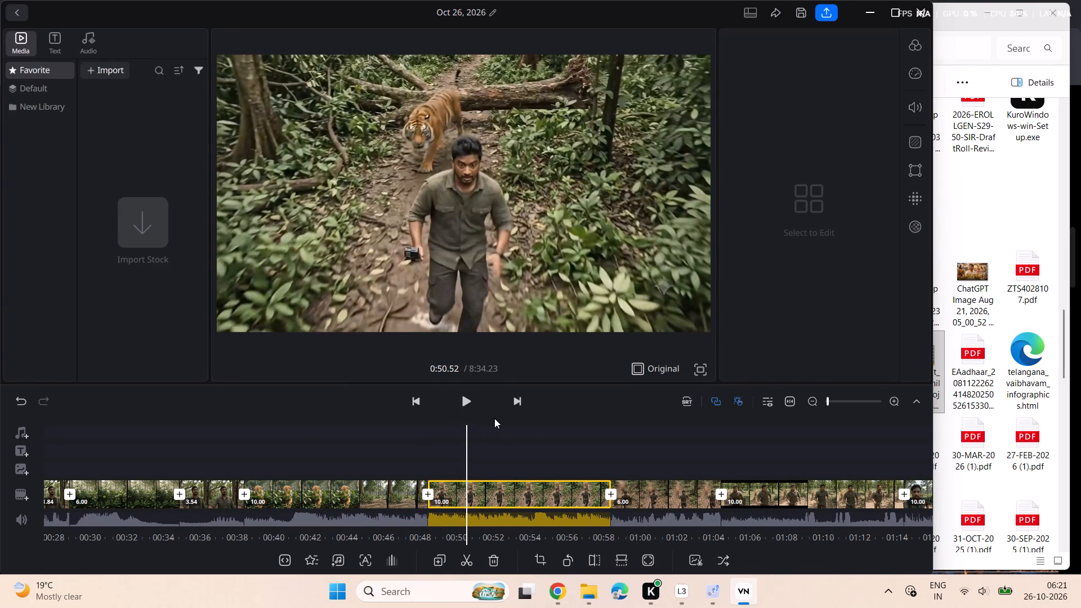
scroll(499, 421, right, 1)
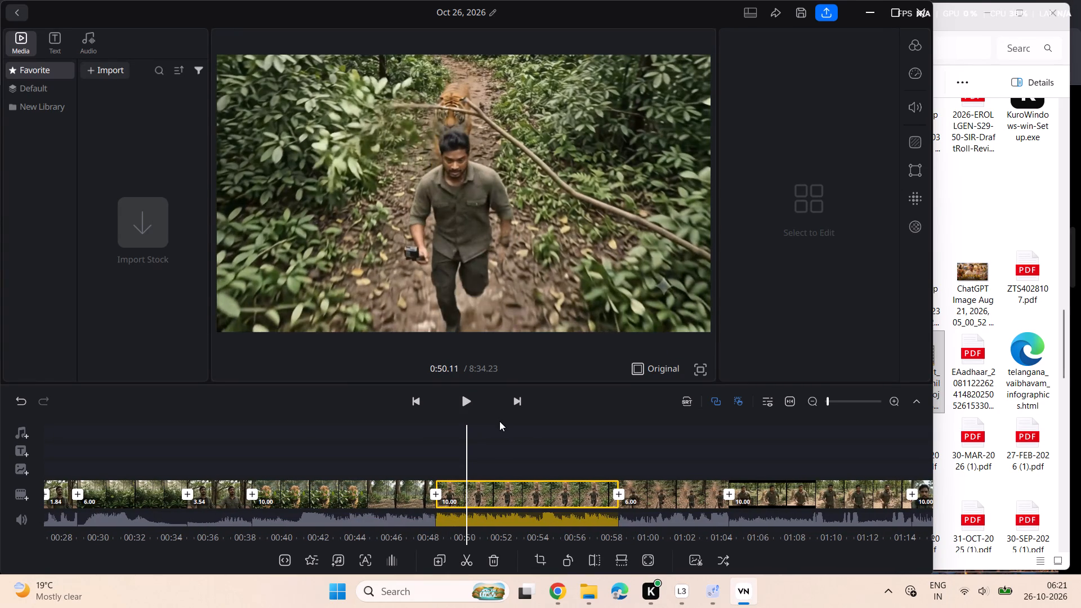
click(460, 566)
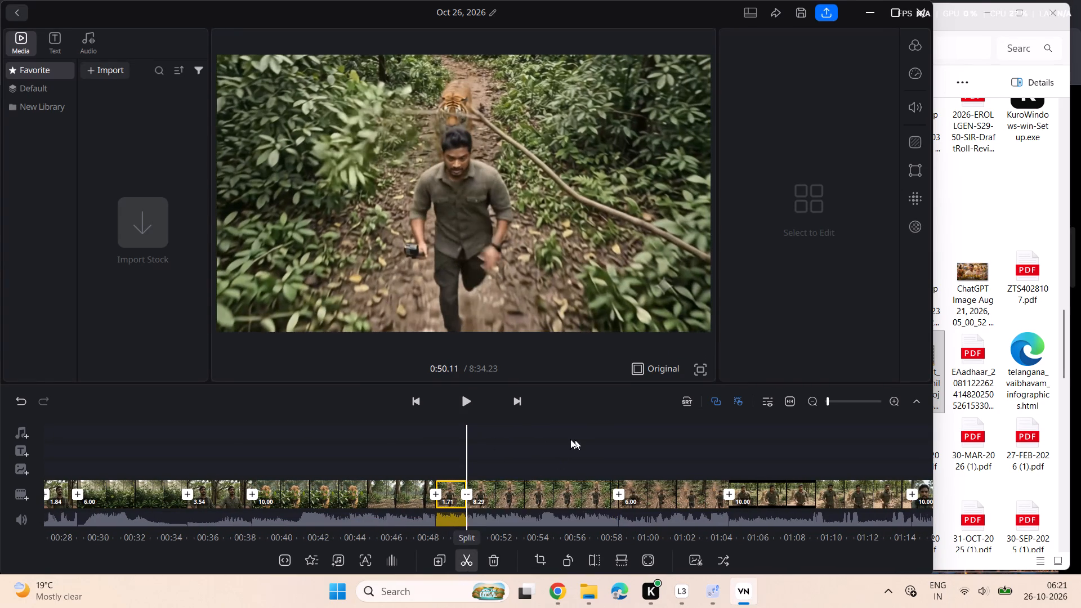
Preview past the 0:50.11 cut and delete the 8.29-second remainder of the tiger chase clip.
click(471, 404)
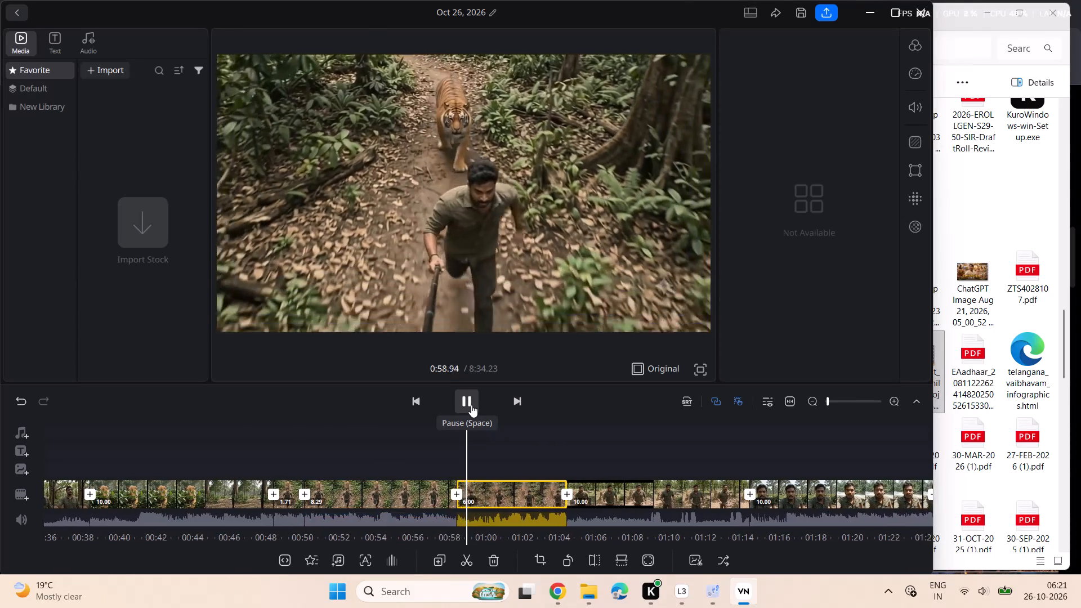
scroll(557, 455, right, 3)
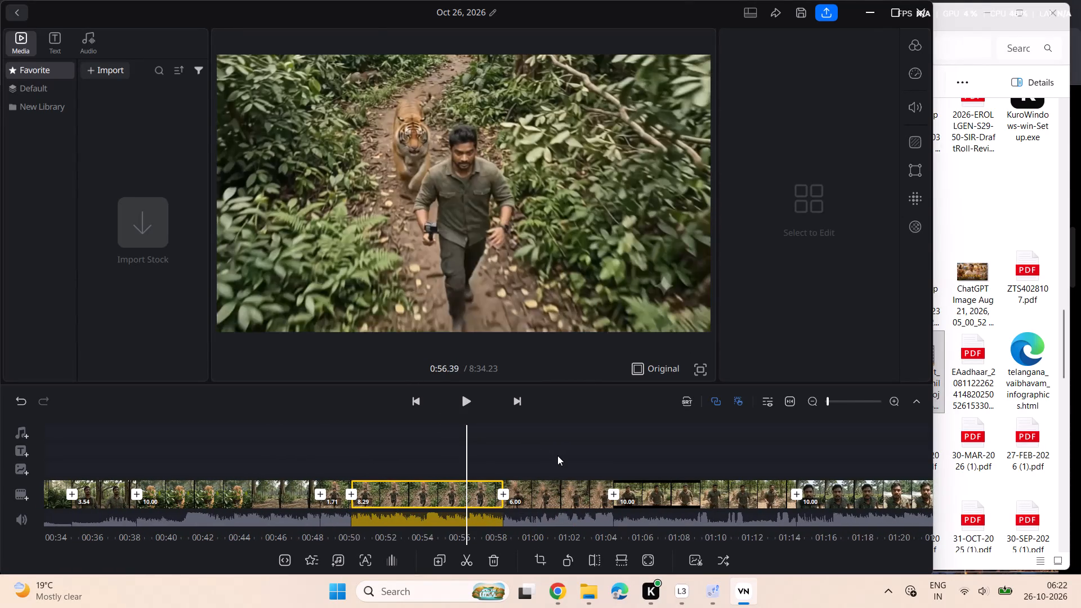
scroll(557, 455, right, 2)
click(500, 562)
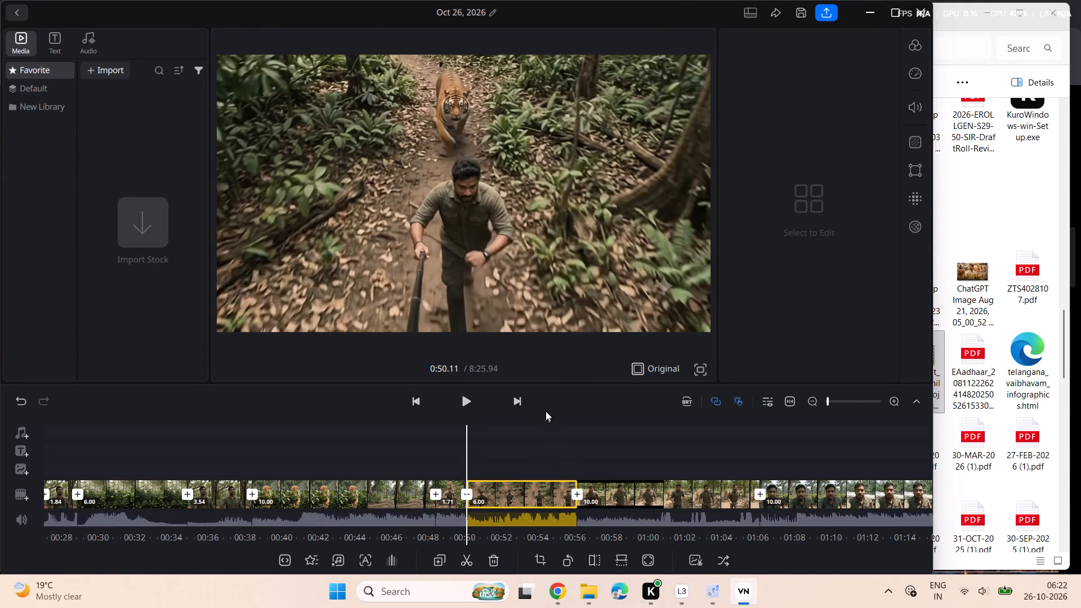
Play on into the following 10-second tiger chase clip with black bars and split it at 1:00.39.
click(468, 401)
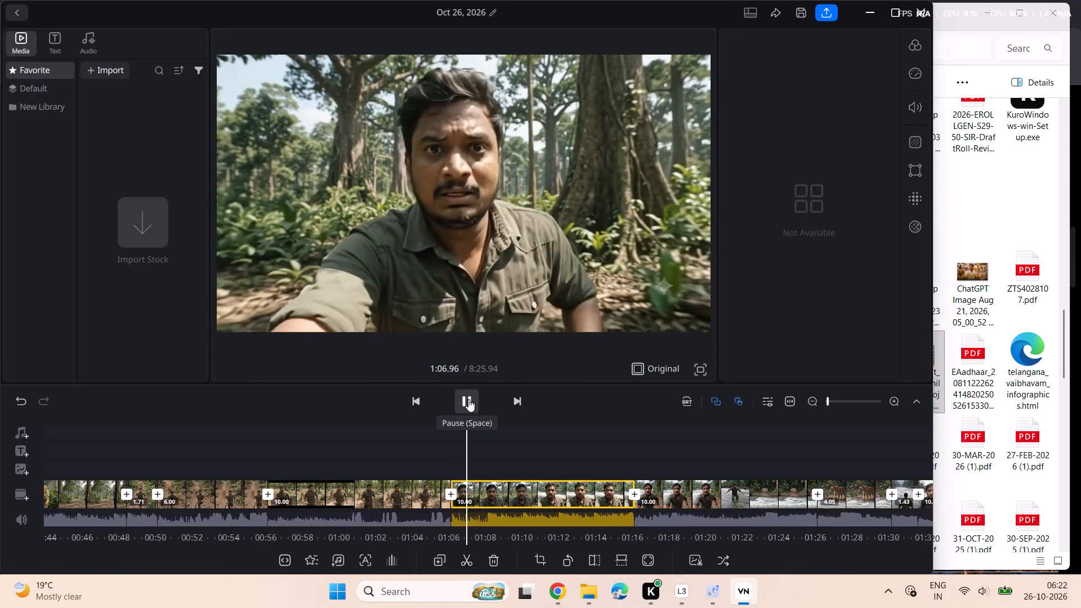
scroll(570, 455, right, 6)
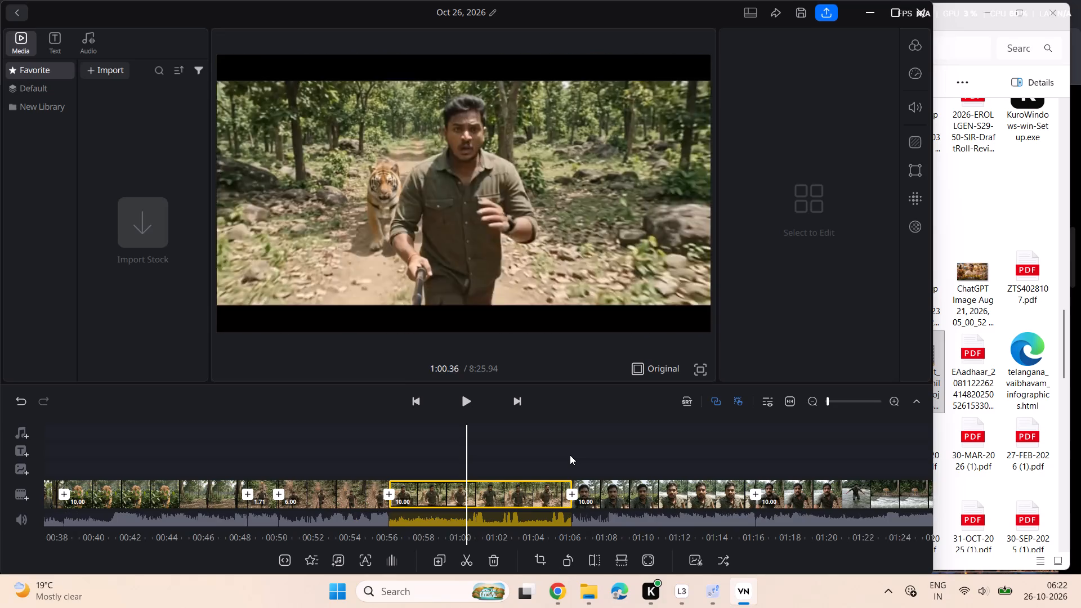
scroll(570, 455, right, 2)
click(466, 409)
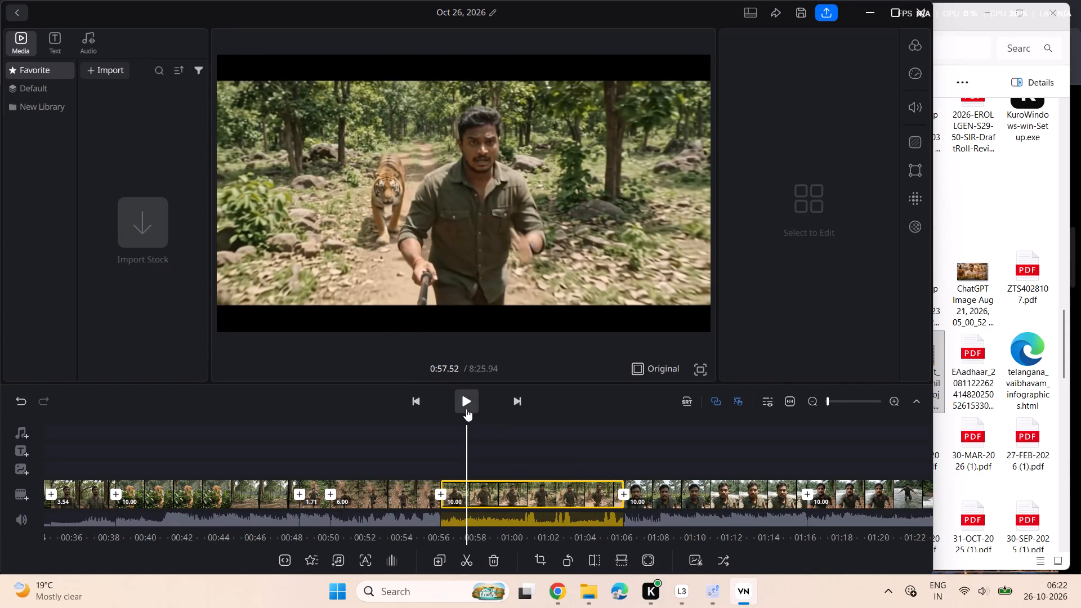
click(466, 409)
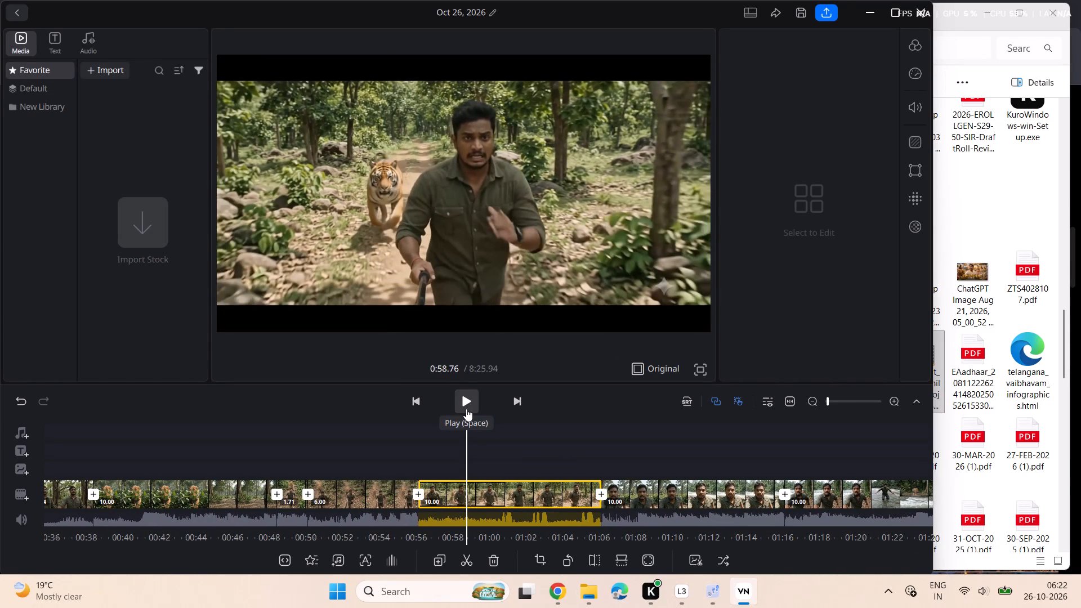
click(466, 409)
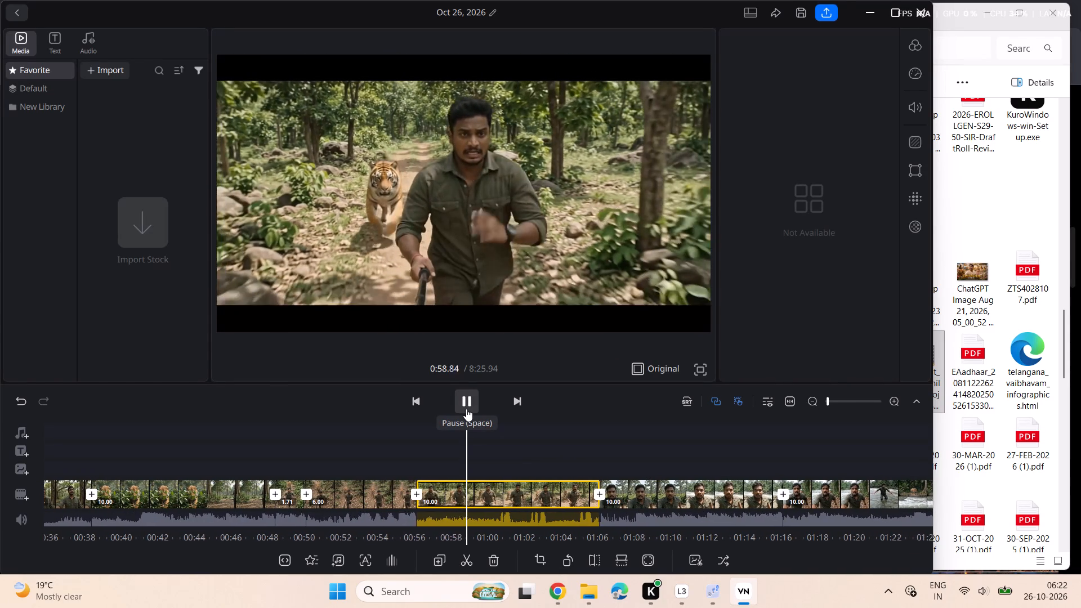
click(466, 409)
click(466, 409)
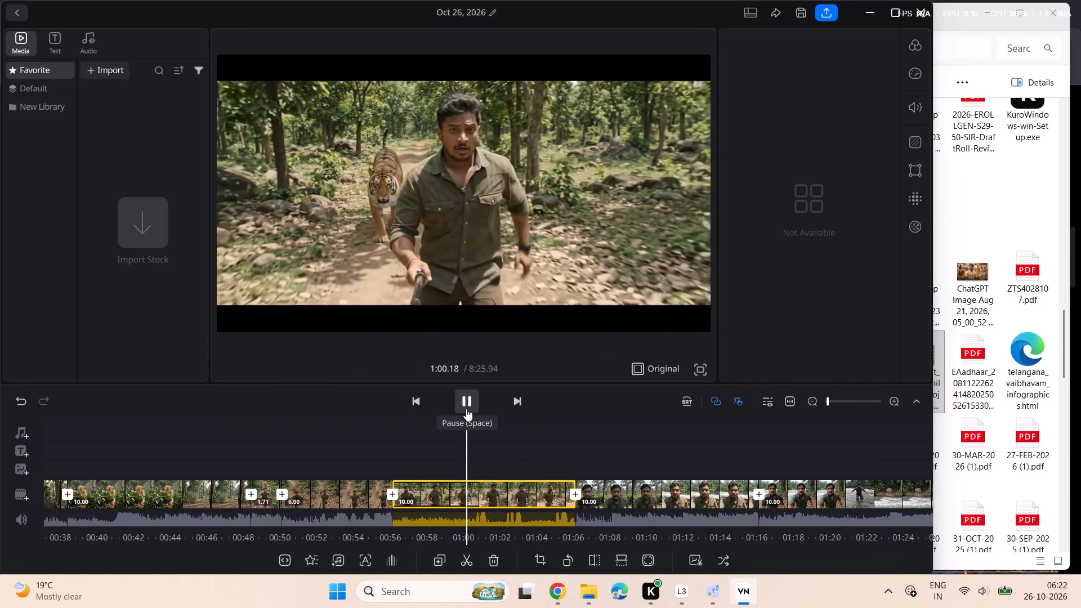
click(466, 409)
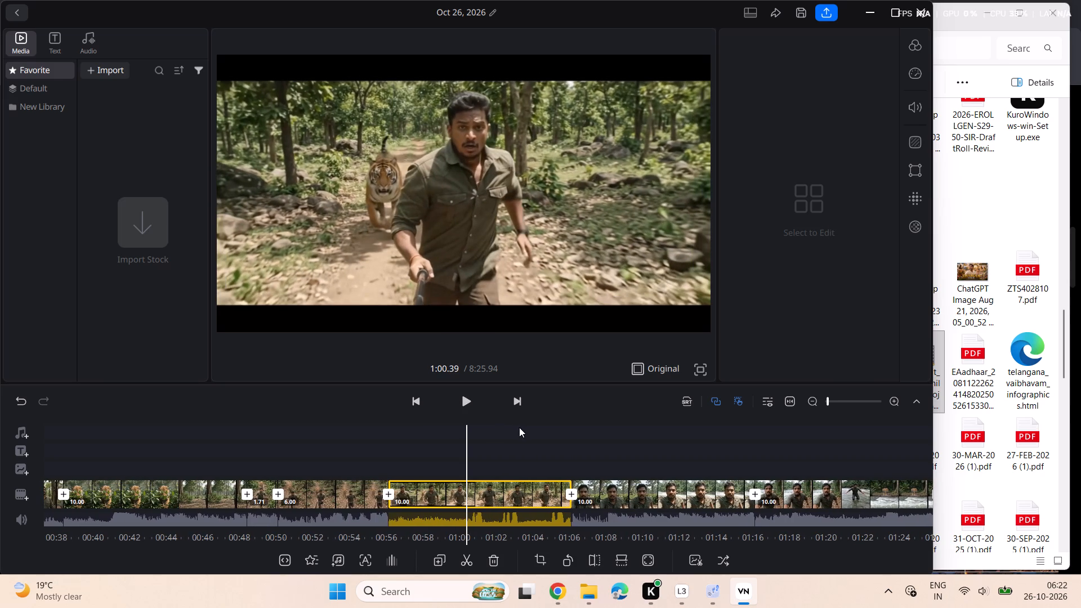
click(464, 562)
Split the rest of that chase clip again at 1:01.56 and delete the short section between the two cuts.
click(467, 402)
click(467, 402)
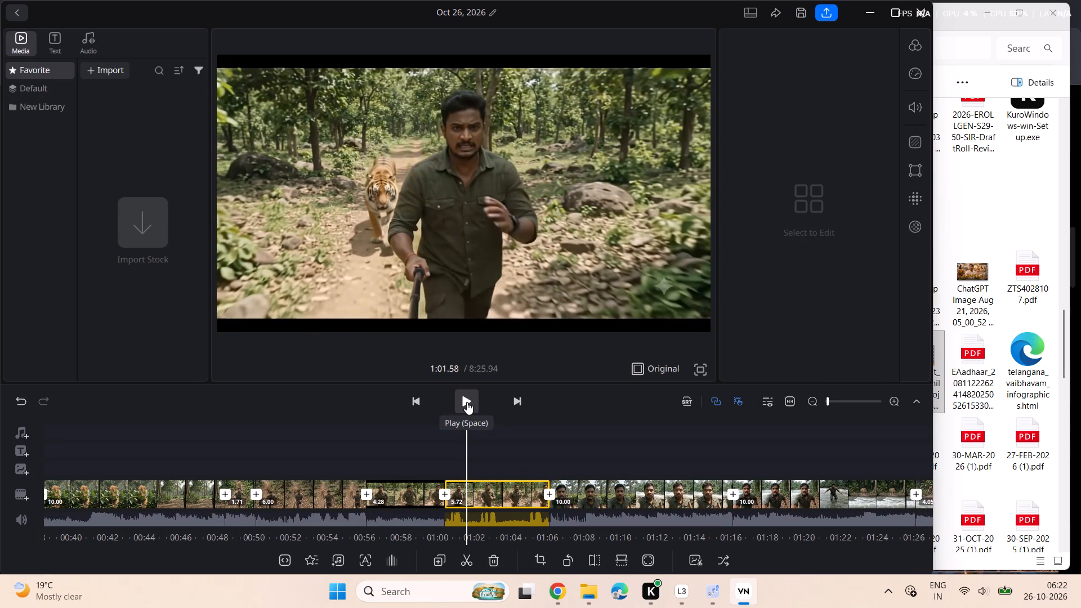
click(464, 562)
scroll(504, 435, right, 1)
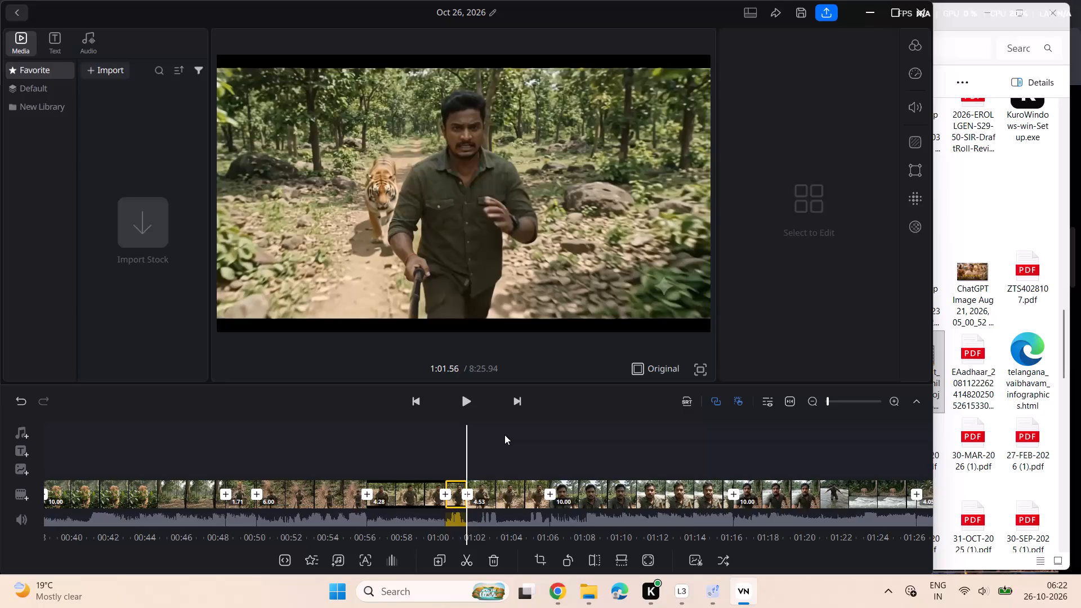
scroll(504, 435, right, 1)
click(494, 564)
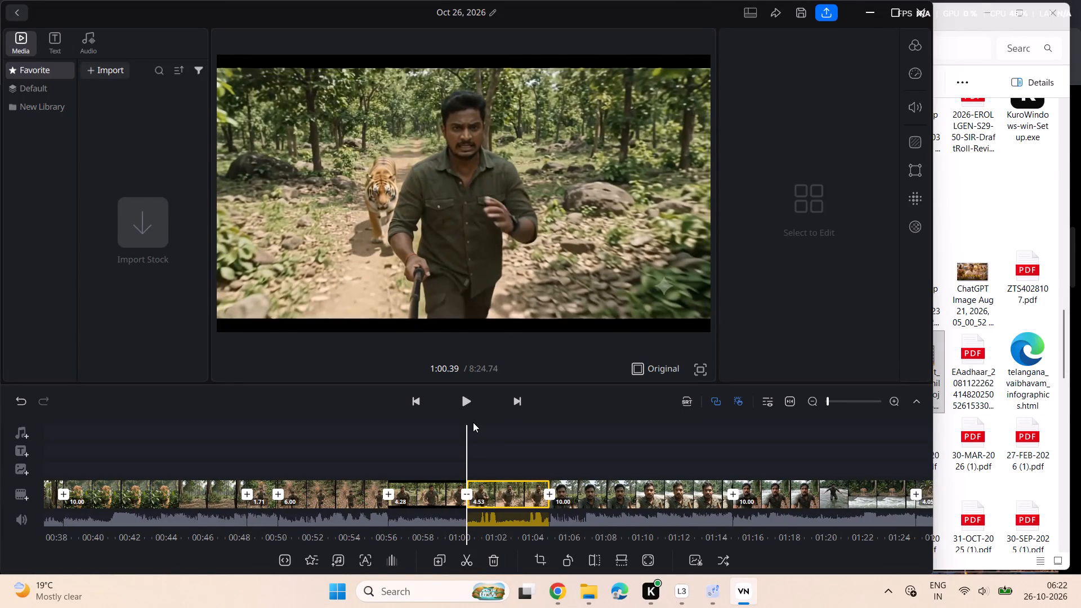
Review the start of the 4.53-second chase clip frame by frame and split it at 1:01.13.
click(463, 402)
click(463, 402)
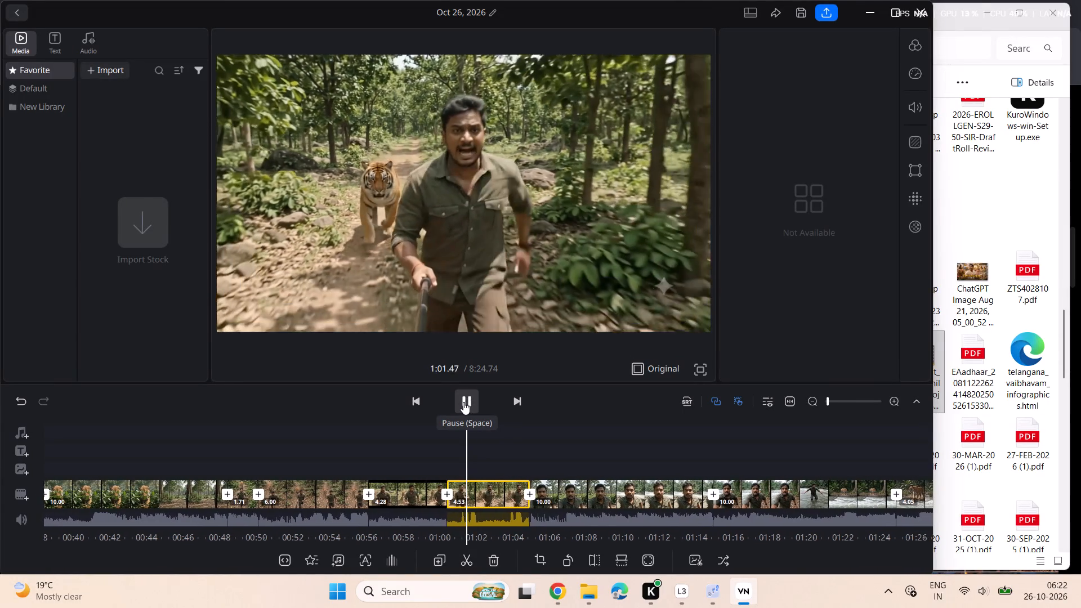
scroll(503, 430, right, 1)
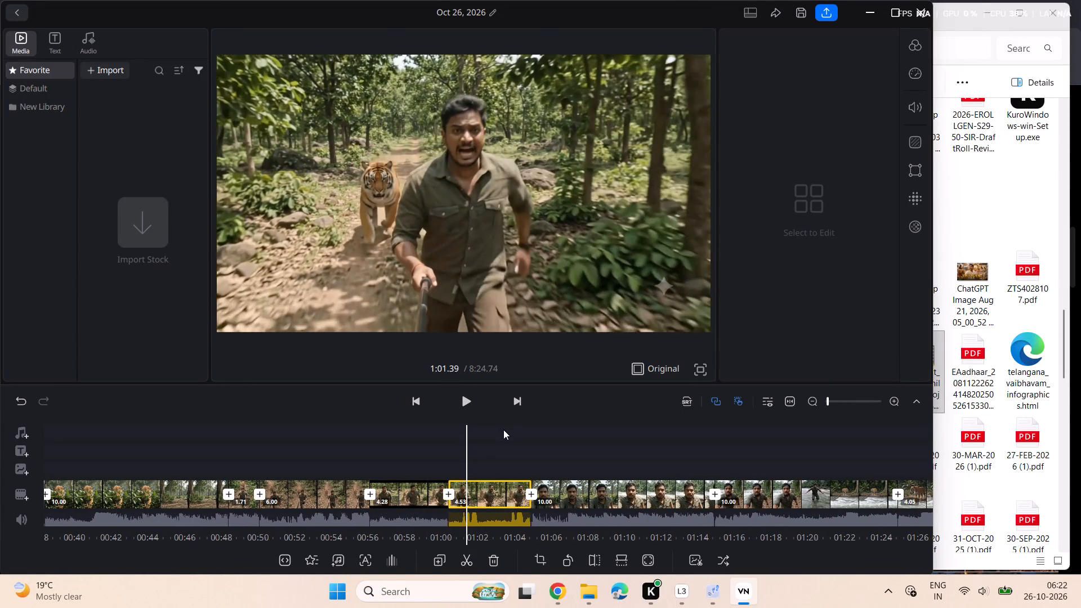
scroll(503, 430, right, 1)
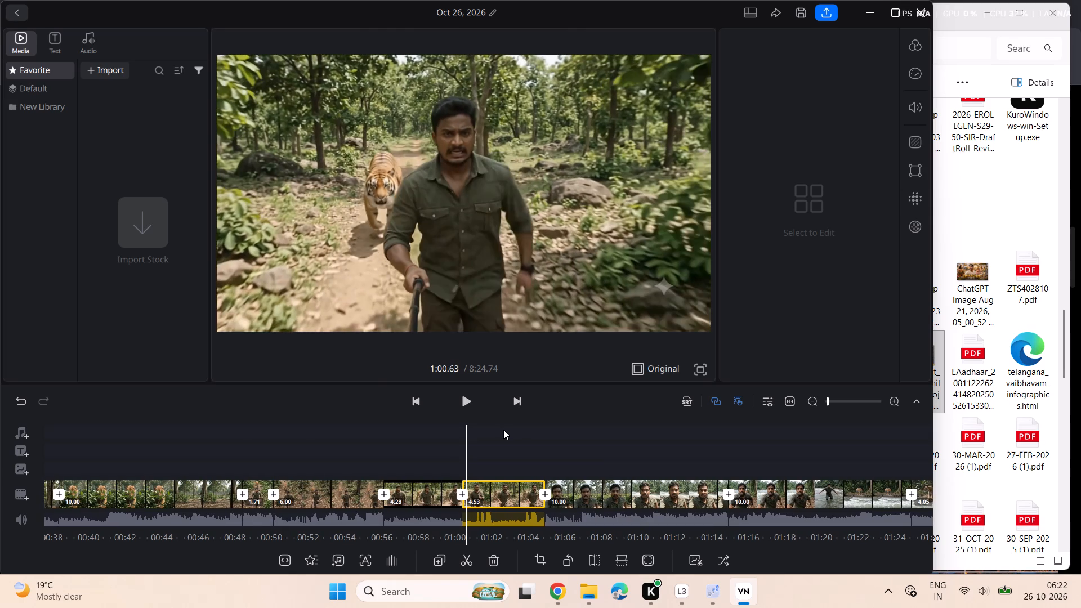
scroll(503, 430, right, 1)
click(467, 405)
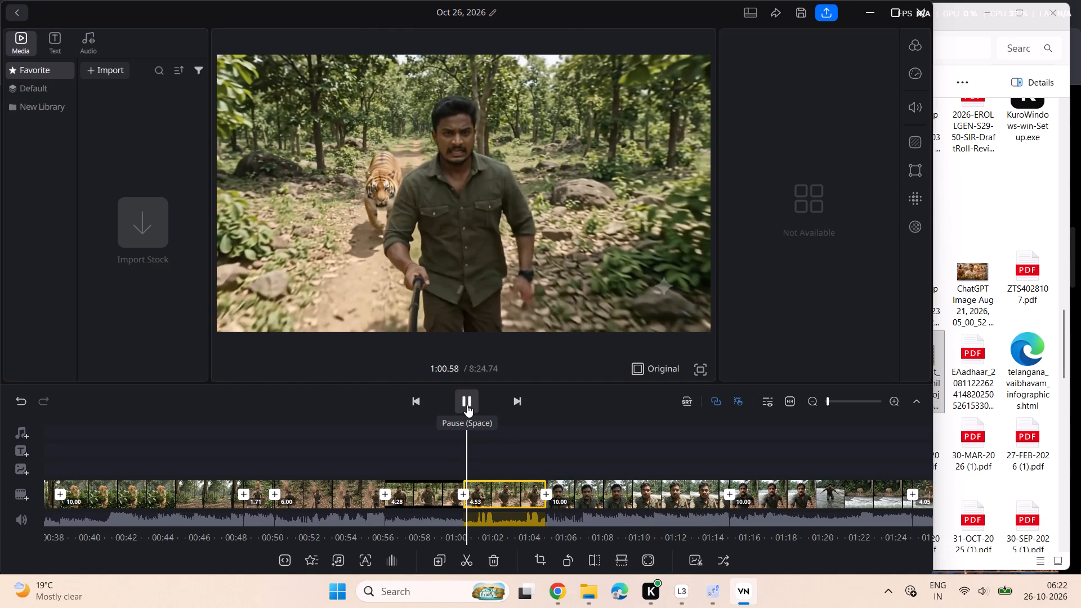
click(467, 405)
scroll(505, 417, right, 1)
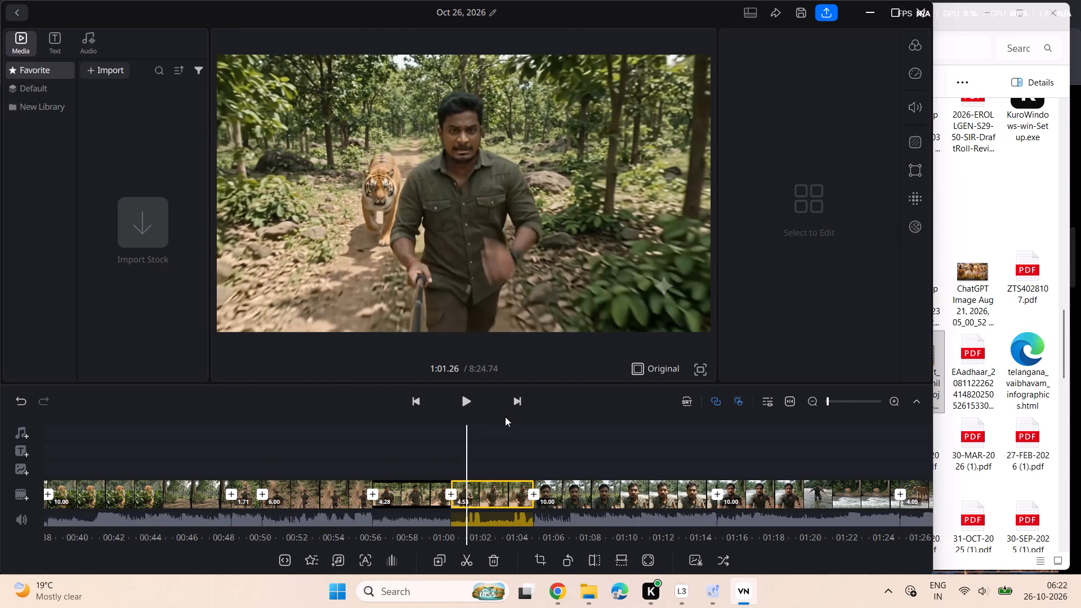
scroll(505, 417, right, 3)
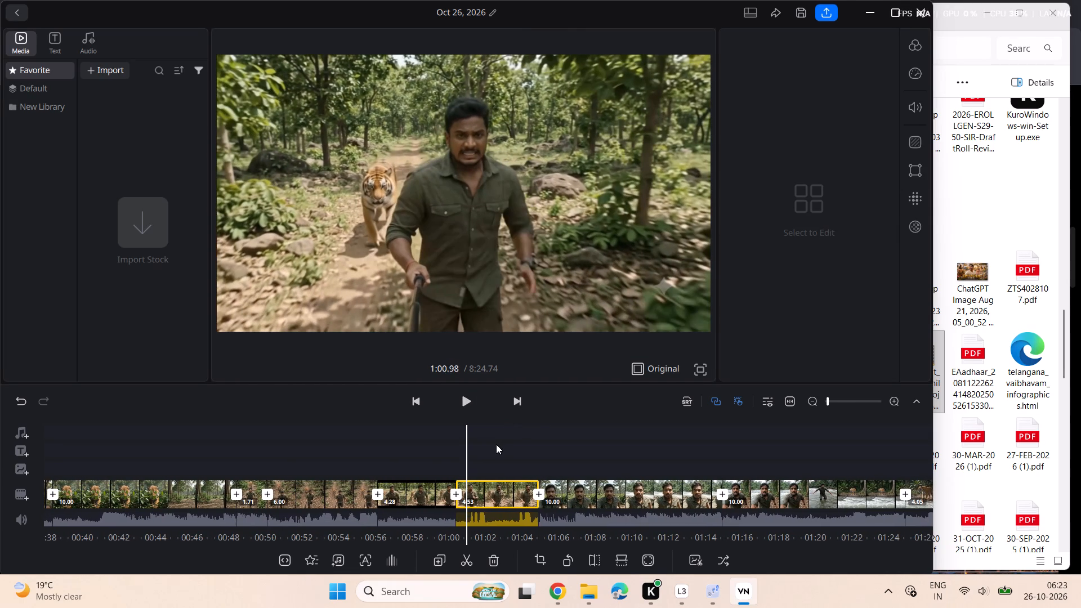
scroll(496, 444, right, 3)
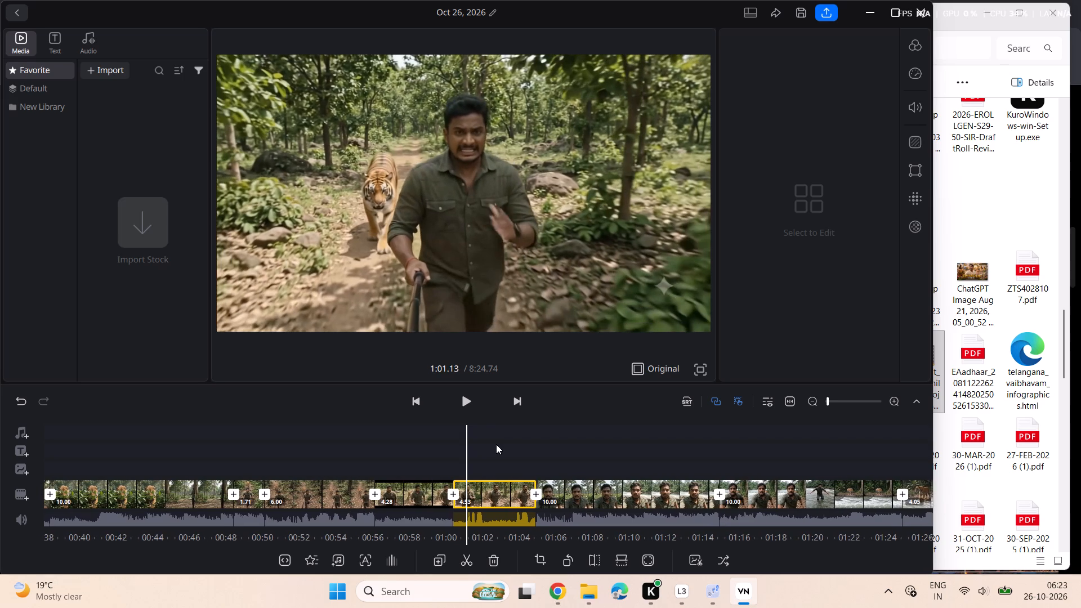
click(463, 560)
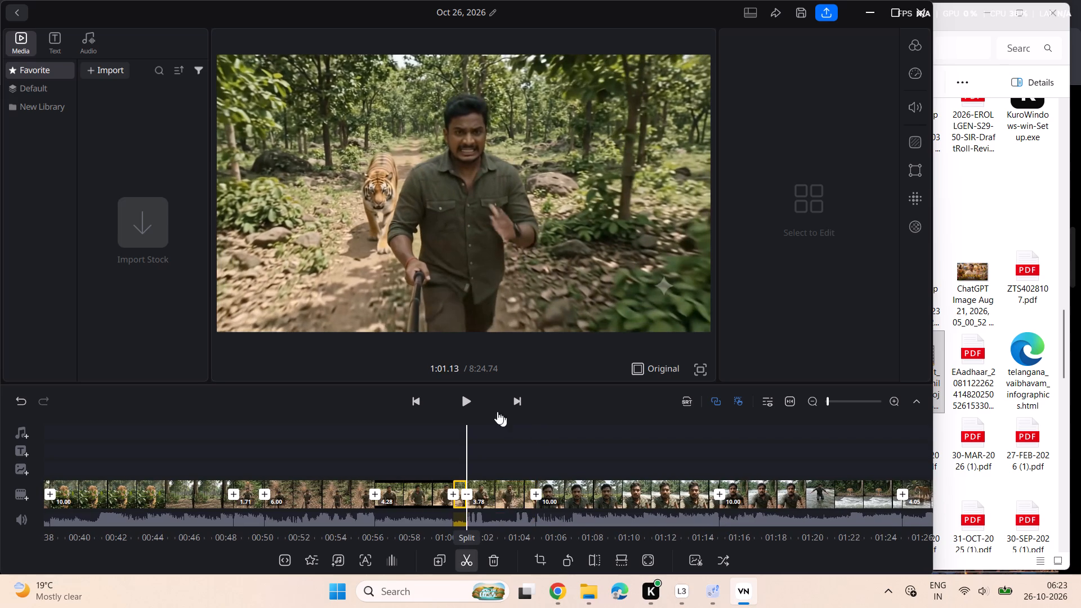
Split the remaining 3.78-second chase clip at about 1:02.02 and delete the section between the two cuts.
click(467, 399)
click(467, 399)
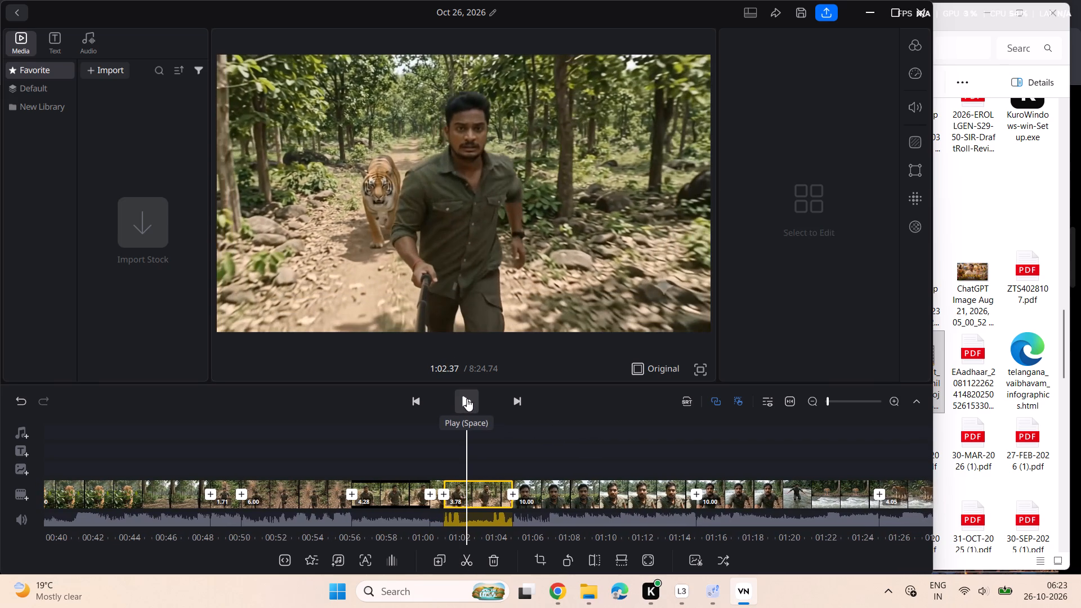
scroll(542, 435, right, 1)
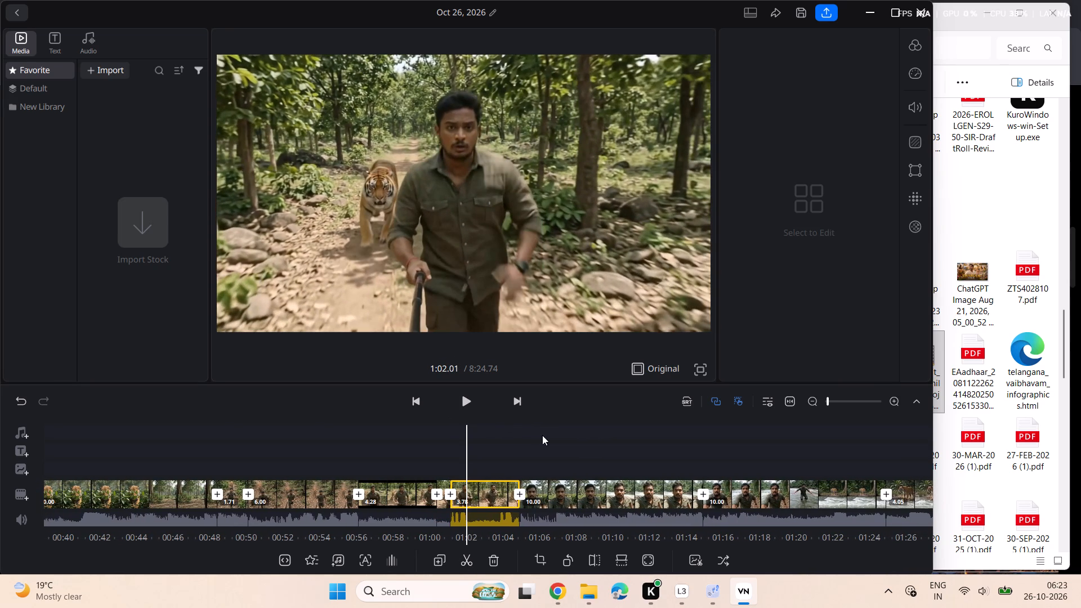
scroll(542, 435, right, 1)
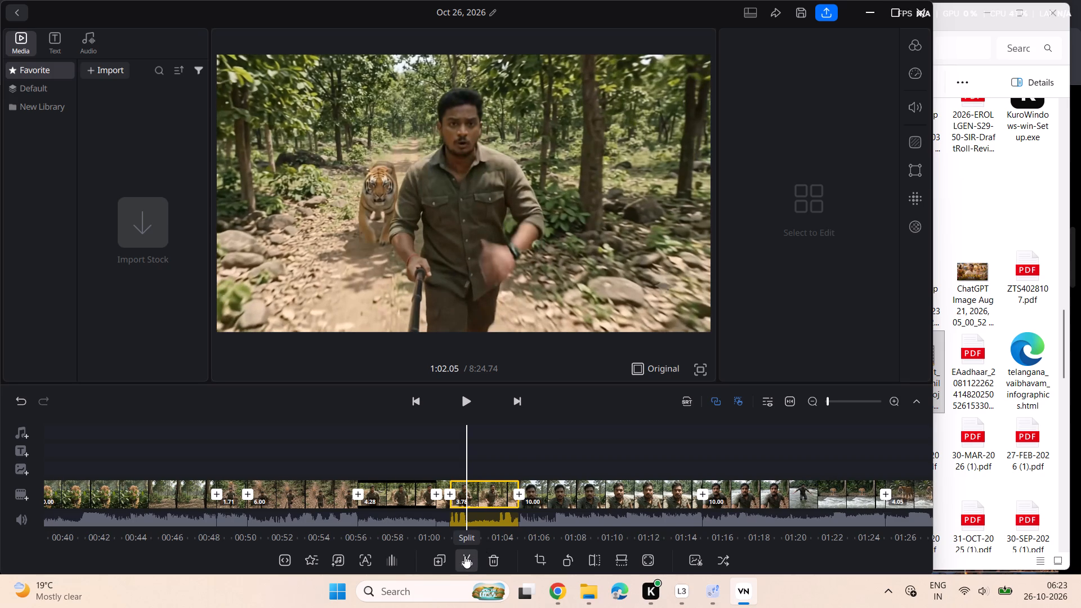
click(464, 556)
scroll(512, 434, right, 1)
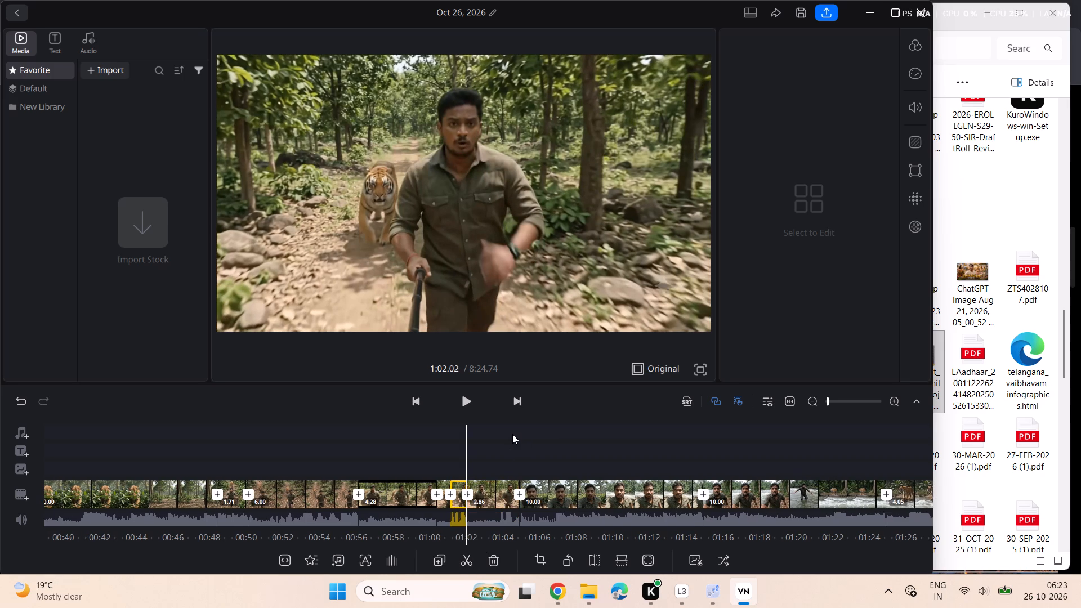
scroll(512, 434, right, 1)
click(492, 559)
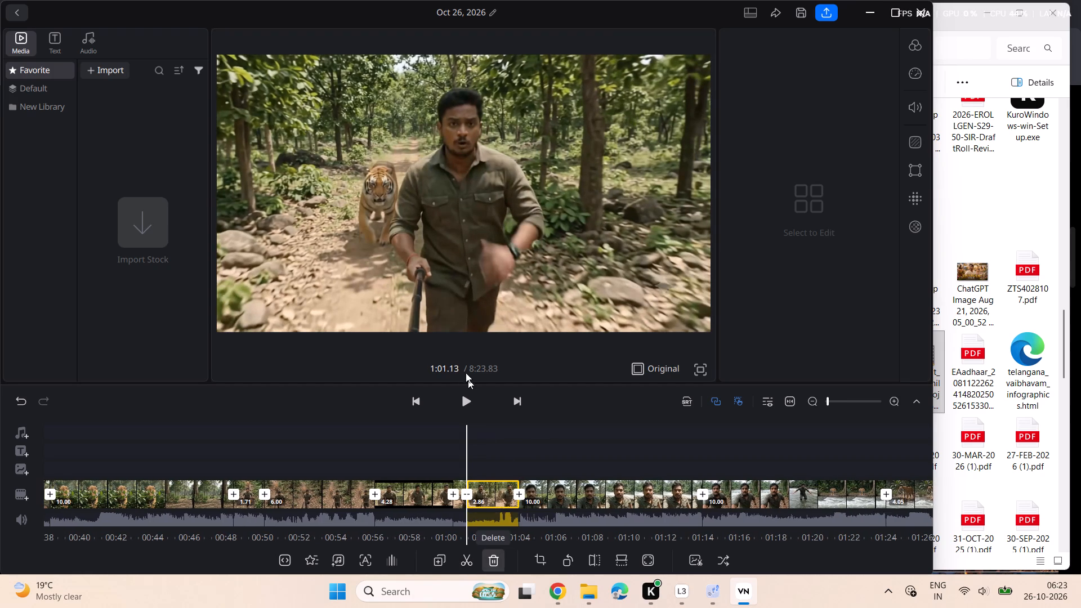
Play on through the 2.86-second chase clip and split it at 1:02.95.
click(467, 397)
click(467, 397)
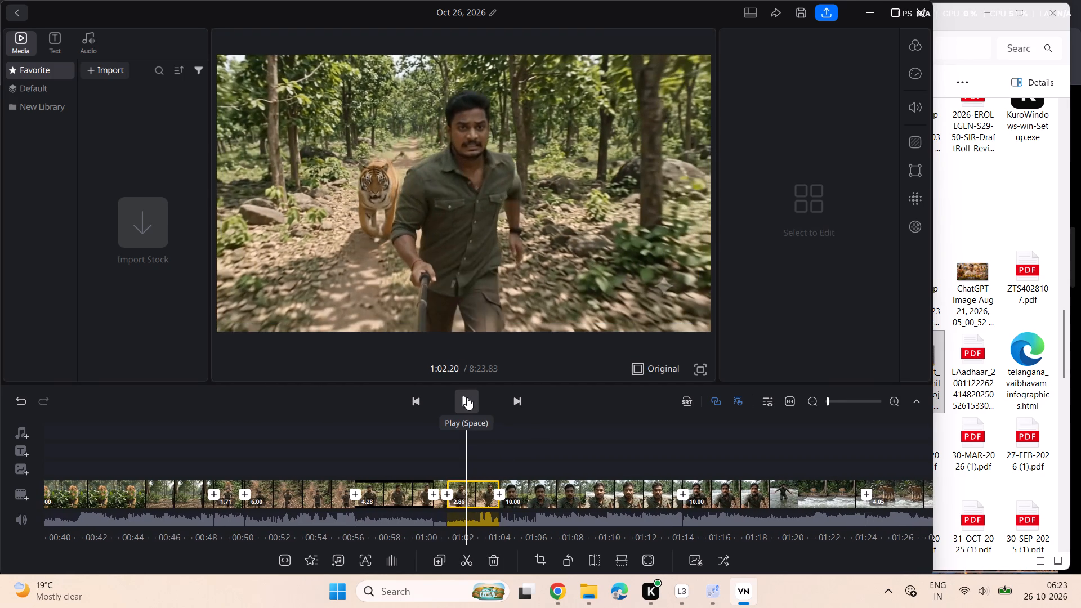
click(467, 400)
click(467, 400)
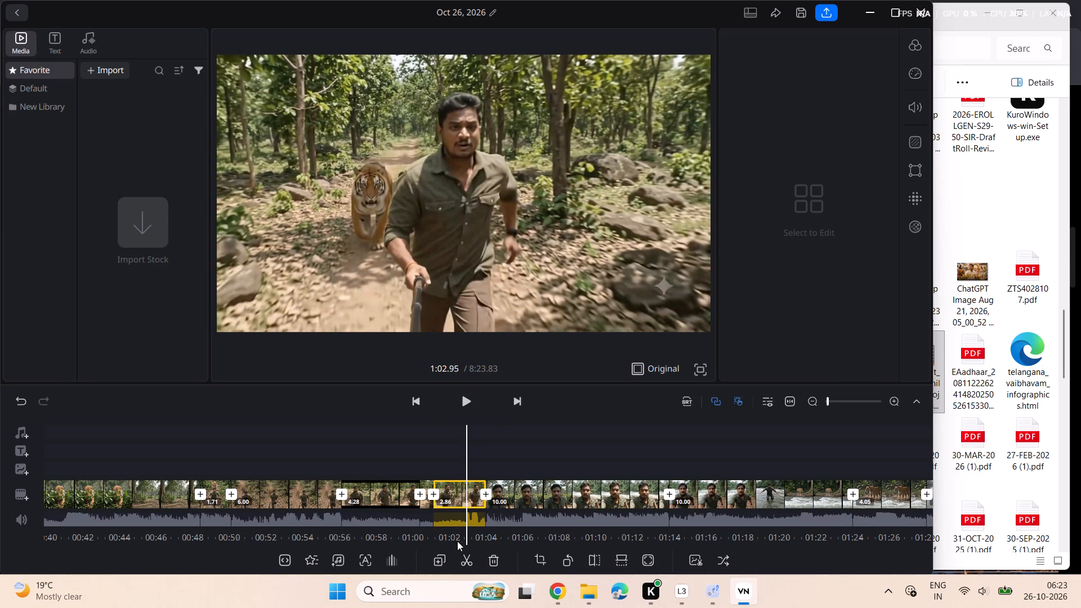
click(464, 556)
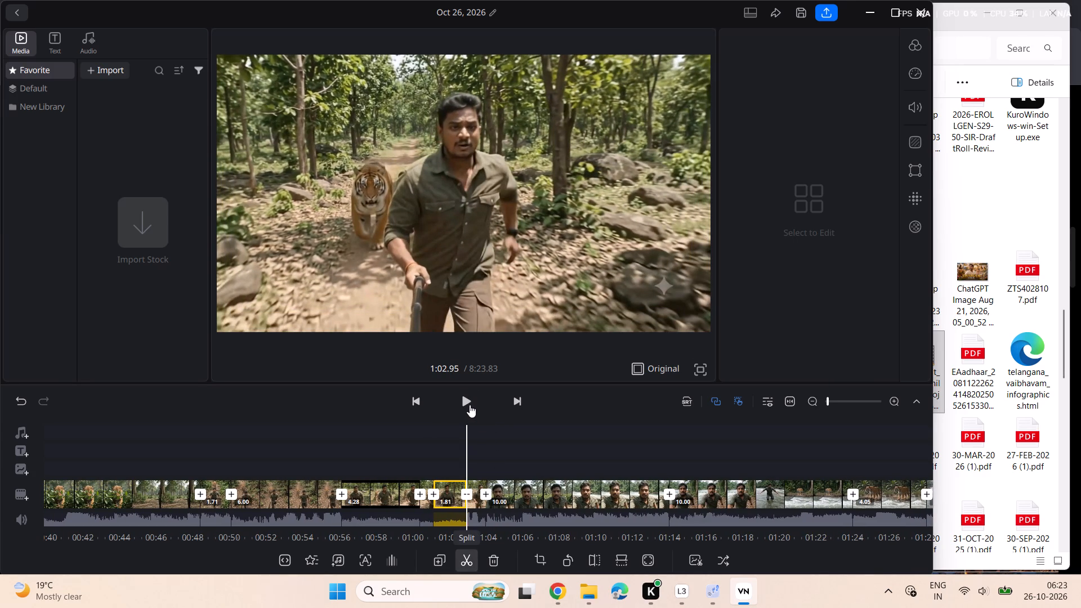
Preview into the forest close-up clip and delete the short chase remainder between the 1:02.95 cut and that clip.
click(470, 405)
scroll(535, 415, right, 1)
click(462, 405)
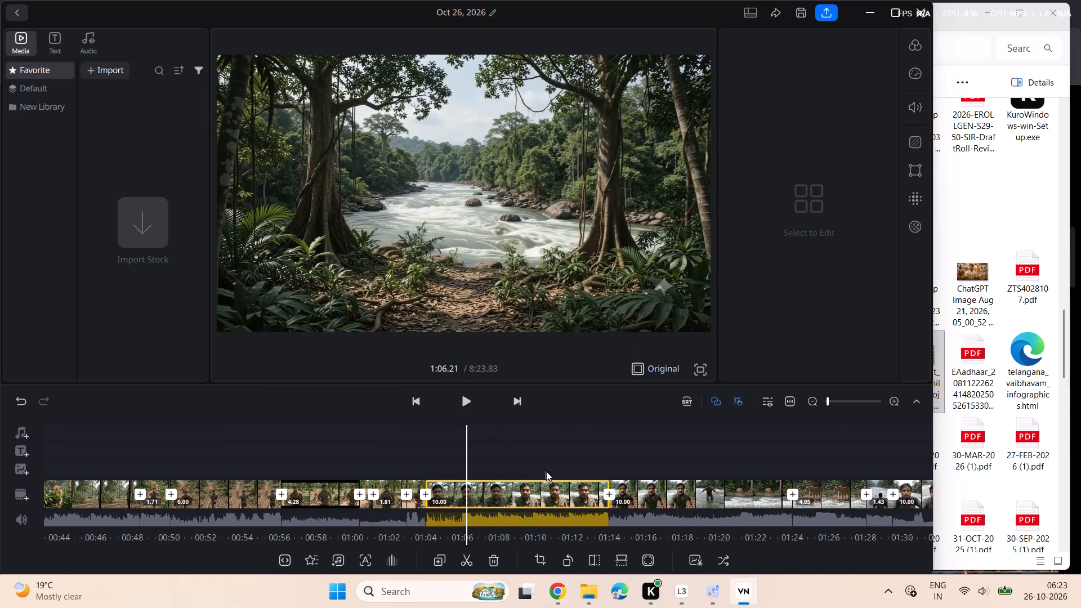
scroll(547, 471, right, 3)
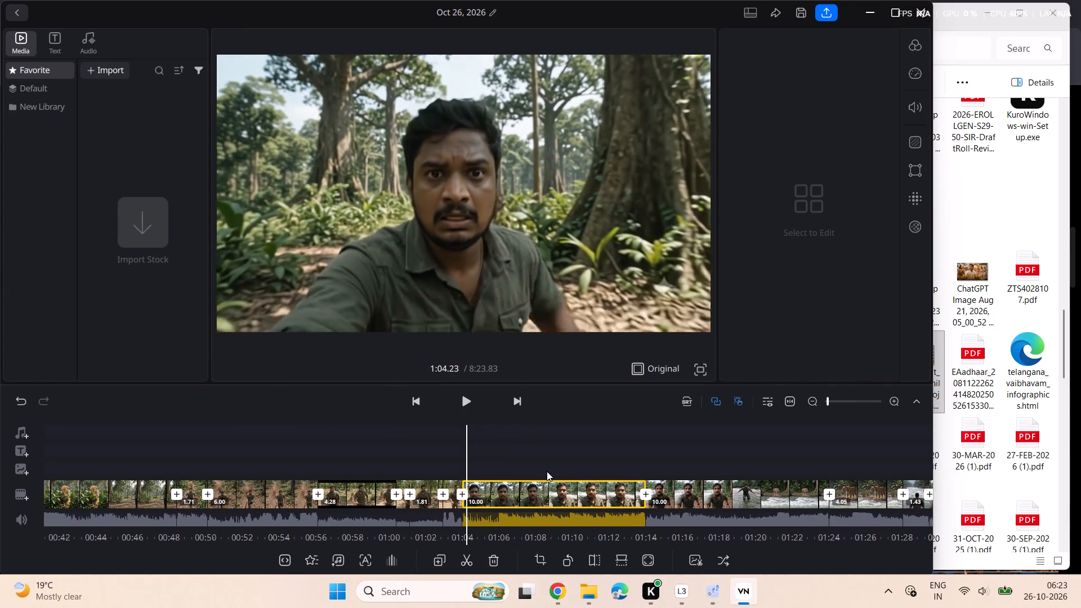
scroll(547, 471, right, 2)
click(495, 560)
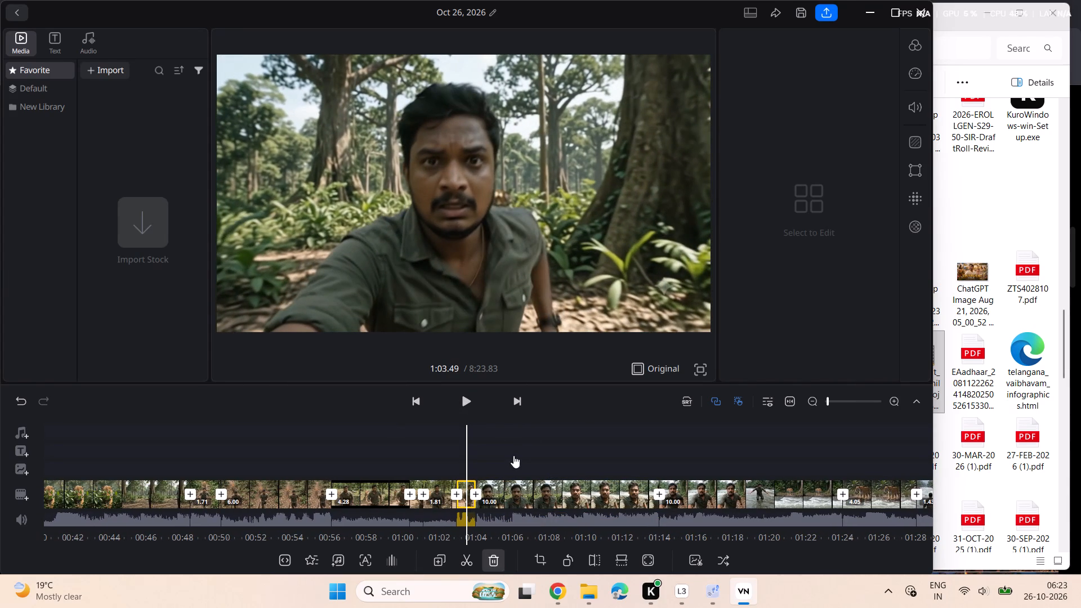
scroll(542, 406, right, 6)
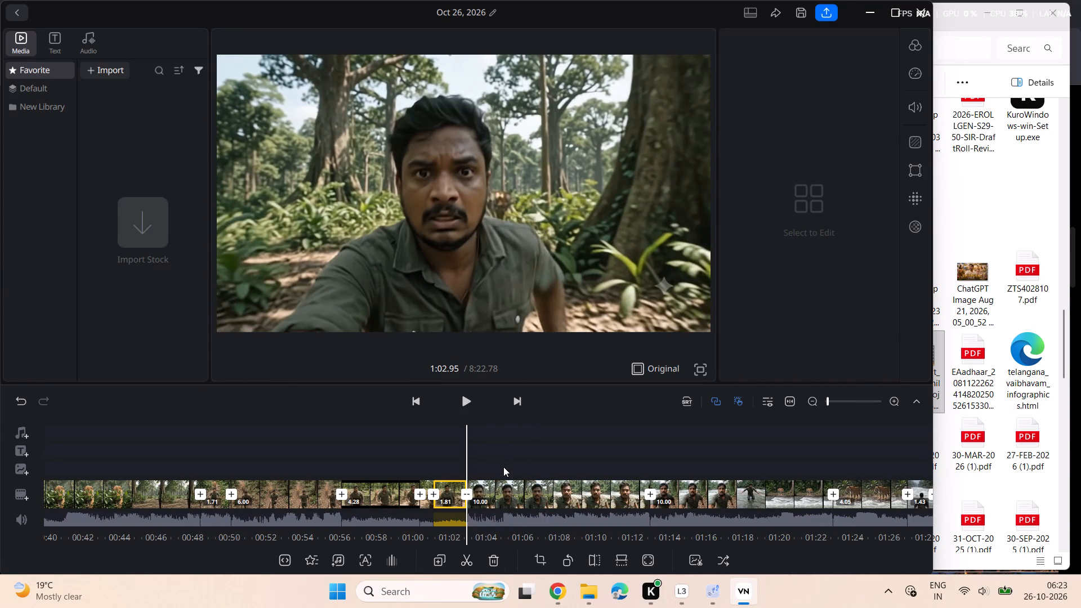
Replay from about 0:53 through the chase into the 10-second forest close-up clip and split that clip at 1:09.79.
scroll(503, 467, right, 6)
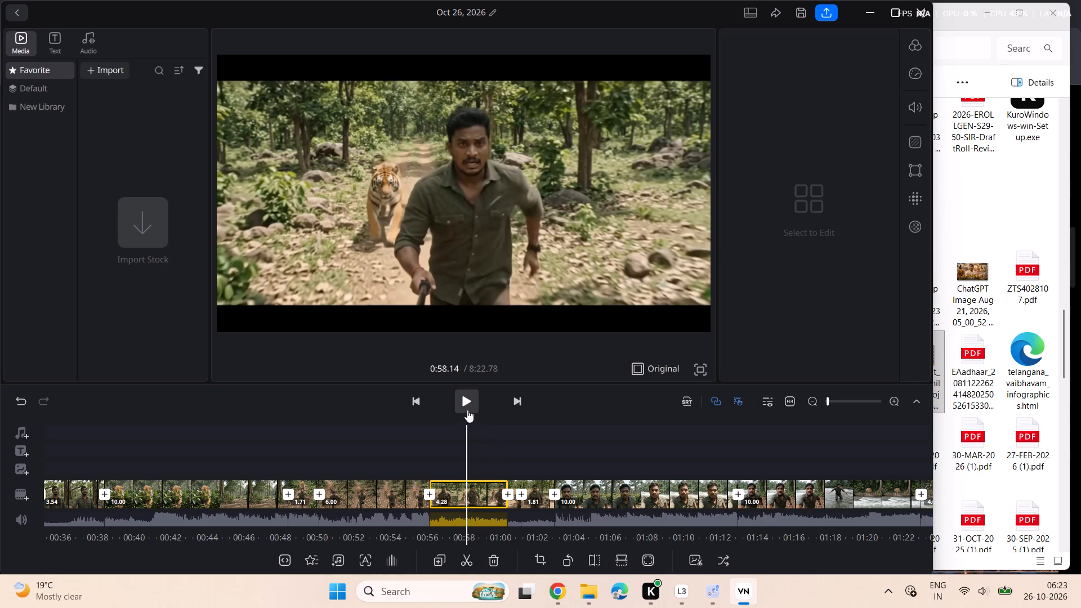
scroll(586, 525, right, 1)
scroll(501, 457, right, 2)
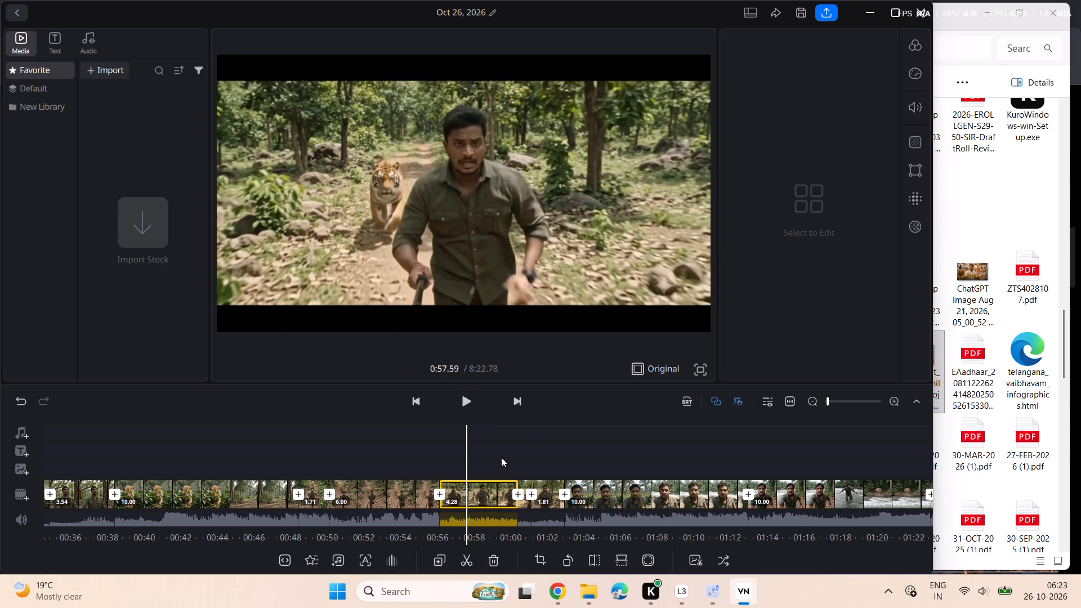
scroll(501, 457, right, 6)
click(460, 387)
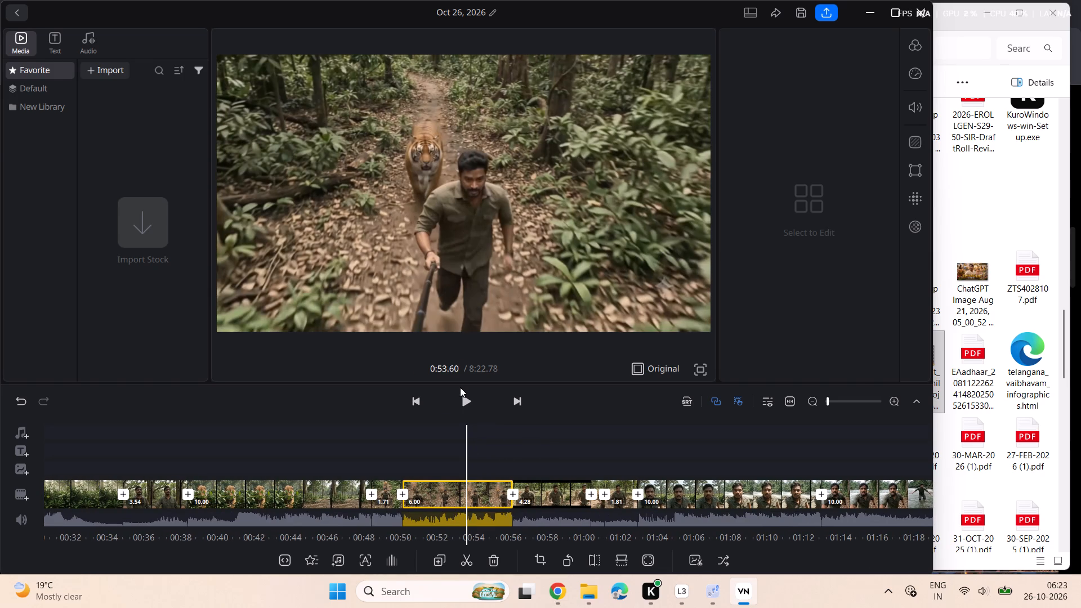
click(462, 392)
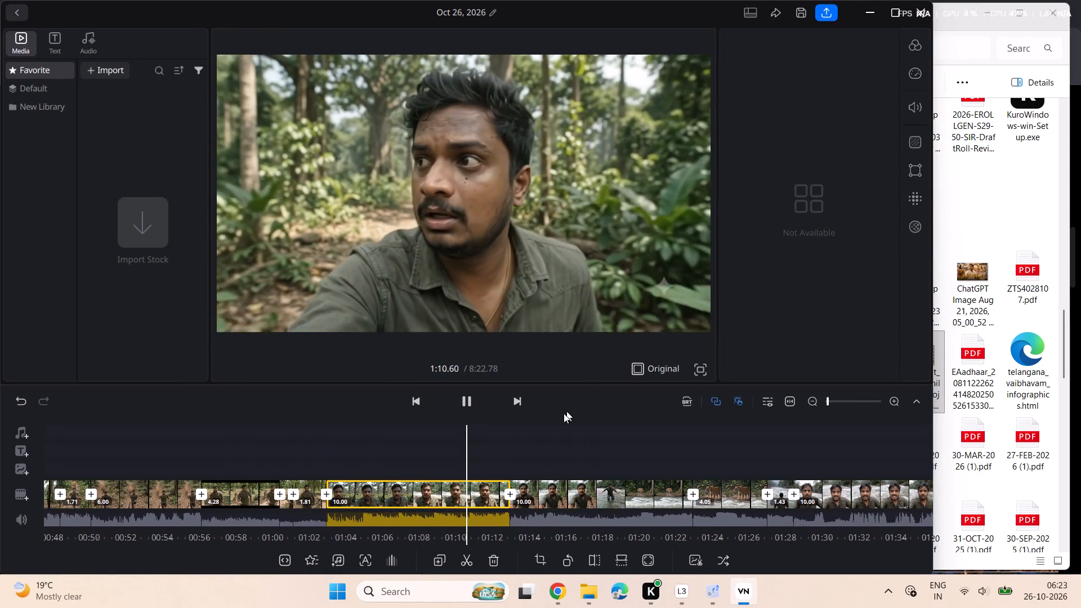
scroll(518, 457, right, 6)
click(461, 403)
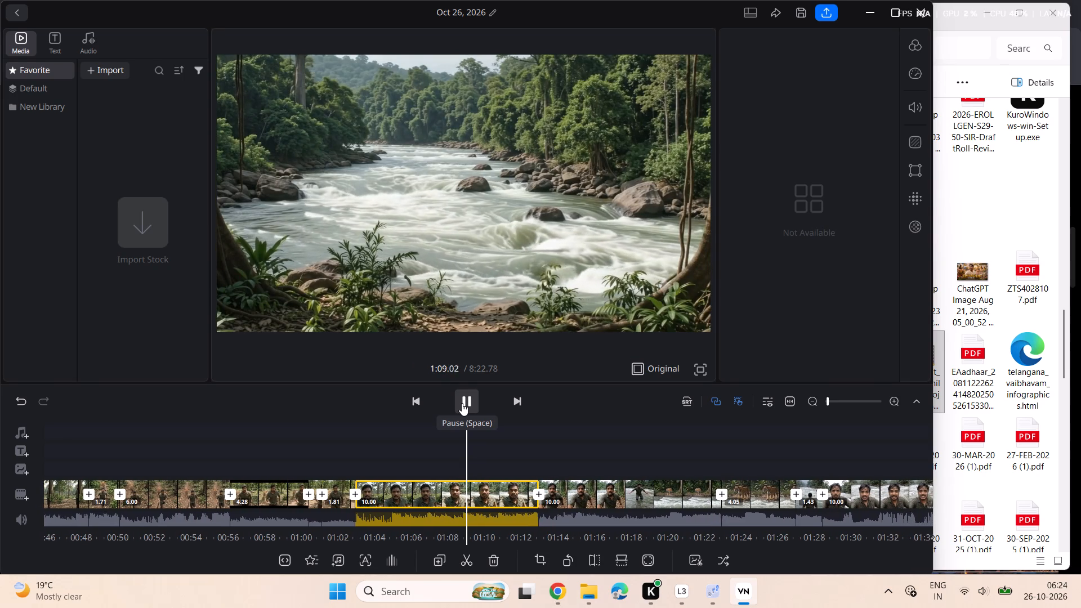
click(462, 403)
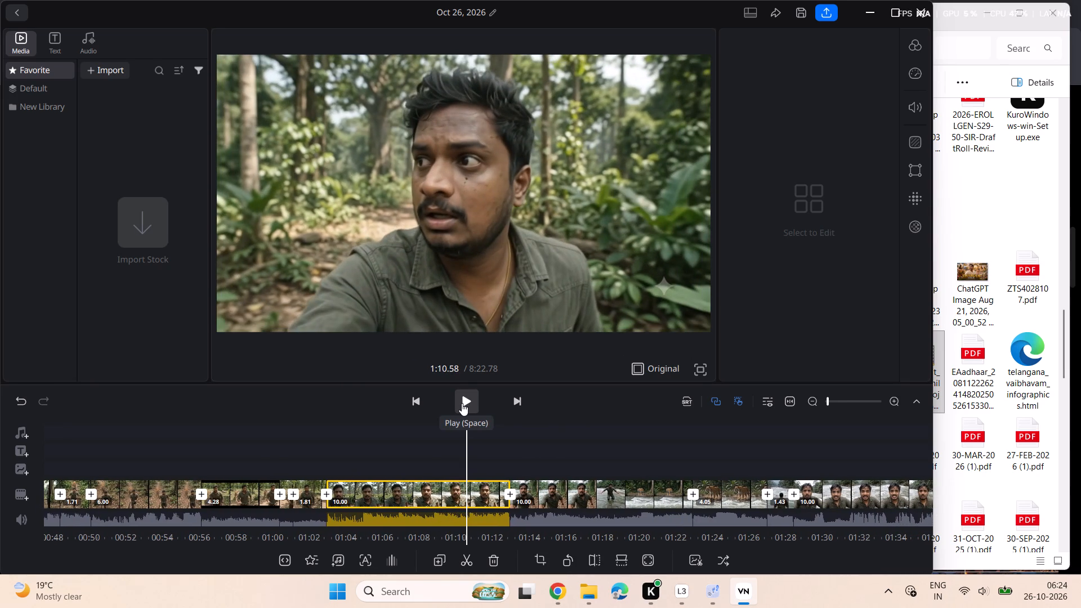
scroll(489, 421, right, 1)
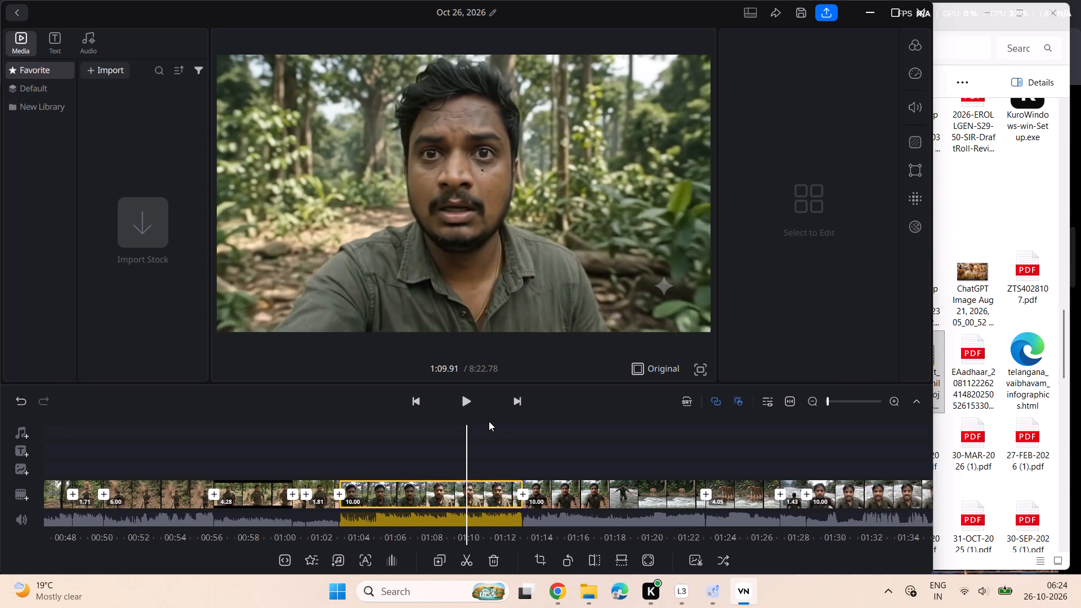
scroll(489, 421, right, 1)
click(468, 552)
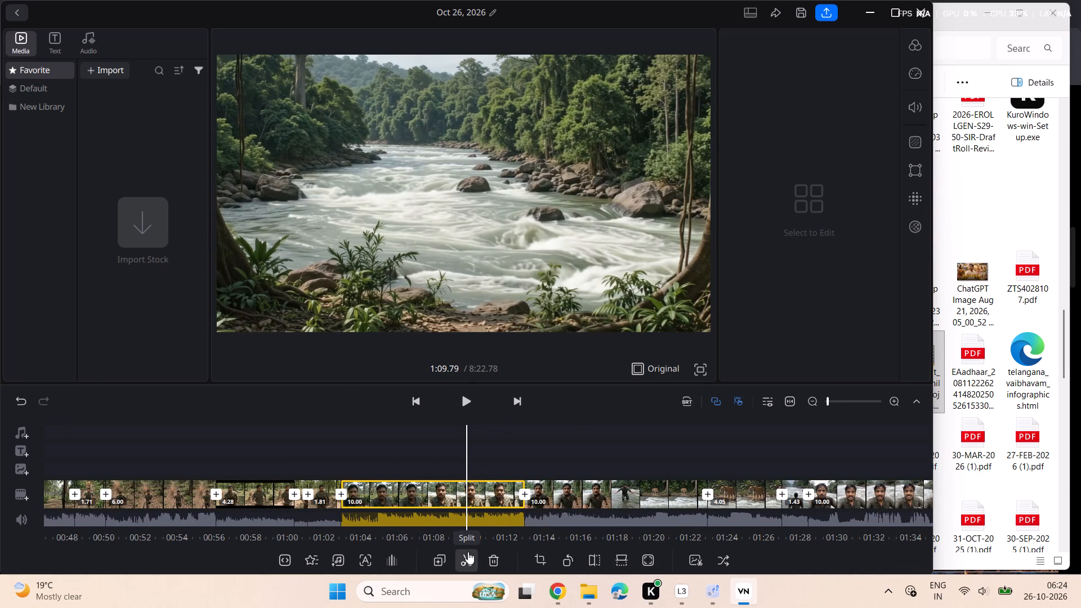
Review the following 3.15-second section up to the river path shot and split it at 1:11.51.
click(469, 397)
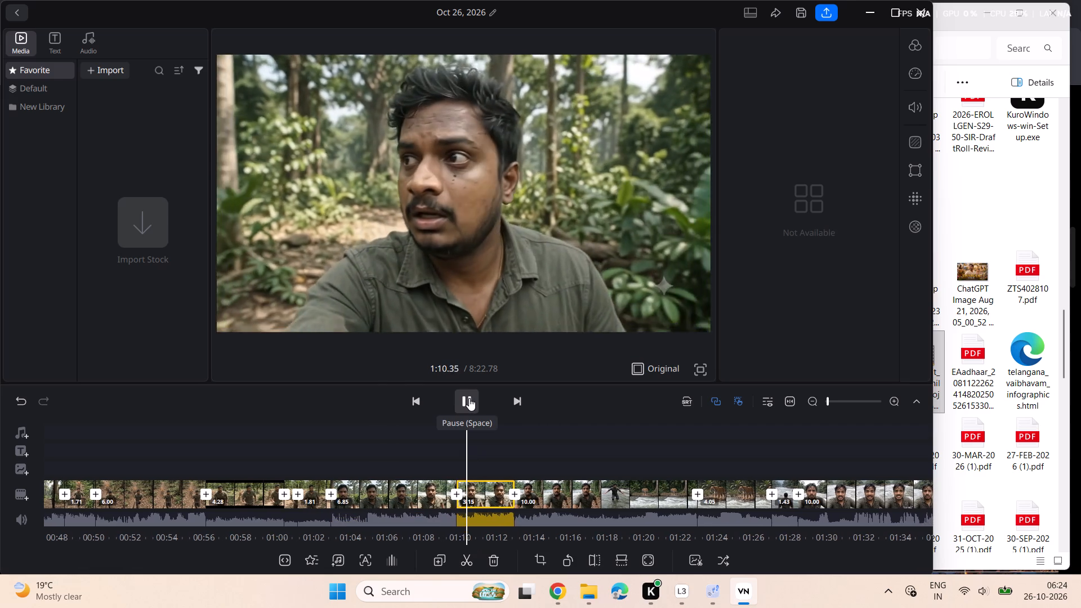
click(470, 399)
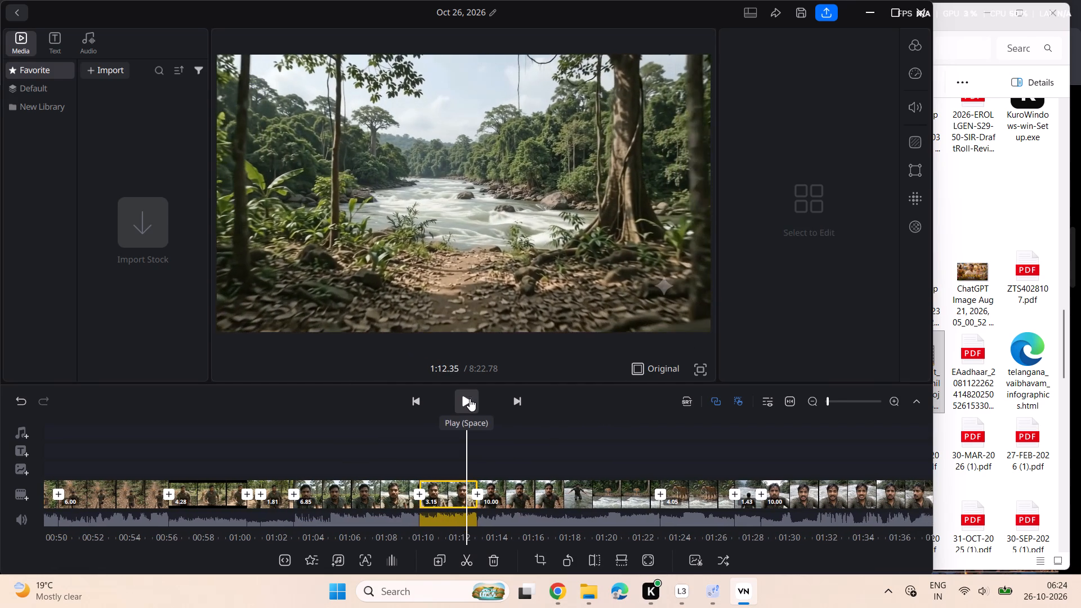
scroll(508, 432, right, 1)
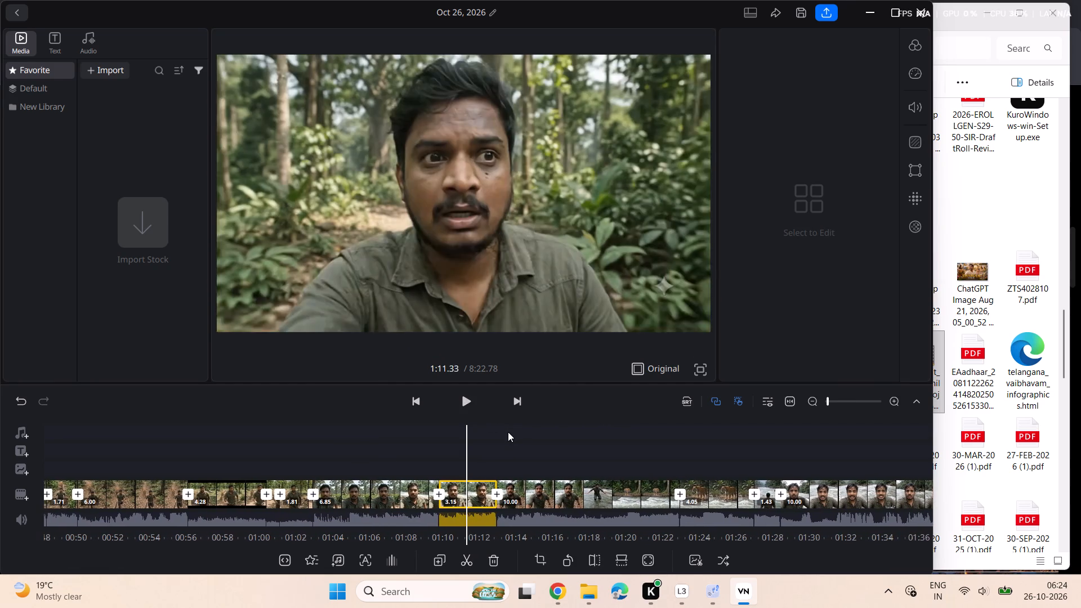
scroll(508, 432, right, 3)
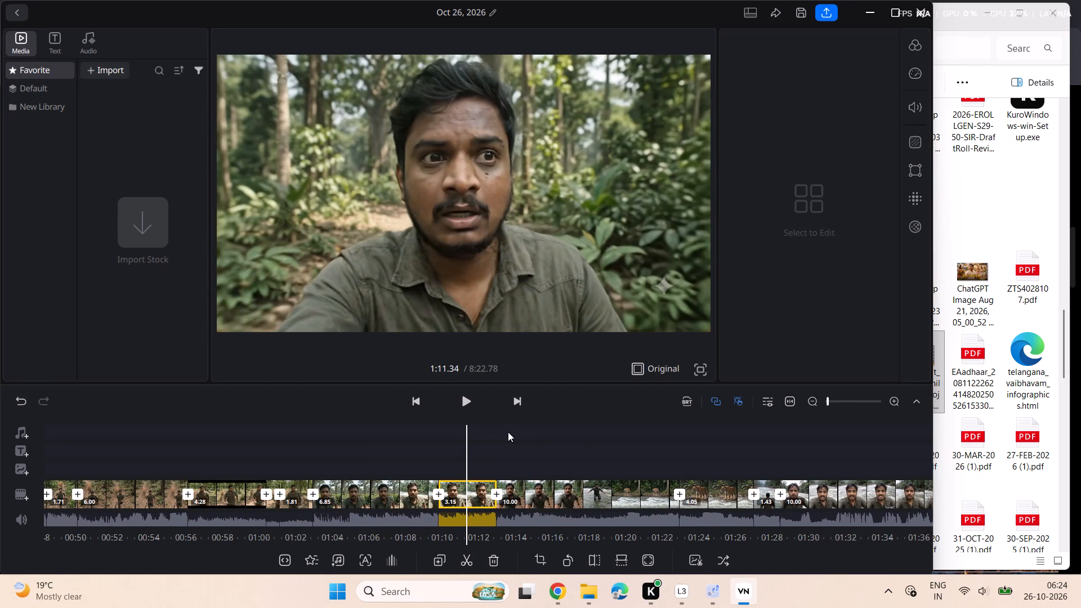
scroll(508, 432, right, 2)
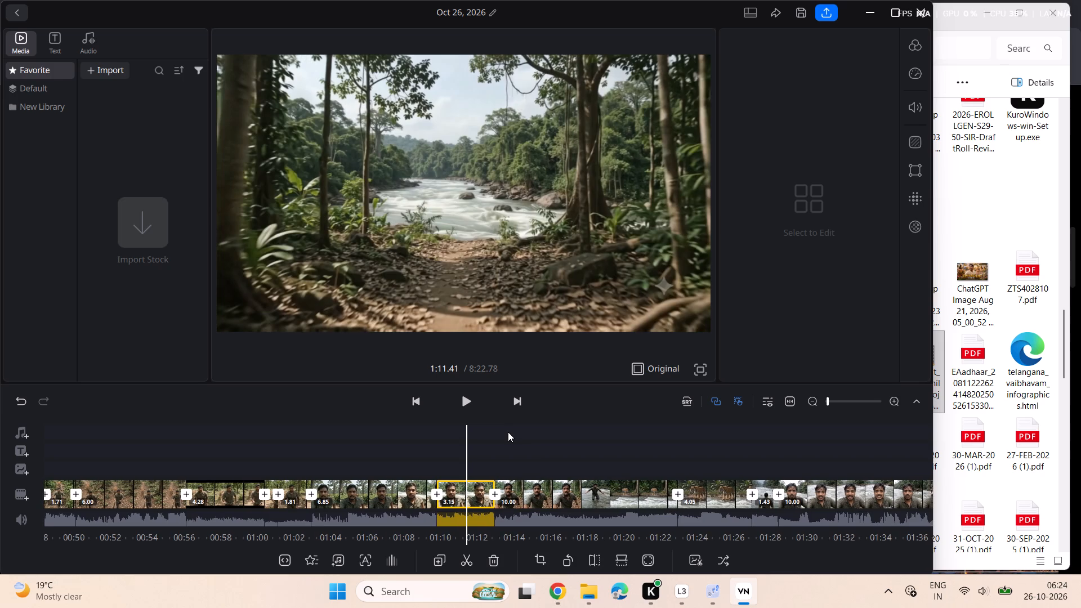
click(470, 404)
scroll(505, 422, right, 1)
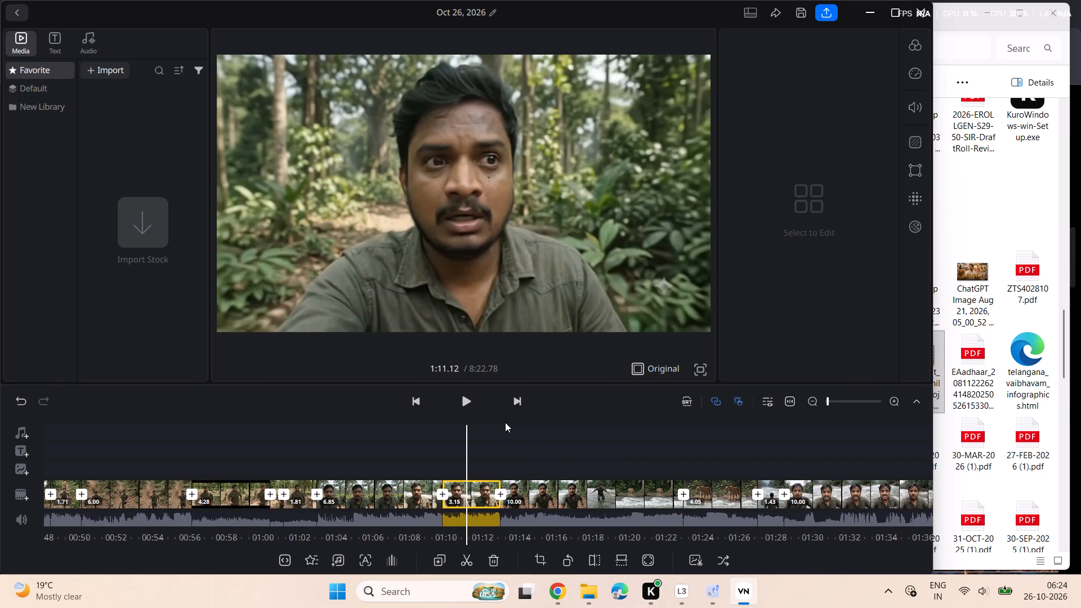
scroll(505, 422, right, 1)
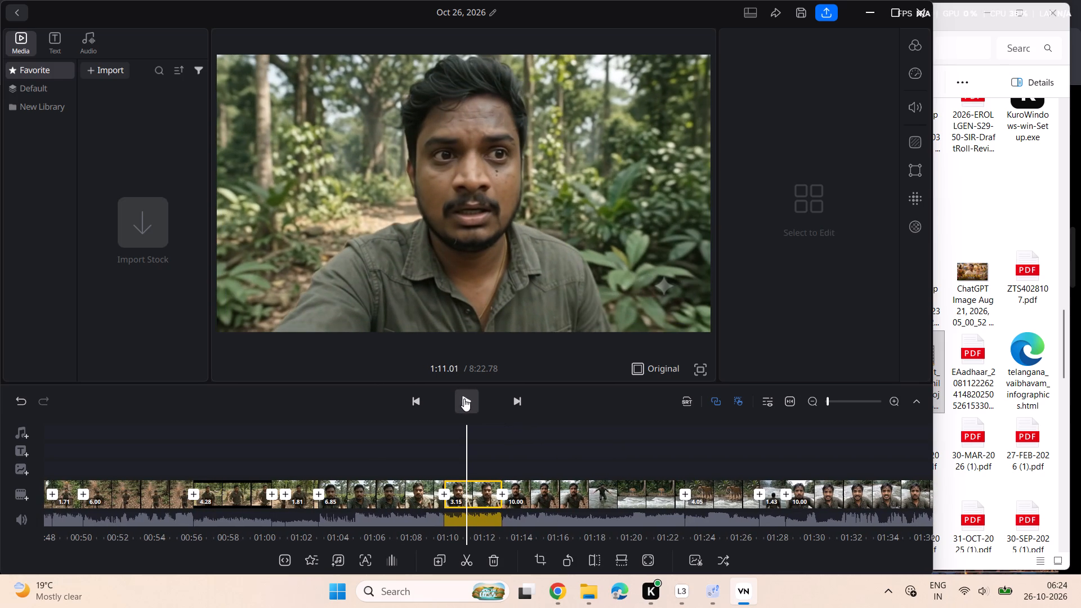
click(464, 399)
click(464, 399)
scroll(489, 422, right, 1)
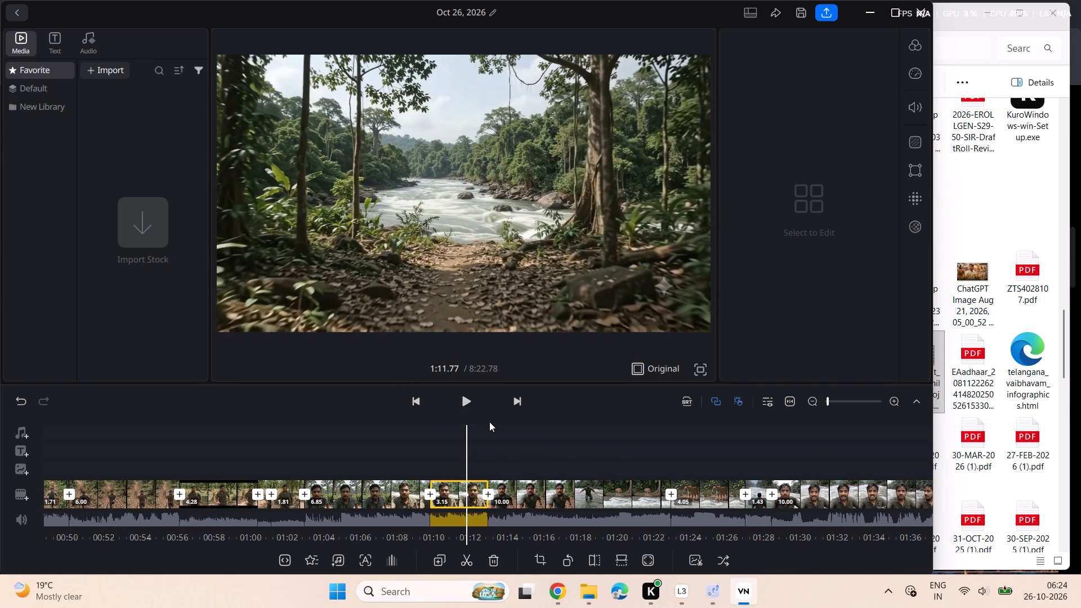
scroll(489, 422, right, 1)
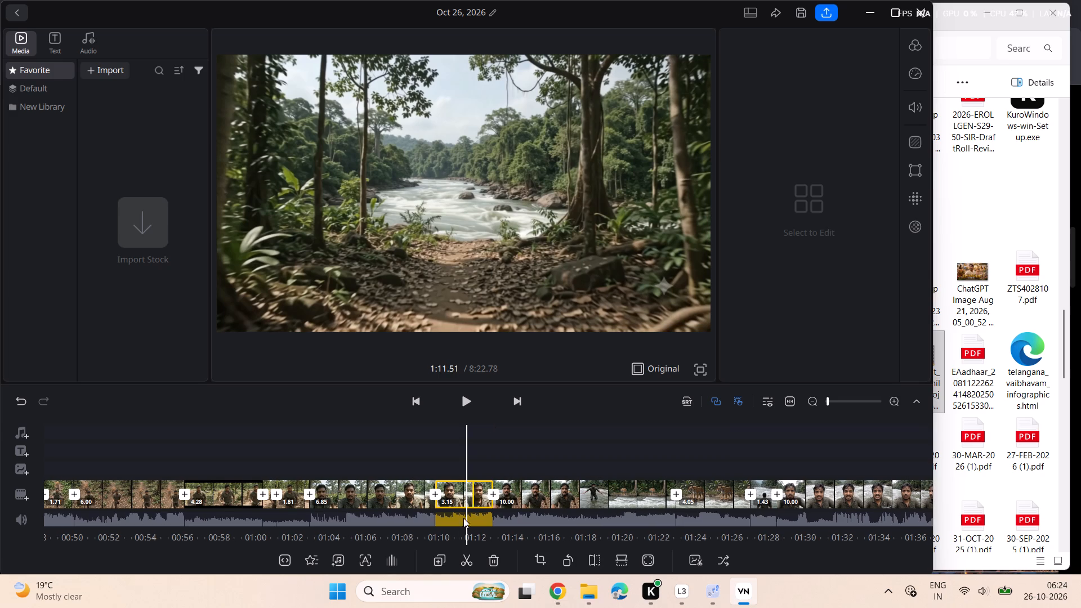
click(473, 573)
click(471, 569)
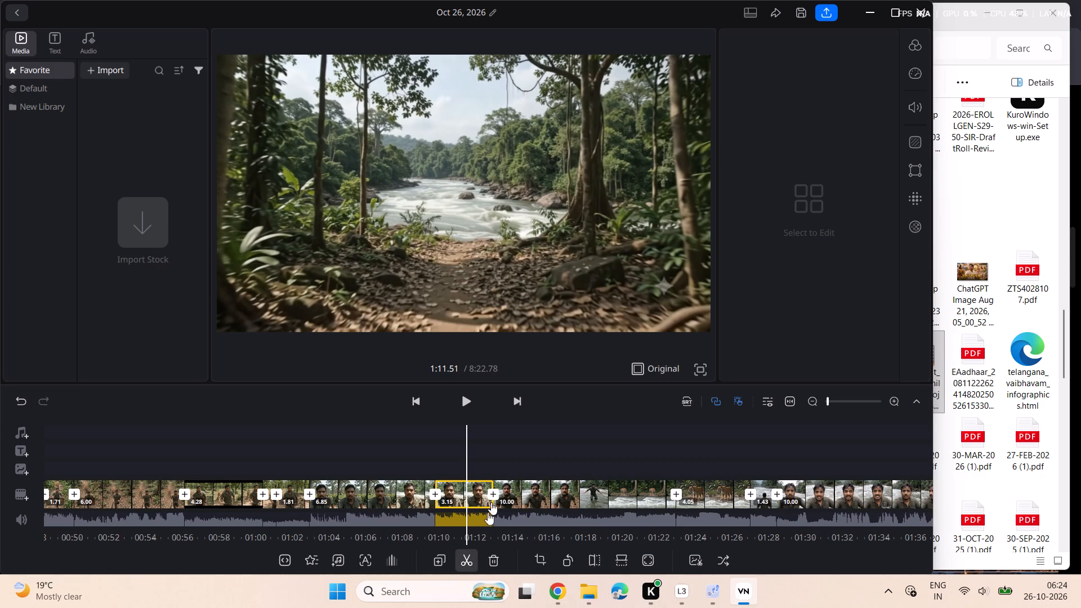
Delete the 1.72-second section between the 1:09.79 and 1:11.51 cuts.
scroll(519, 439, right, 1)
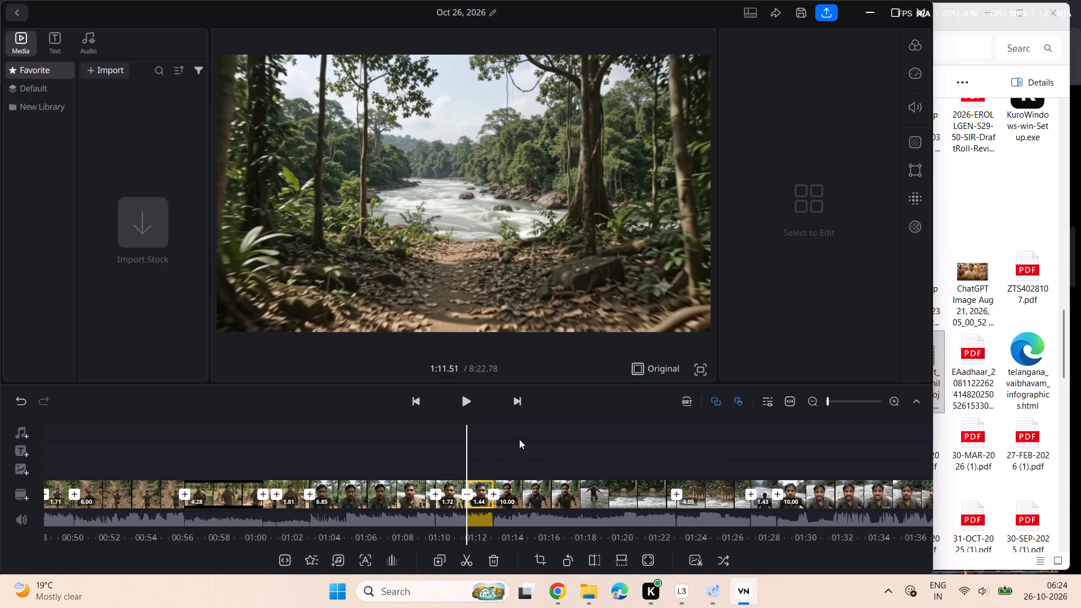
scroll(519, 439, right, 1)
click(494, 564)
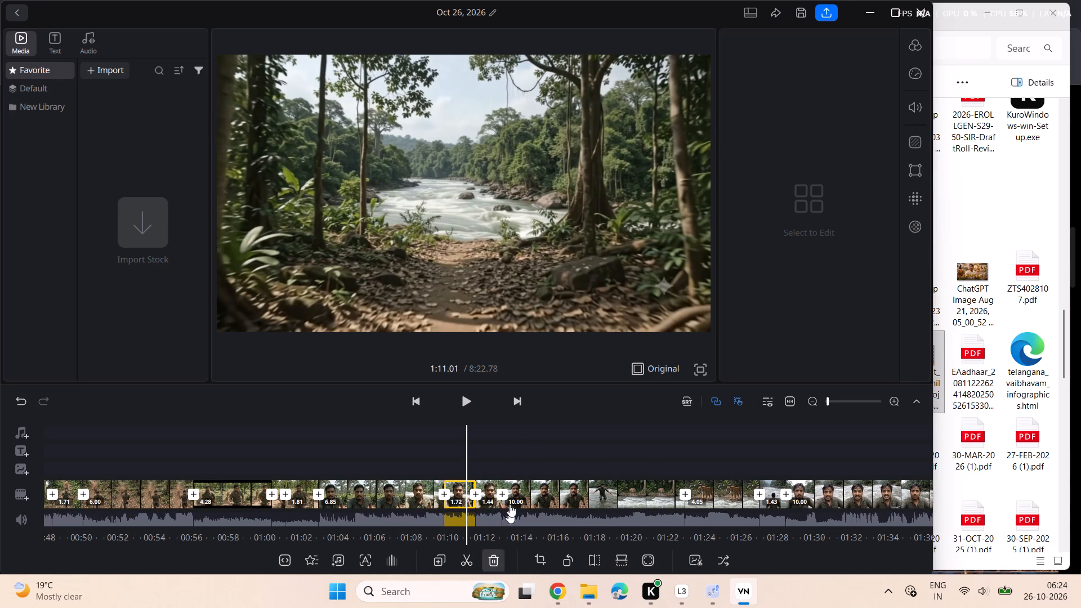
Play the timeline from the new cut through the river clips to about 1:34 to check the flow.
scroll(520, 468, right, 3)
click(467, 411)
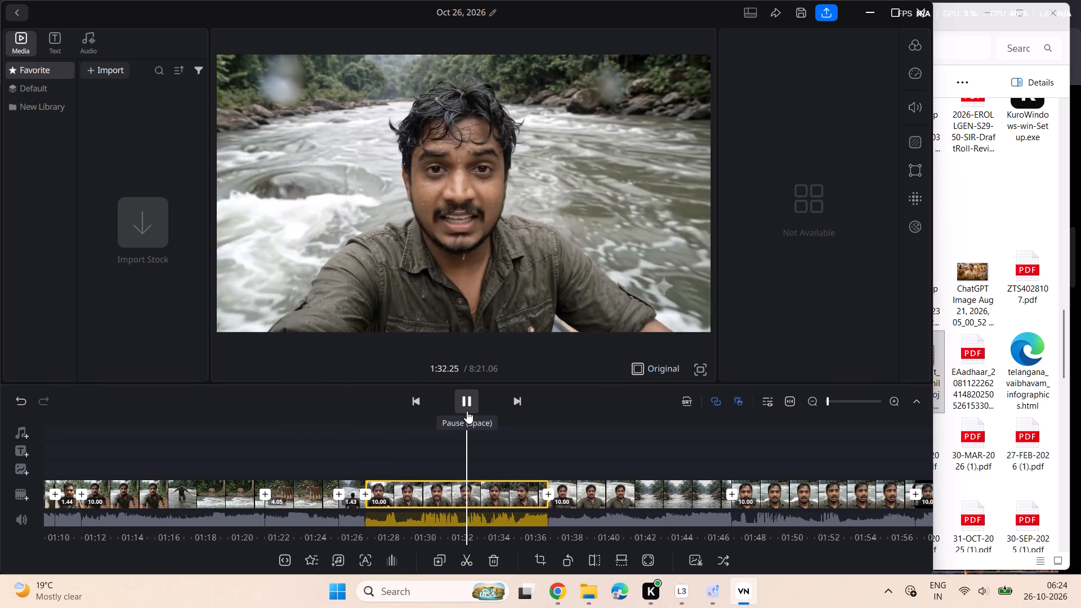